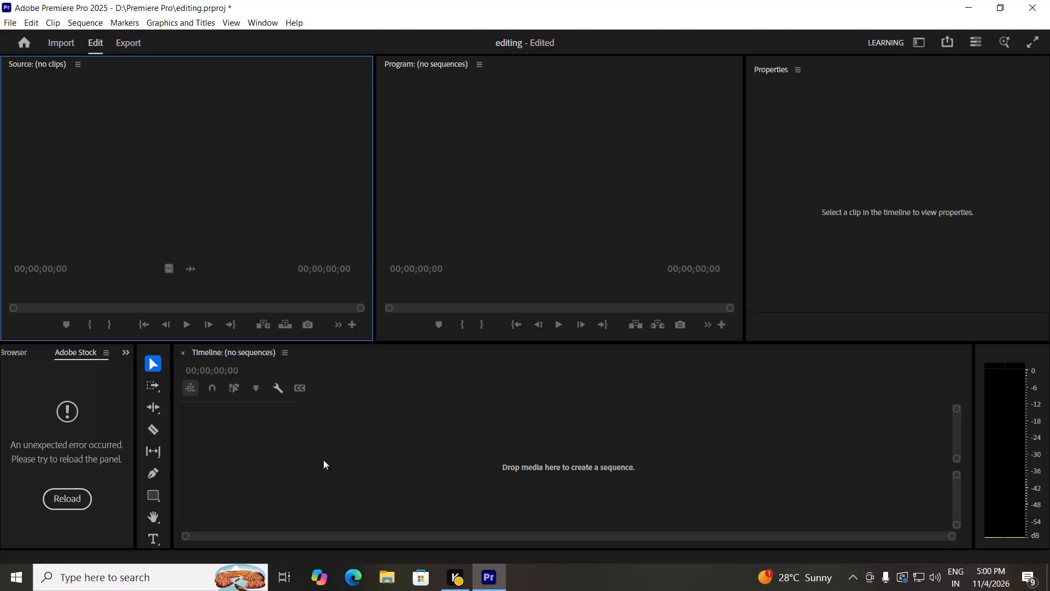
left_click(323, 460)
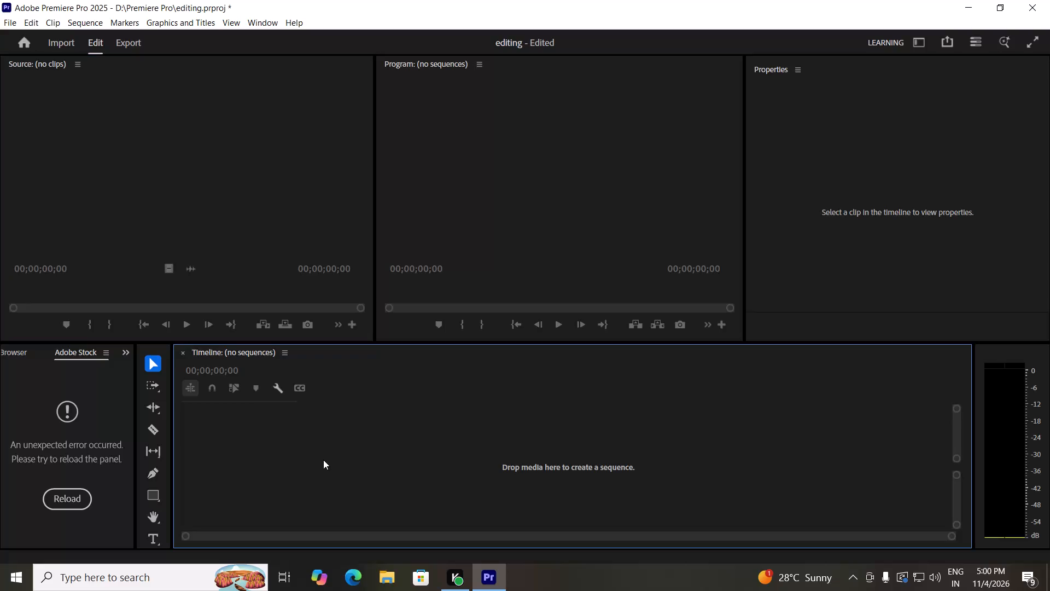
key("ctrl+i")
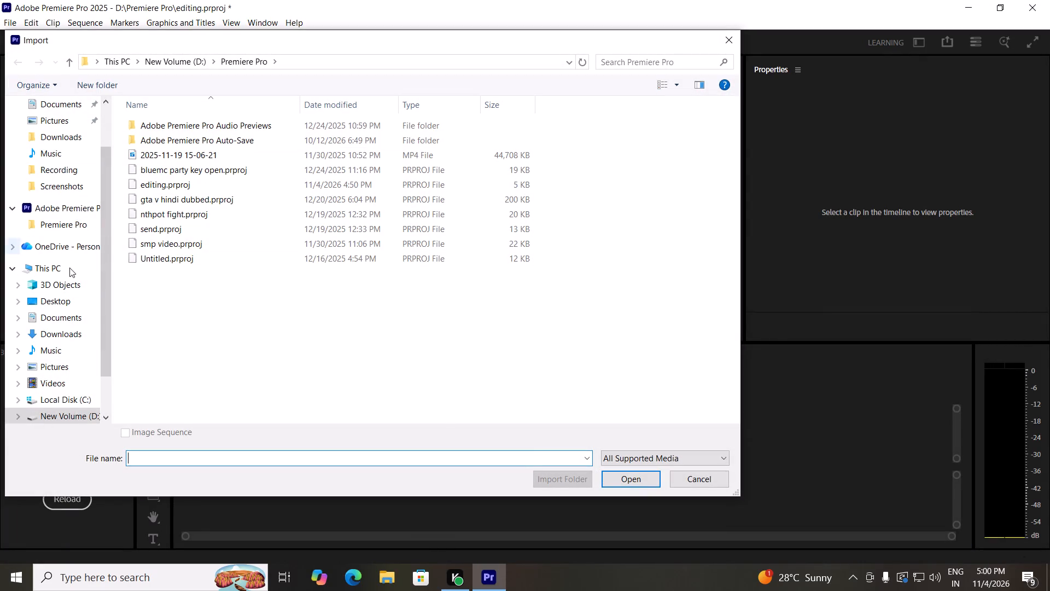
scroll(60, 313, "down", 6)
left_click(72, 361)
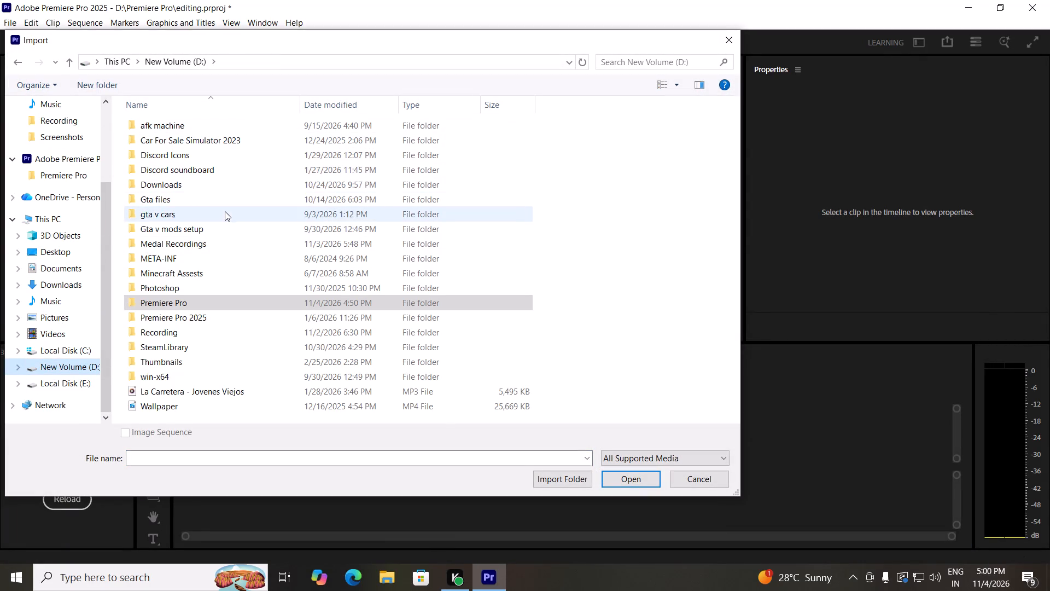
double_click(222, 240)
double_click(218, 130)
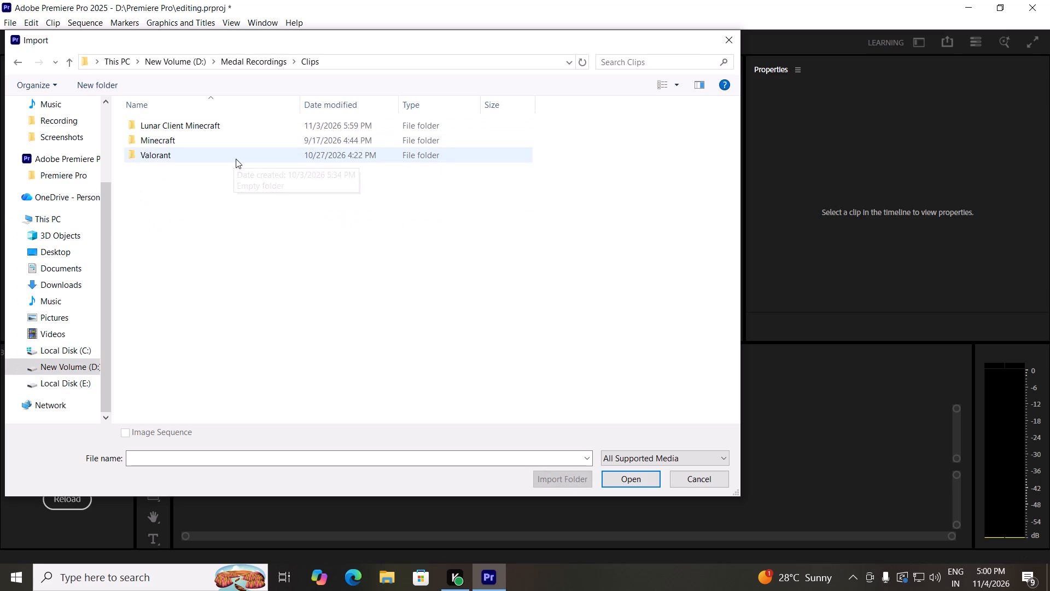
double_click(243, 121)
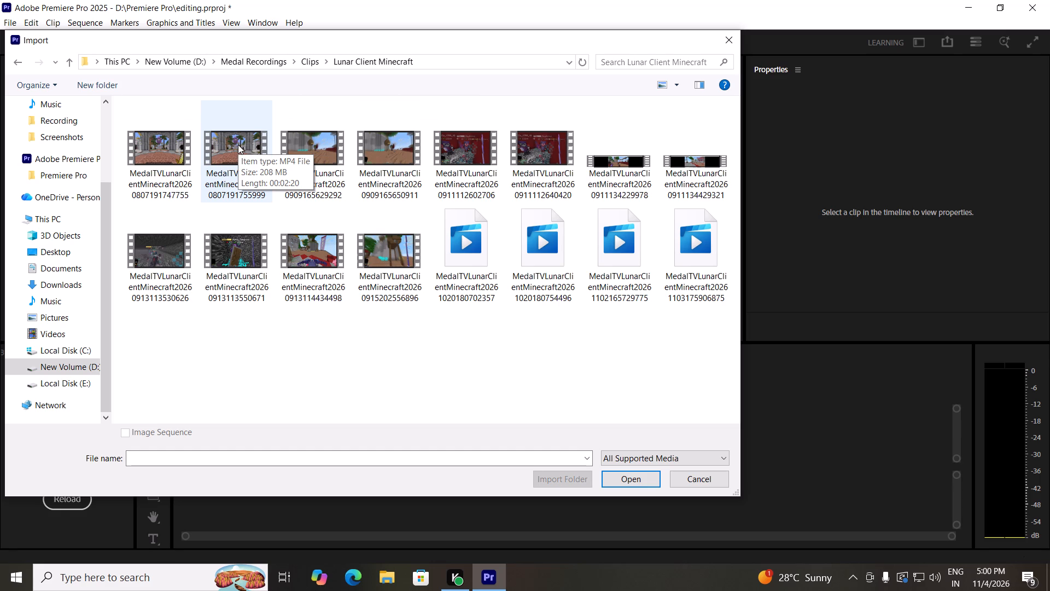
left_click(178, 152)
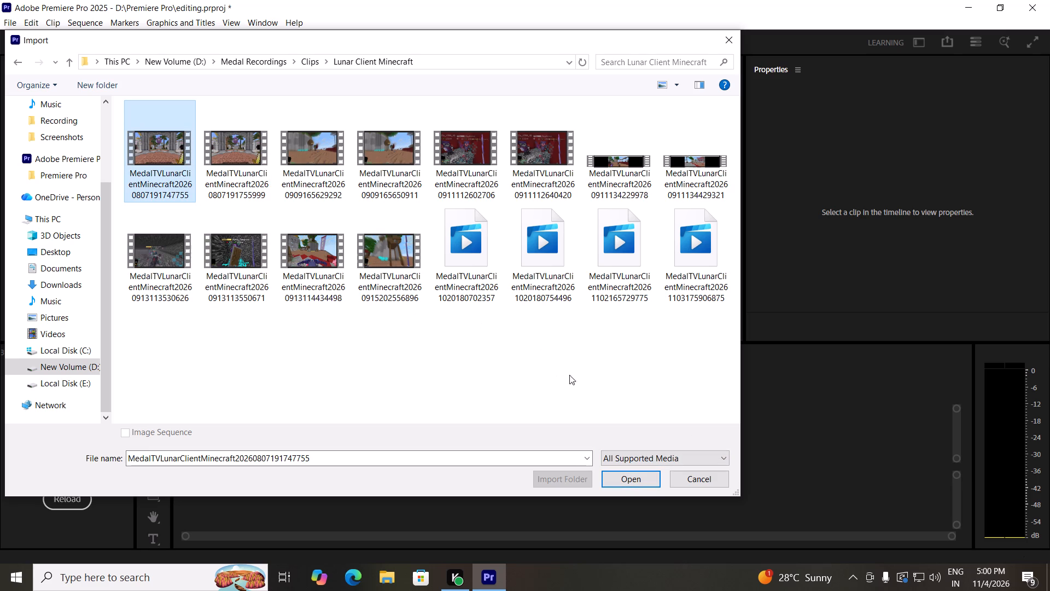
left_click(629, 483)
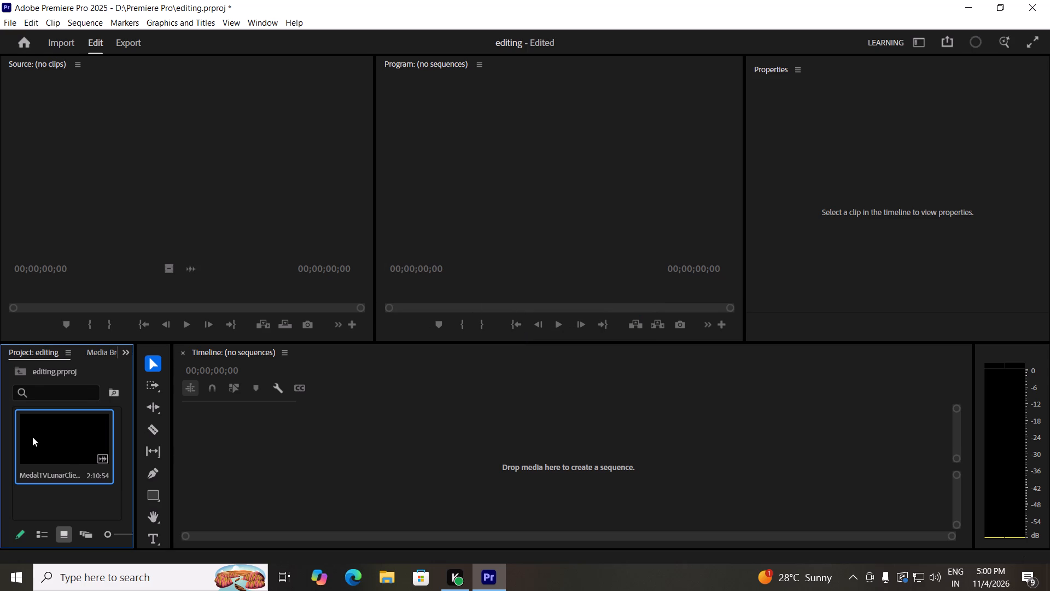
Create a new sequence from the imported Minecraft clip by placing it in the empty timeline.
left_click_drag(65, 434, 279, 440)
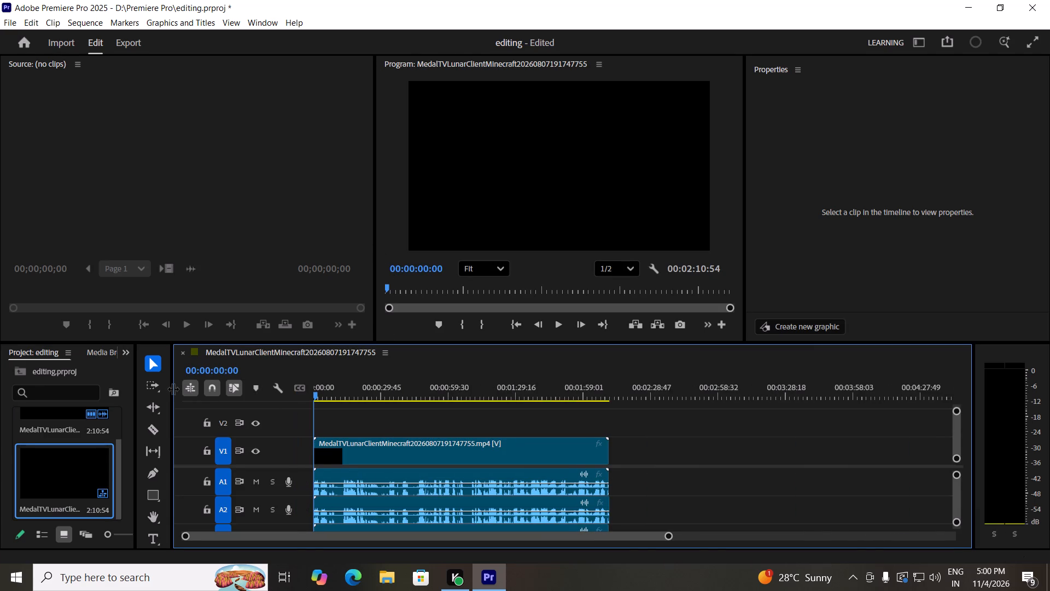
Rearrange the workspace by closing the Source Monitor and Properties panels and enlarging the timeline and Program Monitor.
left_click_drag(173, 389, 132, 394)
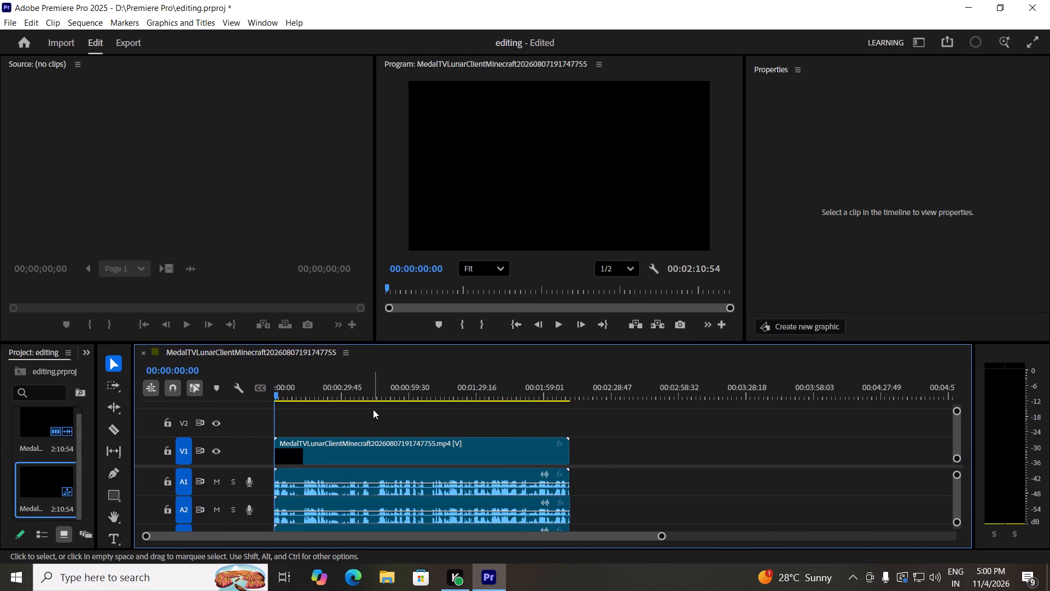
left_click(77, 66)
left_click(126, 67)
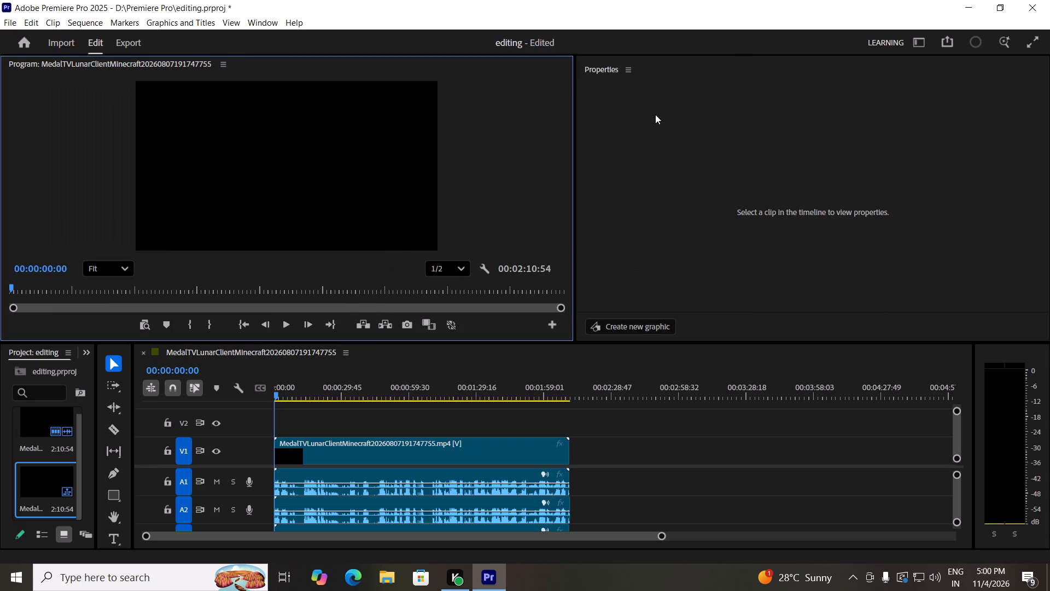
left_click(623, 73)
left_click(641, 218)
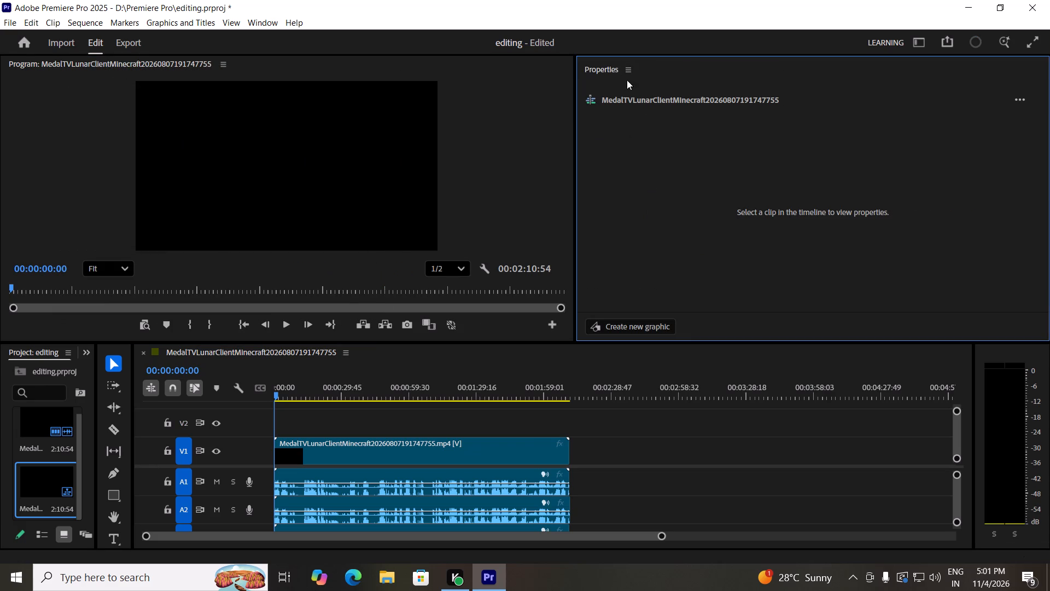
left_click(627, 77)
left_click(631, 71)
left_click(650, 76)
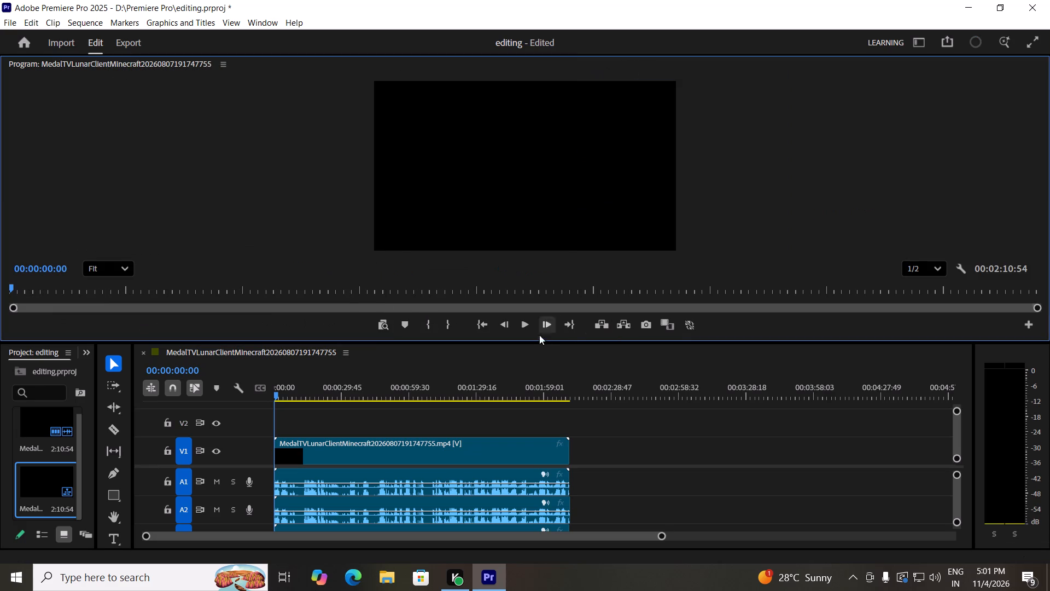
left_click(538, 344)
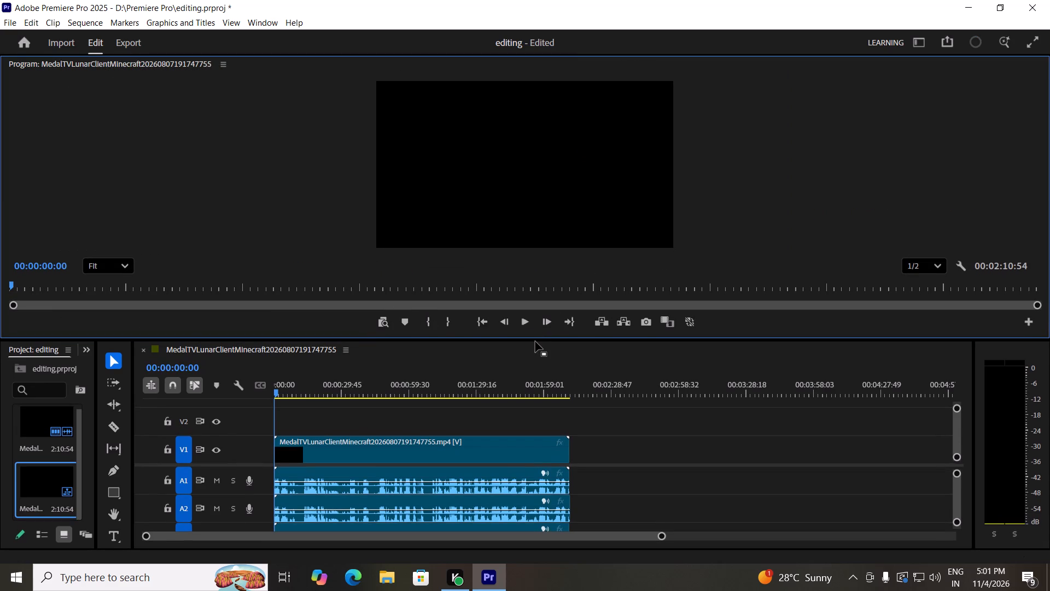
left_click_drag(540, 339, 540, 347)
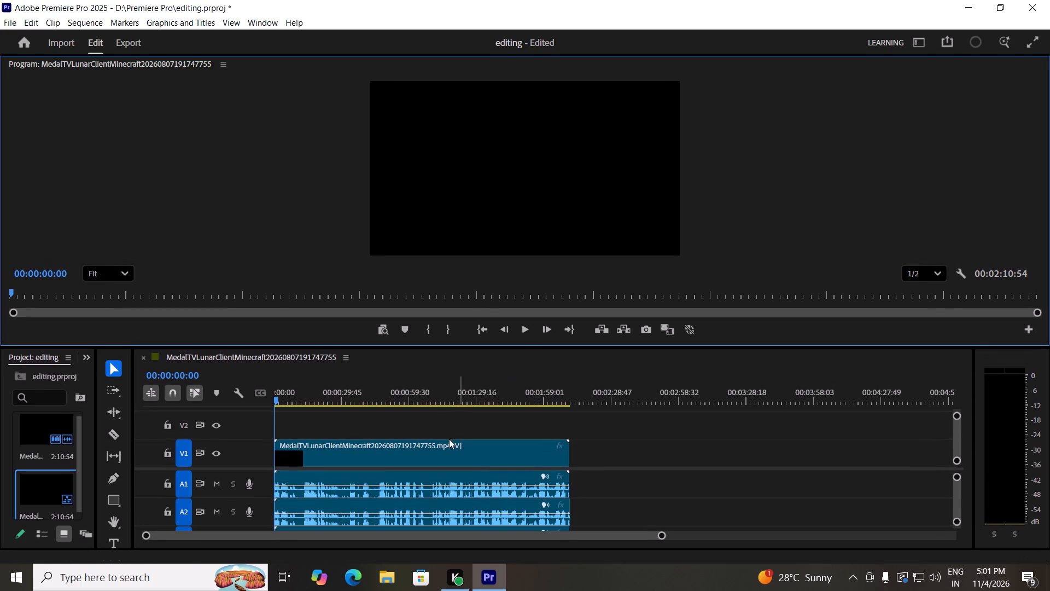
Play the sequence from the beginning to examine the opening footage and look for a suitable starting point.
left_click(533, 334)
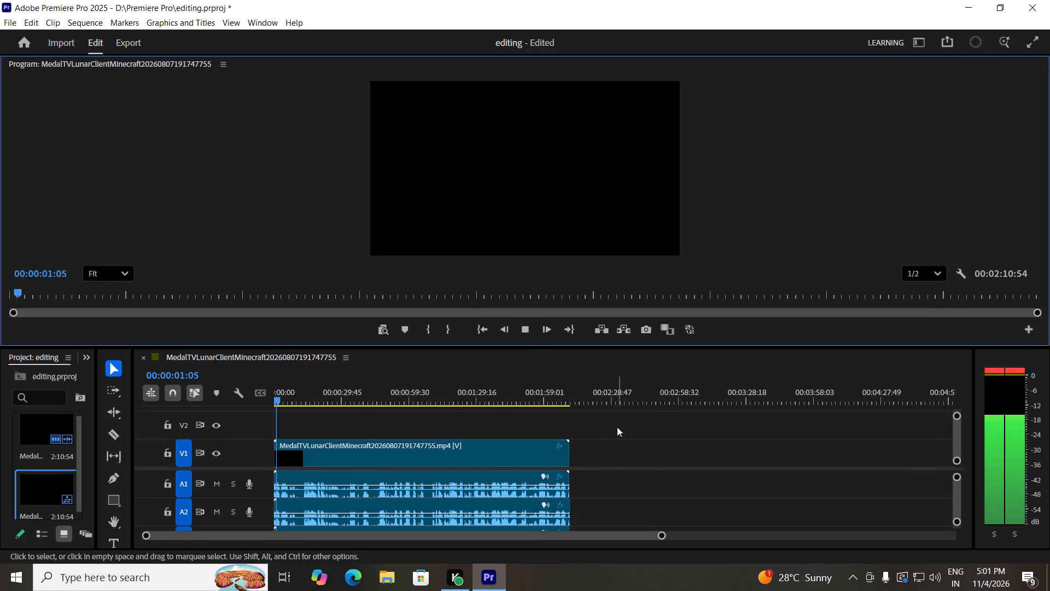
left_click_drag(332, 397, 361, 394)
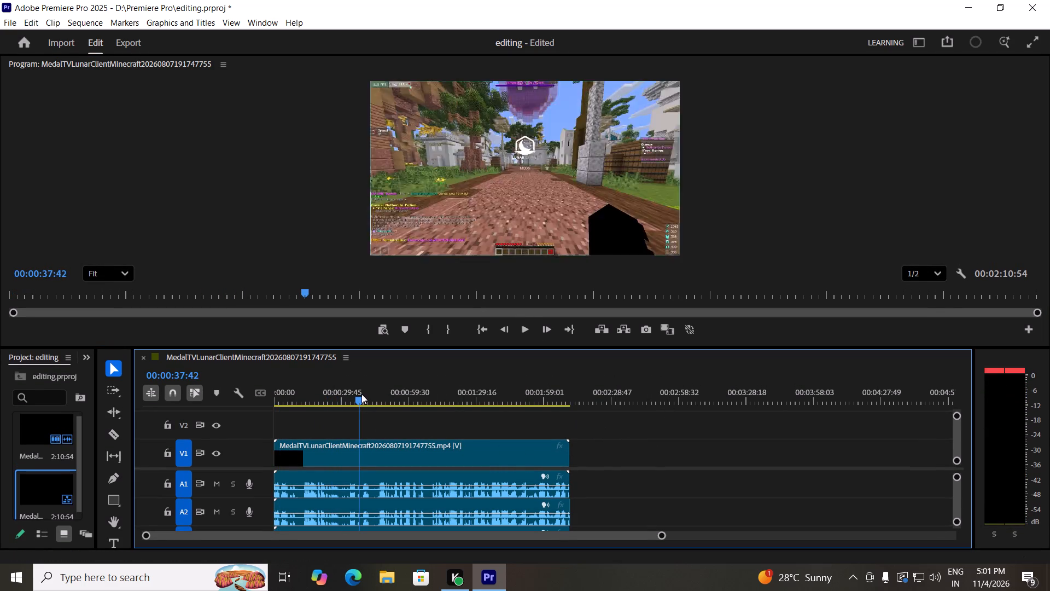
left_click_drag(361, 394, 275, 398)
left_click(518, 331)
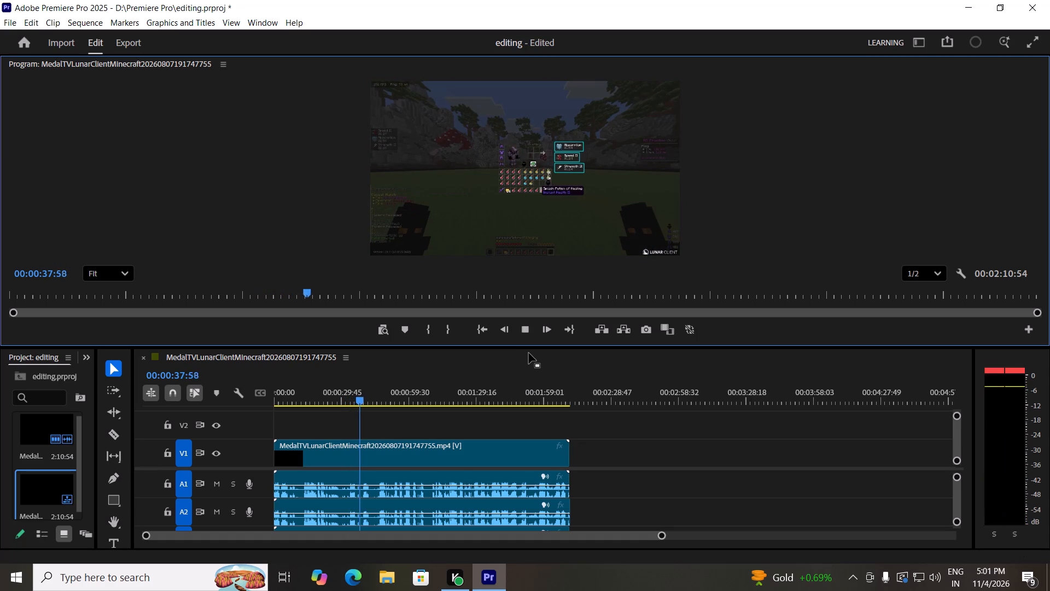
left_click(526, 334)
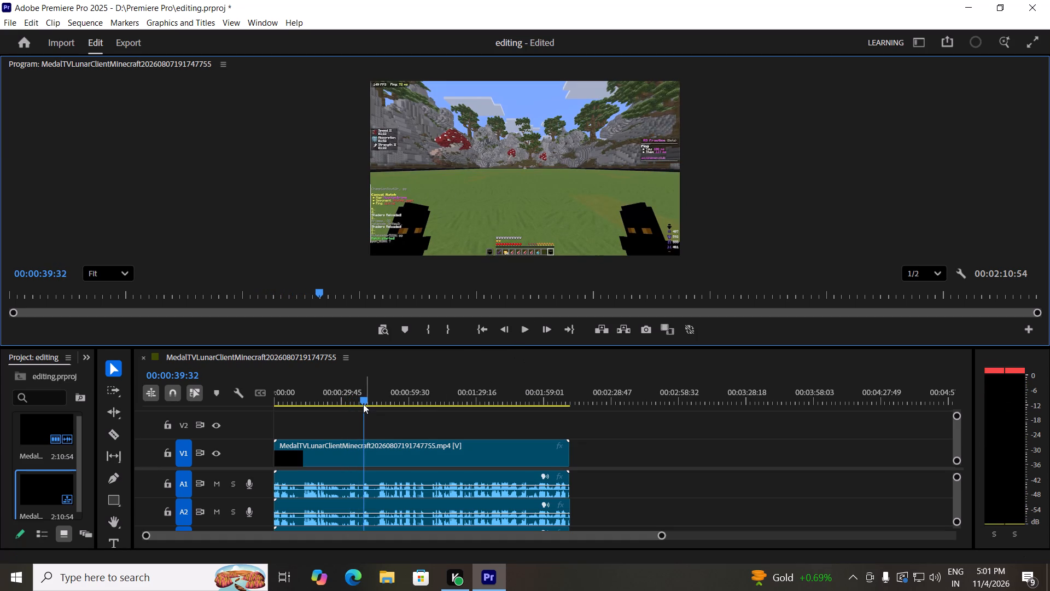
Trim the clip's start to 00:00:25:38 and delete the empty gap left before it.
left_click_drag(360, 399, 330, 397)
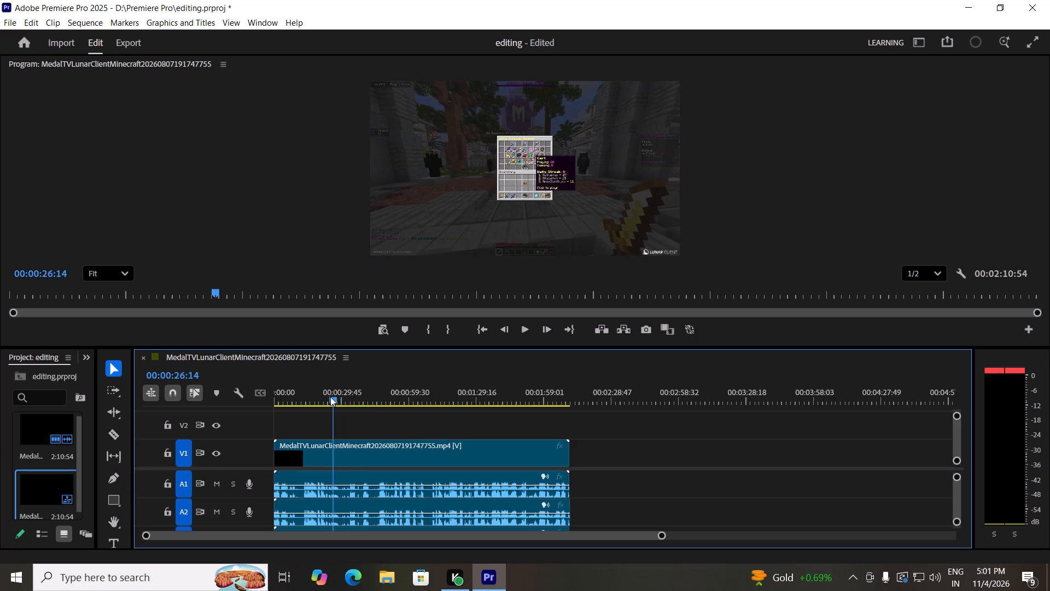
left_click_drag(330, 397, 329, 397)
left_click_drag(275, 463, 328, 461)
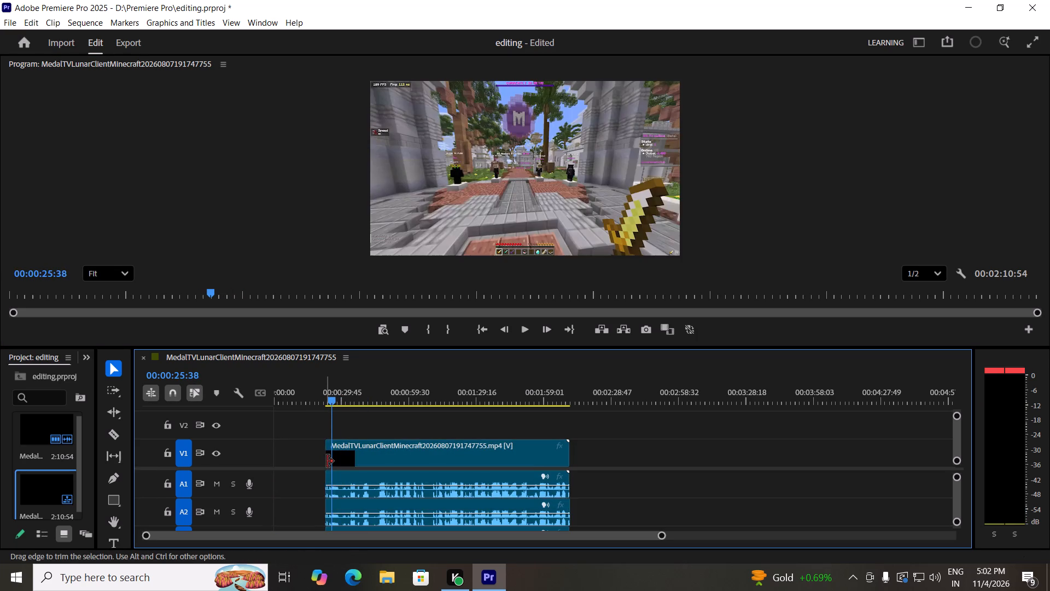
left_click(327, 461)
left_click(310, 460)
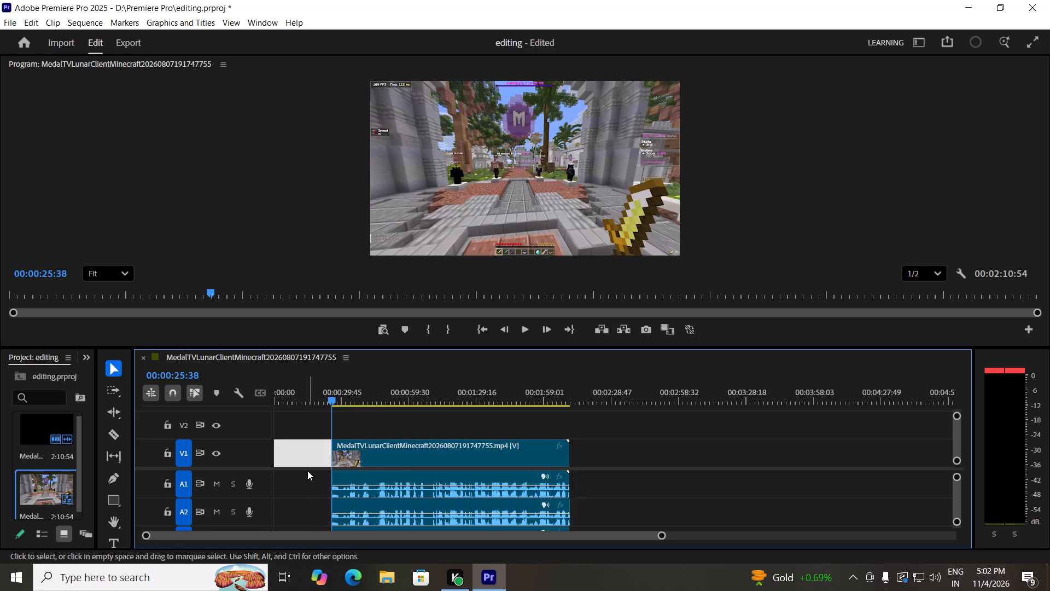
key("Delete")
Play the trimmed sequence from its start, with the clip filling the timeline width, to review the gameplay footage.
left_click_drag(299, 402, 242, 392)
key("space")
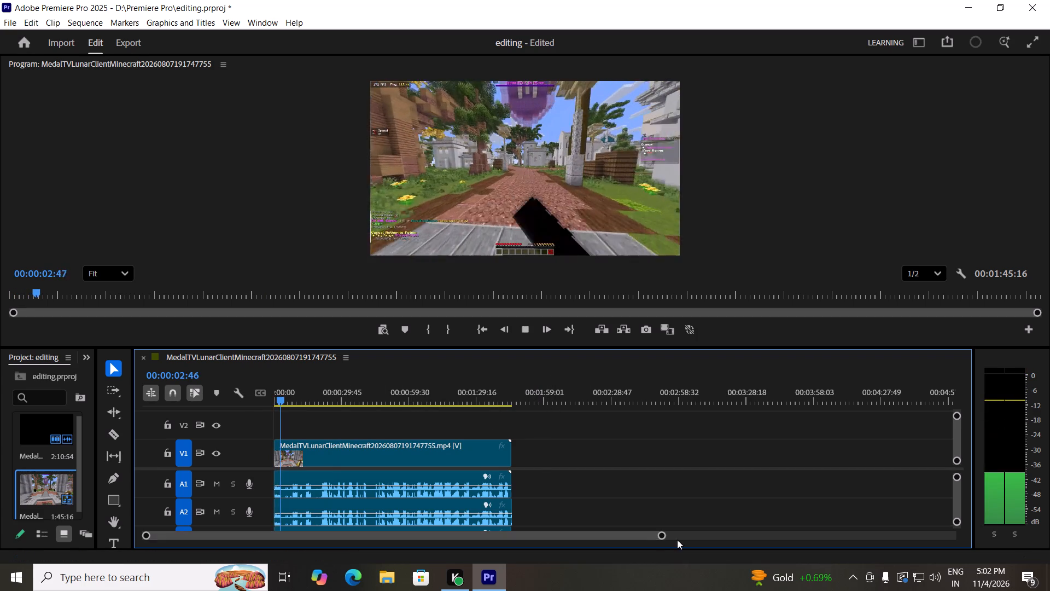
left_click_drag(662, 537, 580, 532)
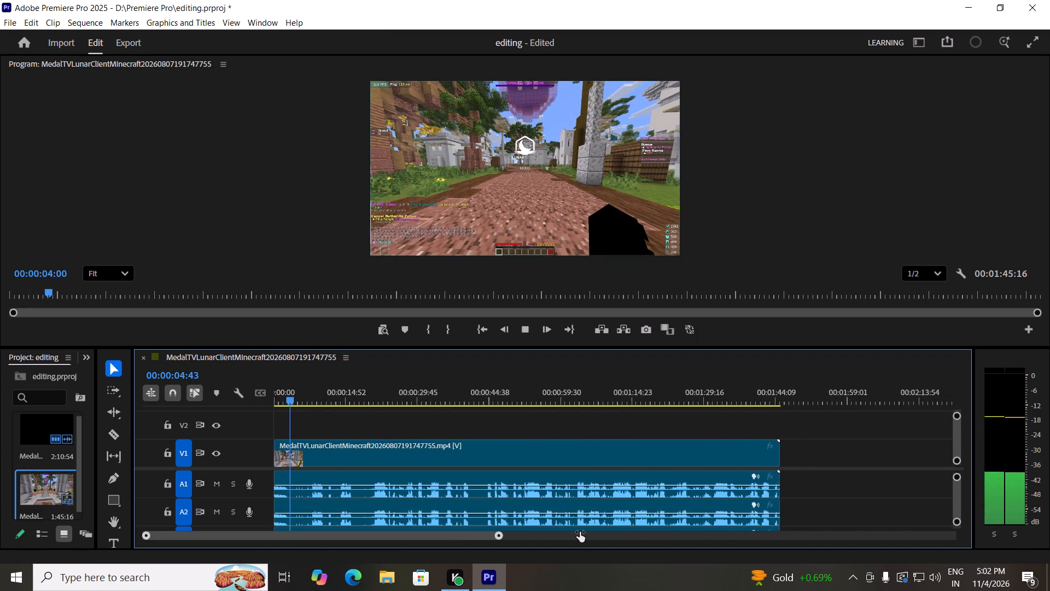
left_click_drag(580, 532, 559, 525)
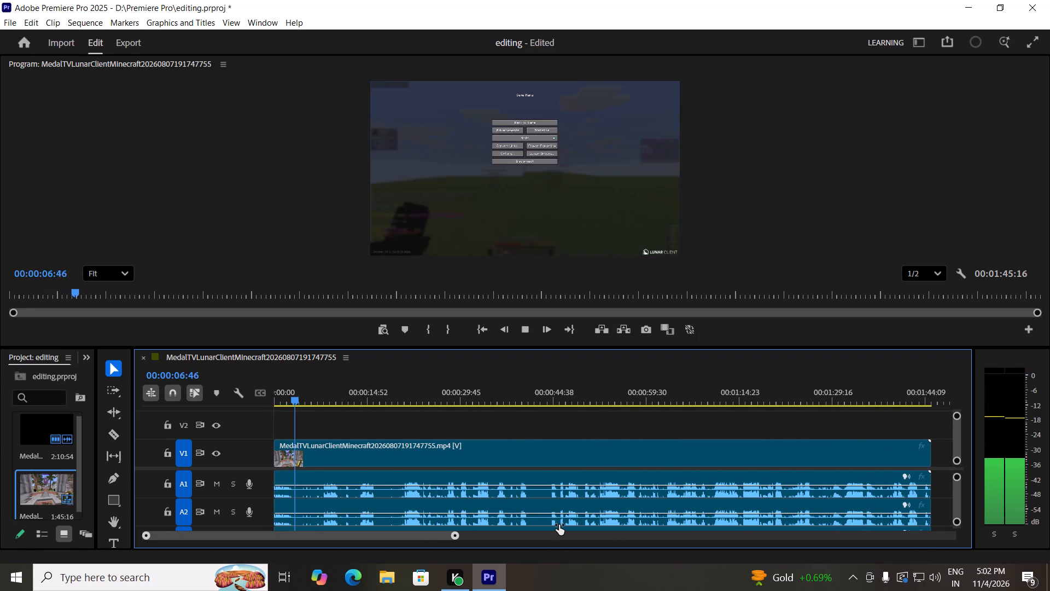
left_click_drag(559, 525, 557, 525)
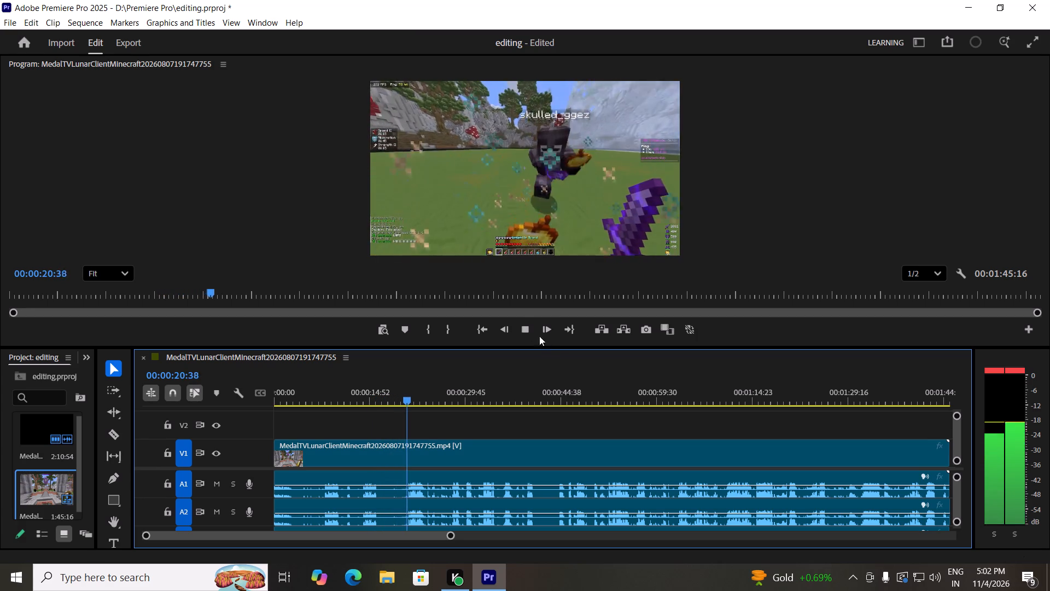
left_click(524, 331)
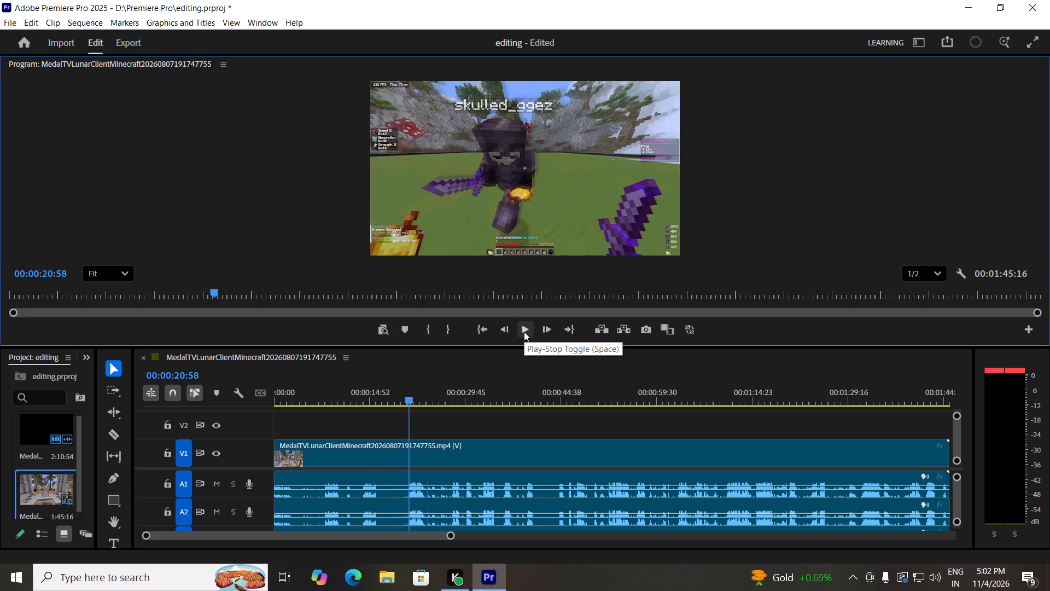
left_click(524, 331)
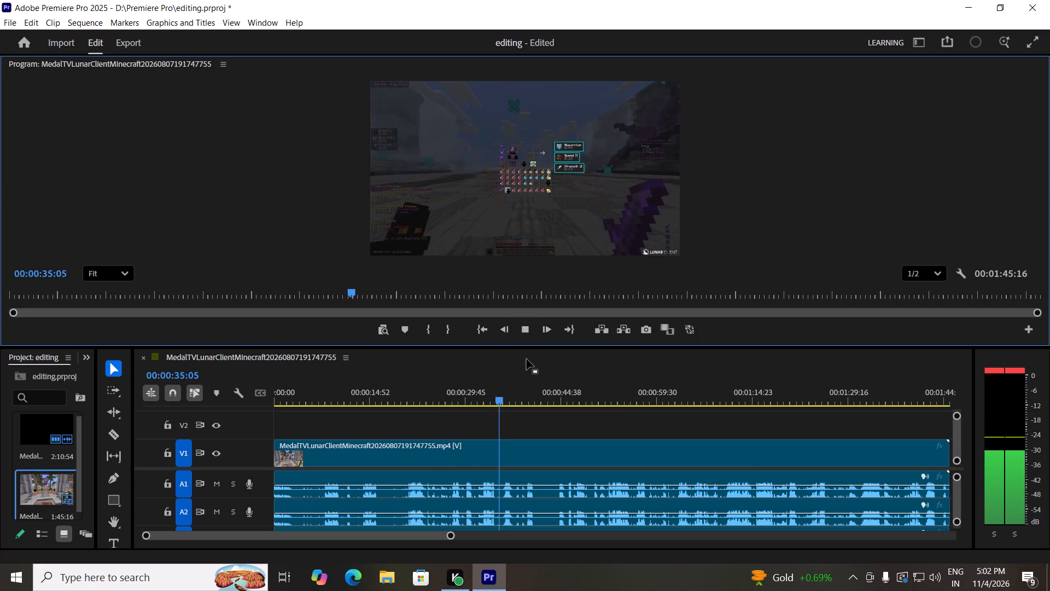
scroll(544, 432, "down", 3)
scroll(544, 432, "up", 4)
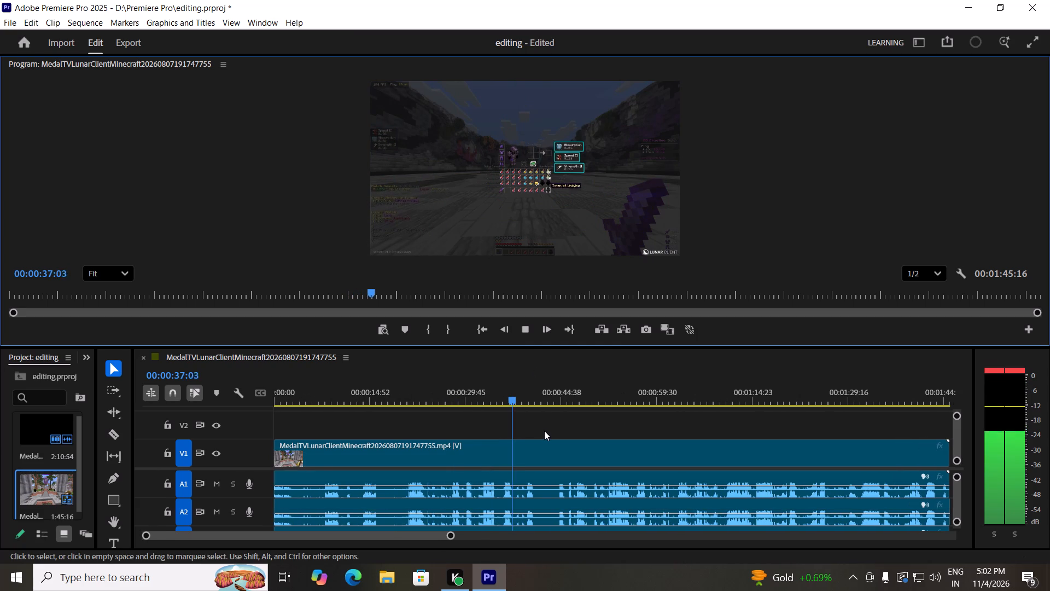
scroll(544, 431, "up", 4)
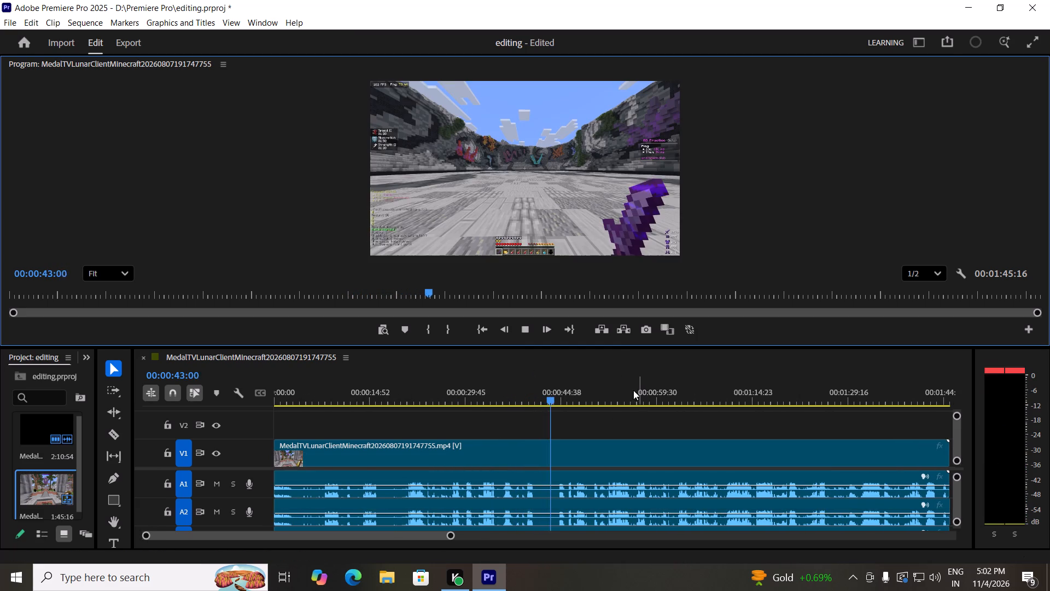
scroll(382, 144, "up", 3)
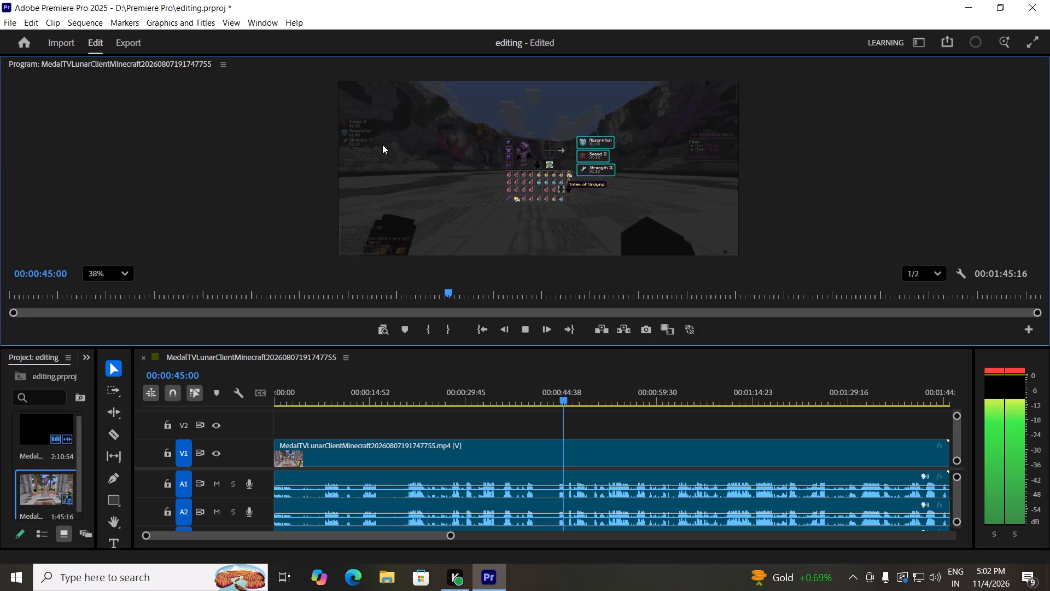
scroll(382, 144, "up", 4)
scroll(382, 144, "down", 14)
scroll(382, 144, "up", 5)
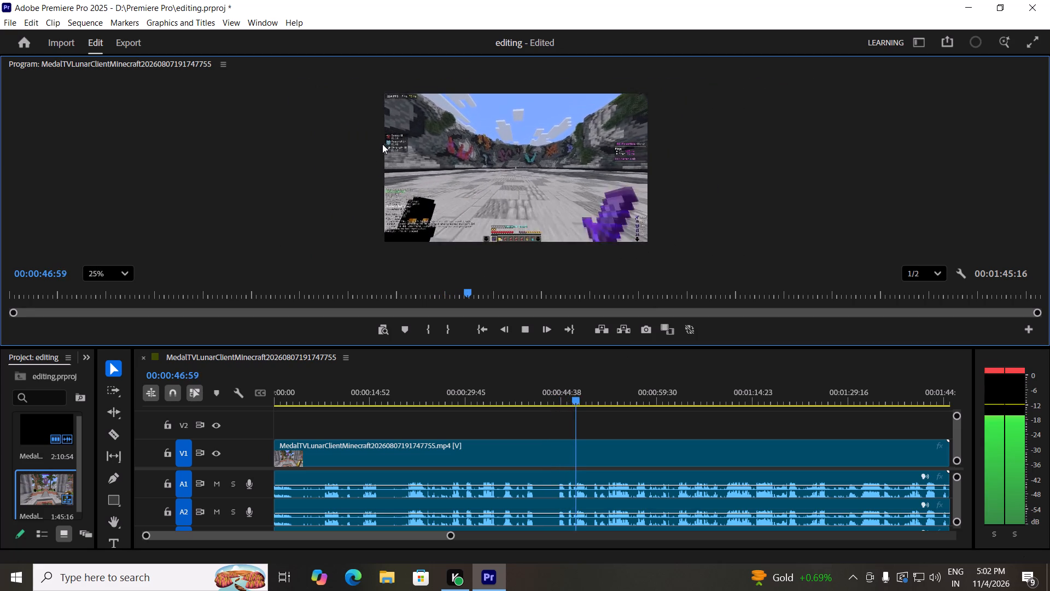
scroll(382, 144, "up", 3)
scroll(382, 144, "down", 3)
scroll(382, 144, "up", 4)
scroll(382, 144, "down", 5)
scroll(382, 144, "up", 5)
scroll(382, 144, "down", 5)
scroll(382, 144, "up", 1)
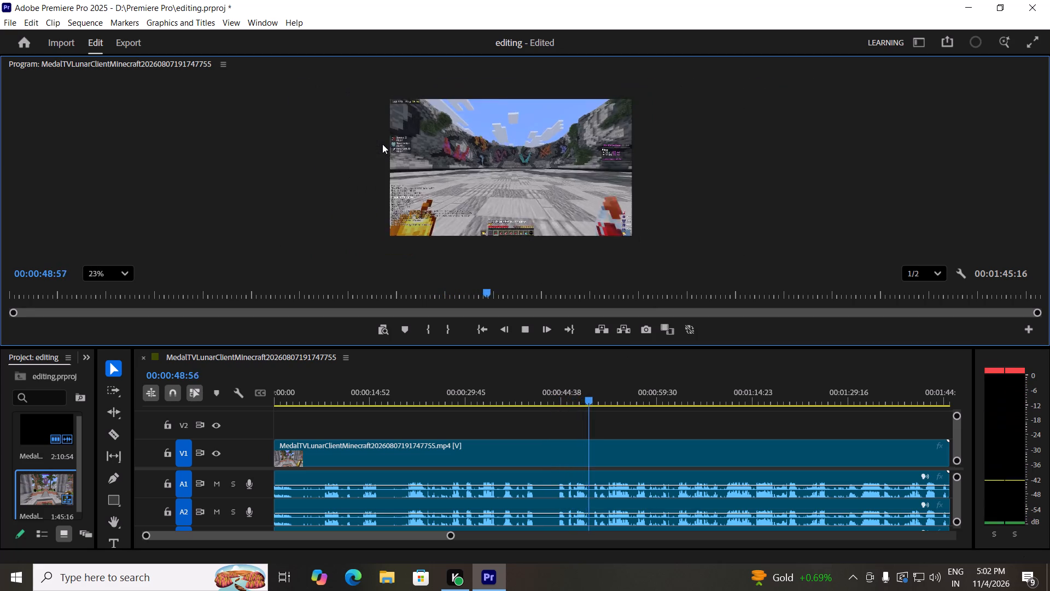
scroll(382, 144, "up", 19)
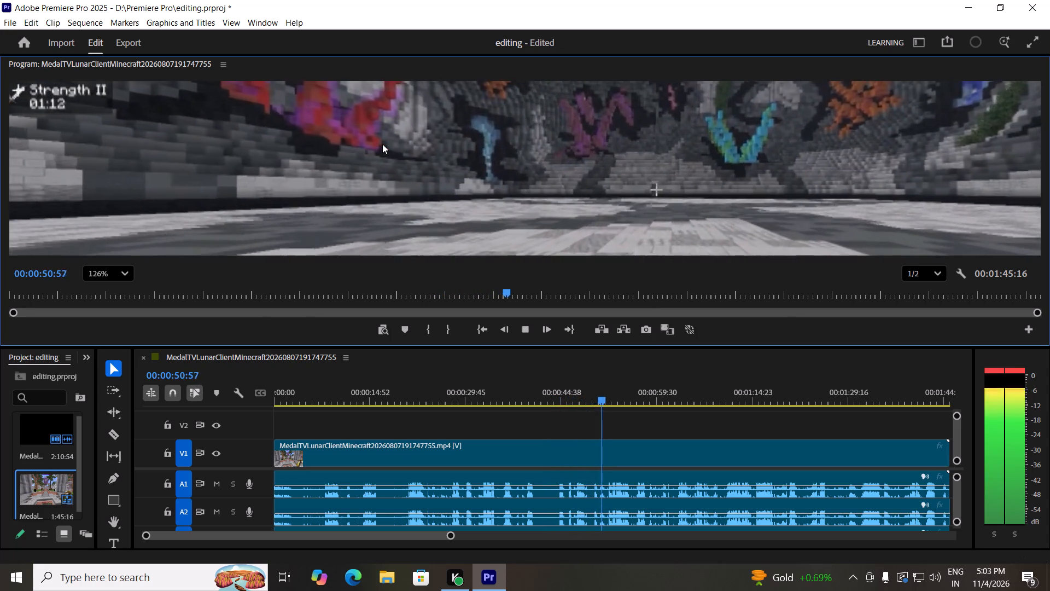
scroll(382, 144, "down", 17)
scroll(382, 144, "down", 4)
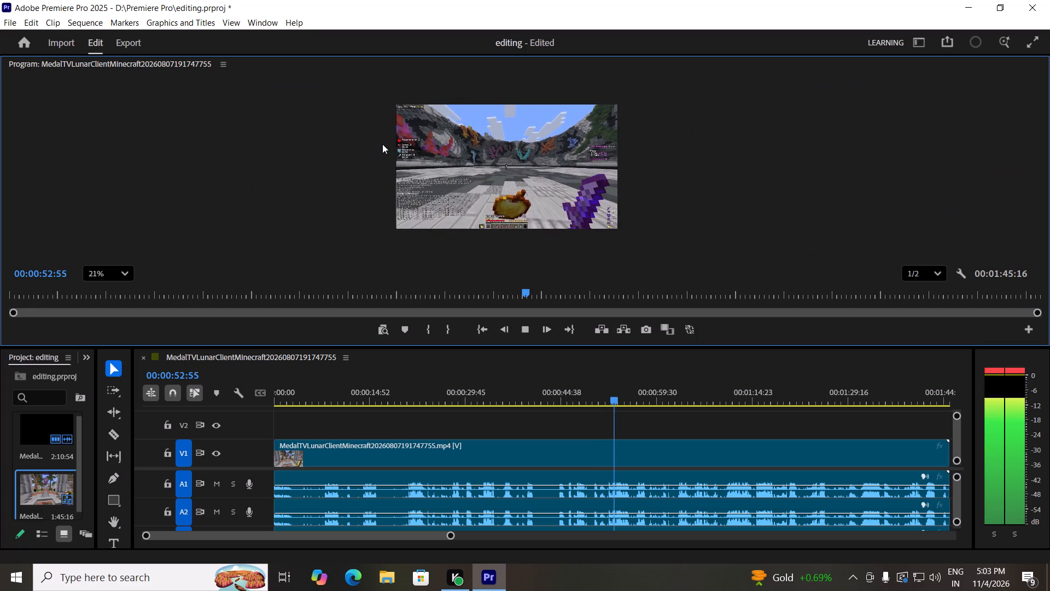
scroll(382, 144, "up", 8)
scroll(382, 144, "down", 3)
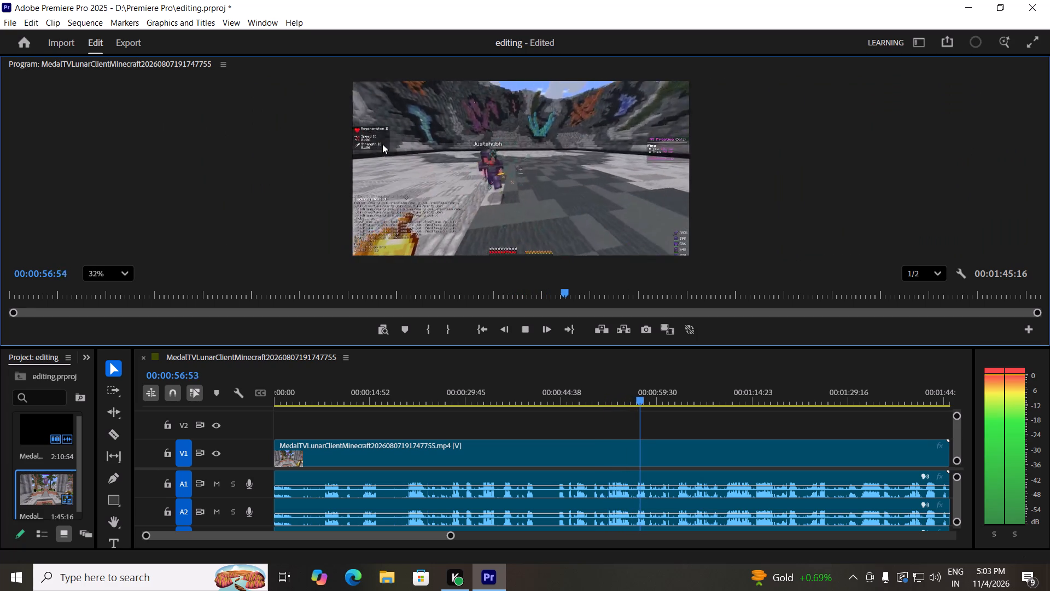
Set the Program Monitor zoom to Fit and play the remaining footage to review it up to about 00:01:42.
scroll(382, 144, "down", 4)
scroll(382, 144, "up", 4)
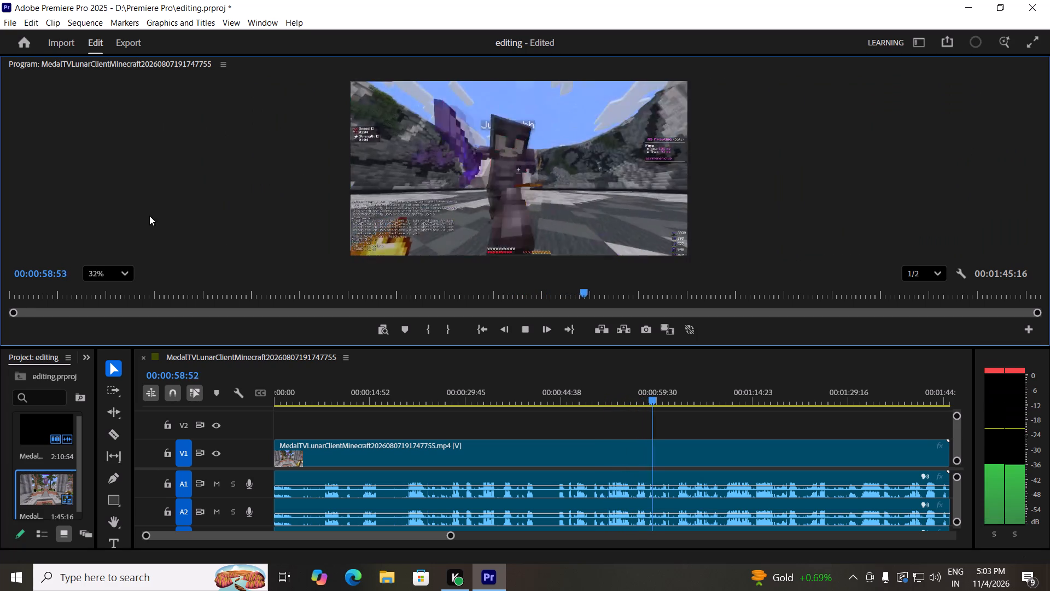
left_click(122, 274)
left_click(112, 291)
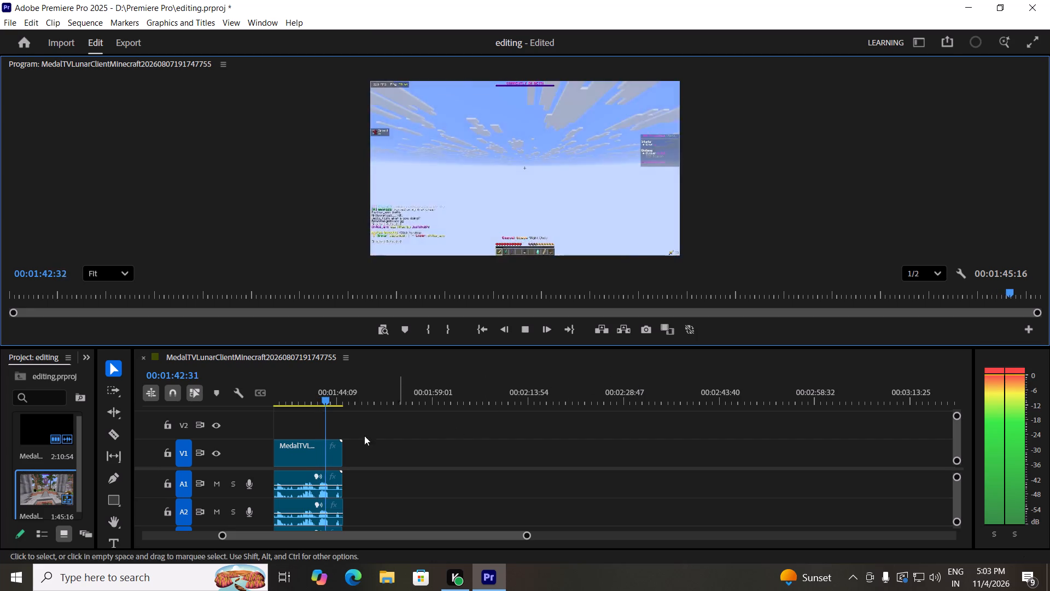
key("space")
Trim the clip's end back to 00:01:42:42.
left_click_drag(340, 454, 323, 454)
Delete the gameplay clip from the timeline.
left_click(310, 455)
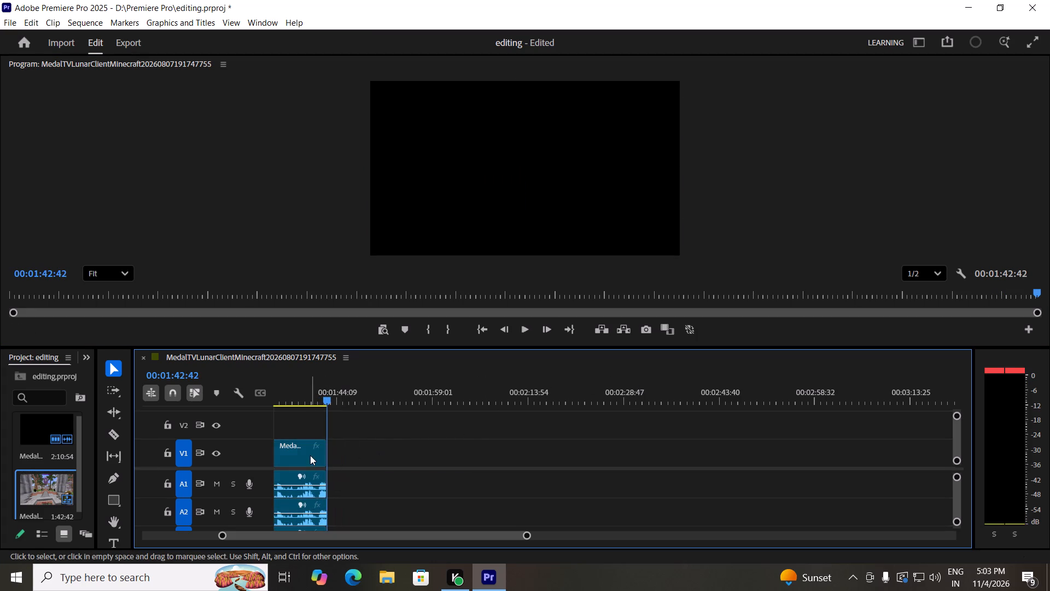
key("Delete")
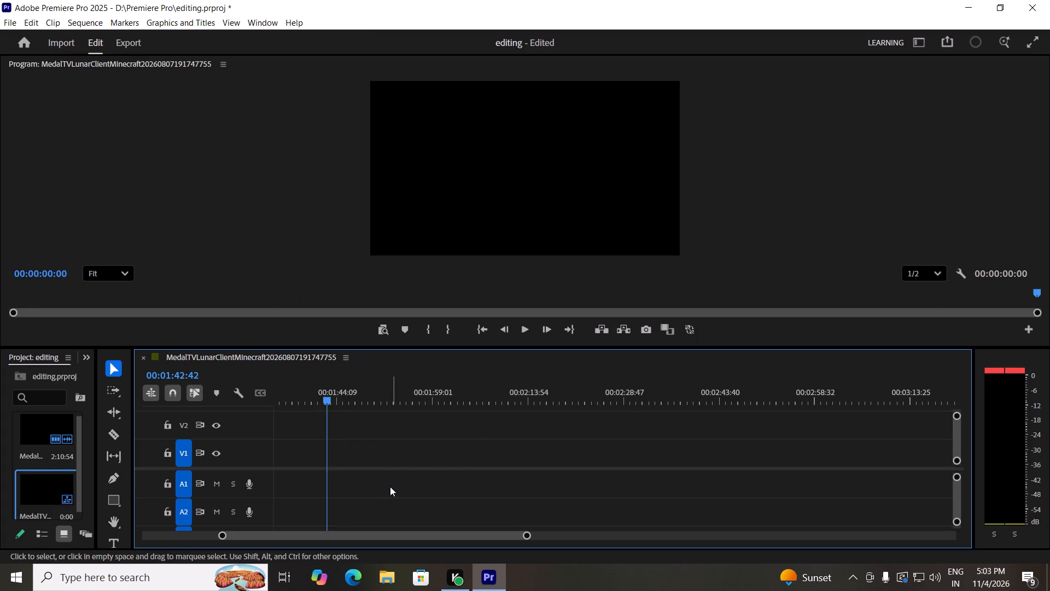
key("ctrl+i")
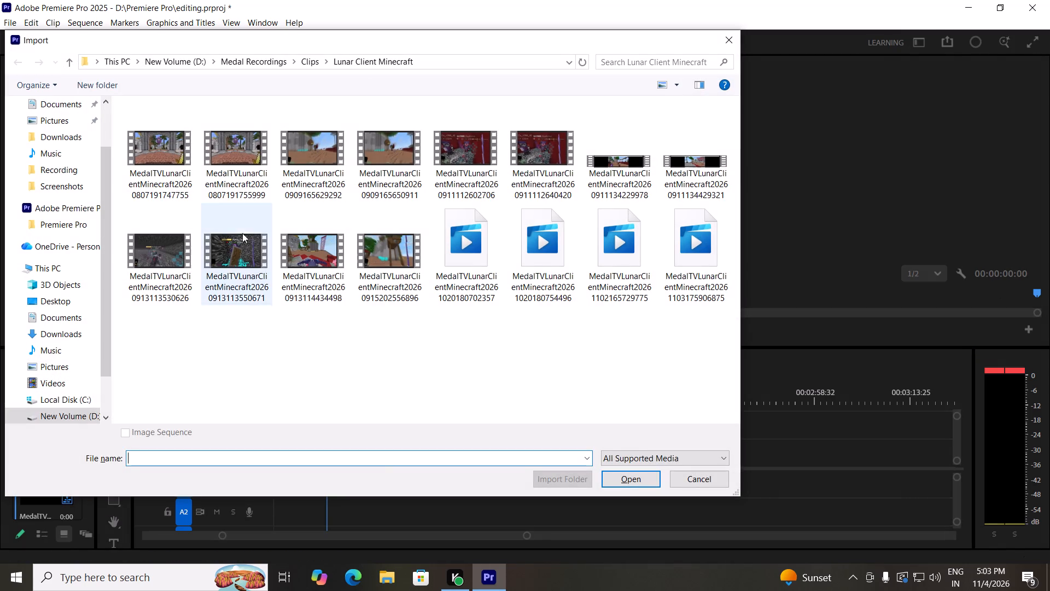
left_click(248, 192)
left_click(628, 480)
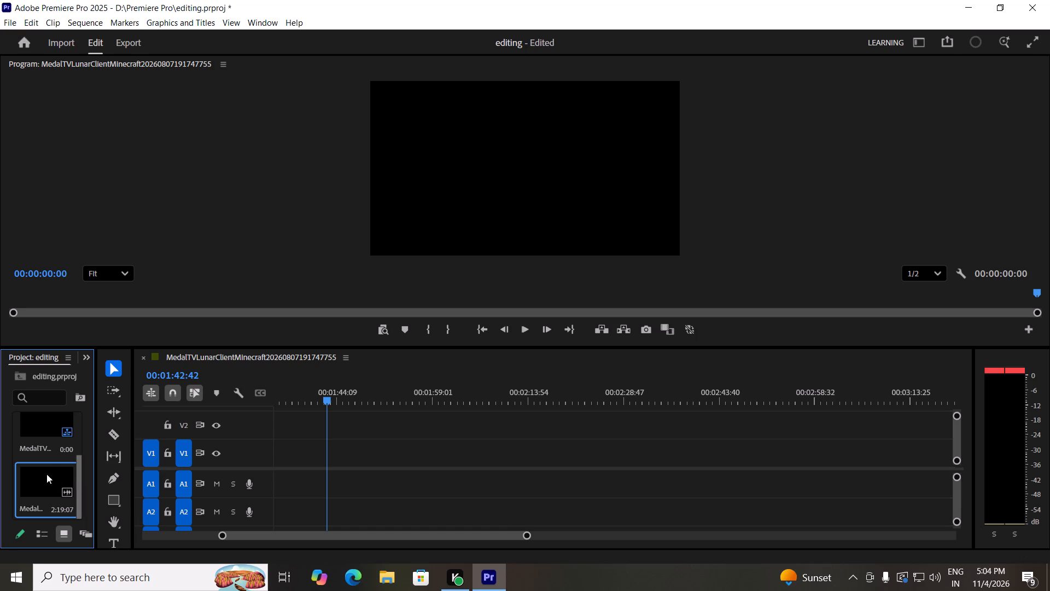
left_click_drag(45, 474, 266, 463)
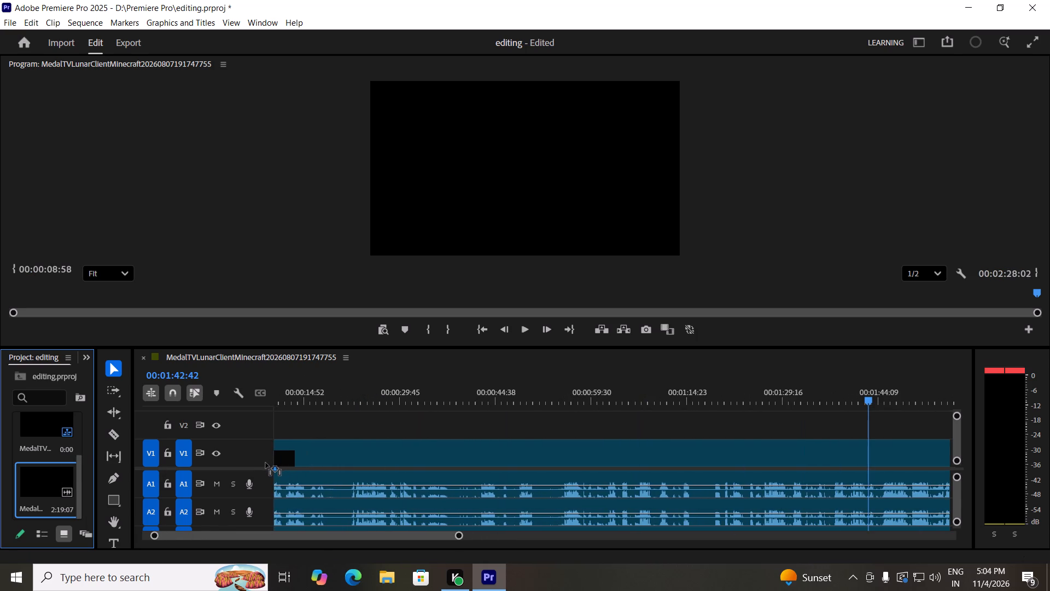
left_click_drag(266, 463, 259, 463)
left_click_drag(292, 401, 267, 403)
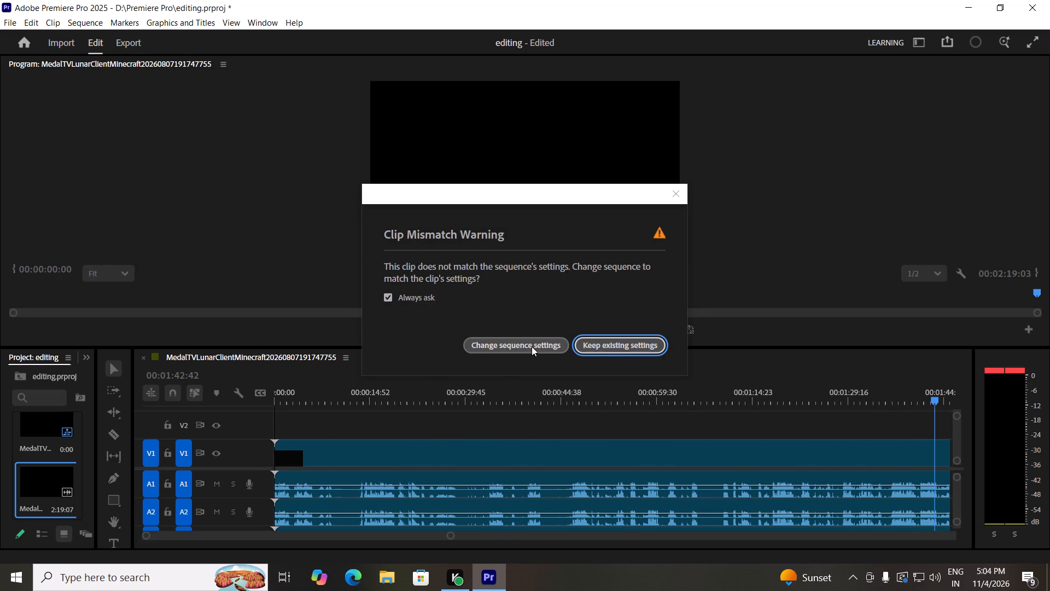
left_click(606, 344)
Play the new clip from its start and scrub through to 00:00:35:24 to check the footage.
left_click_drag(309, 394, 253, 391)
left_click(521, 331)
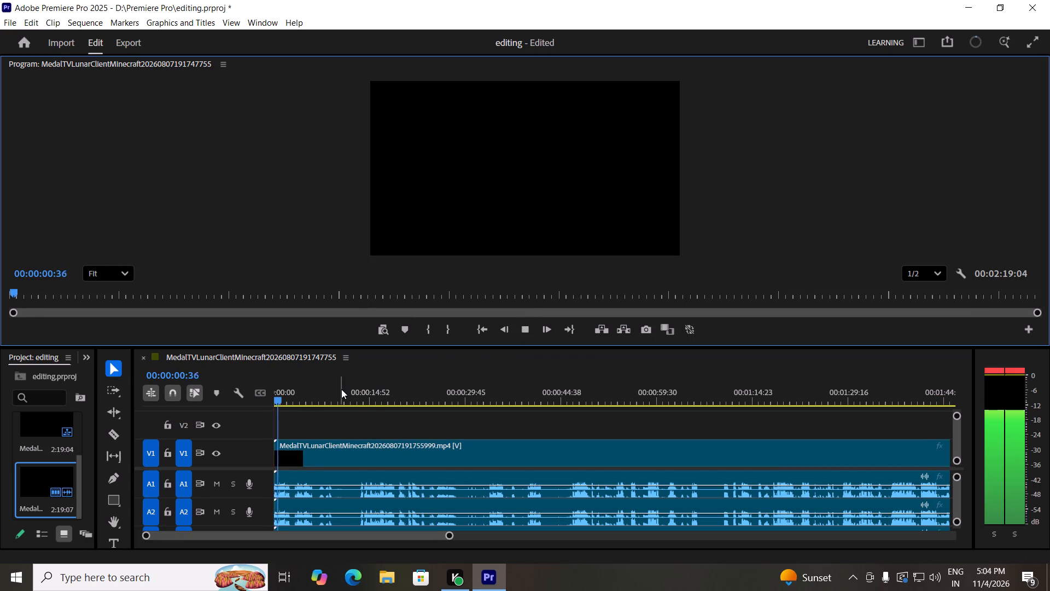
left_click_drag(342, 389, 504, 386)
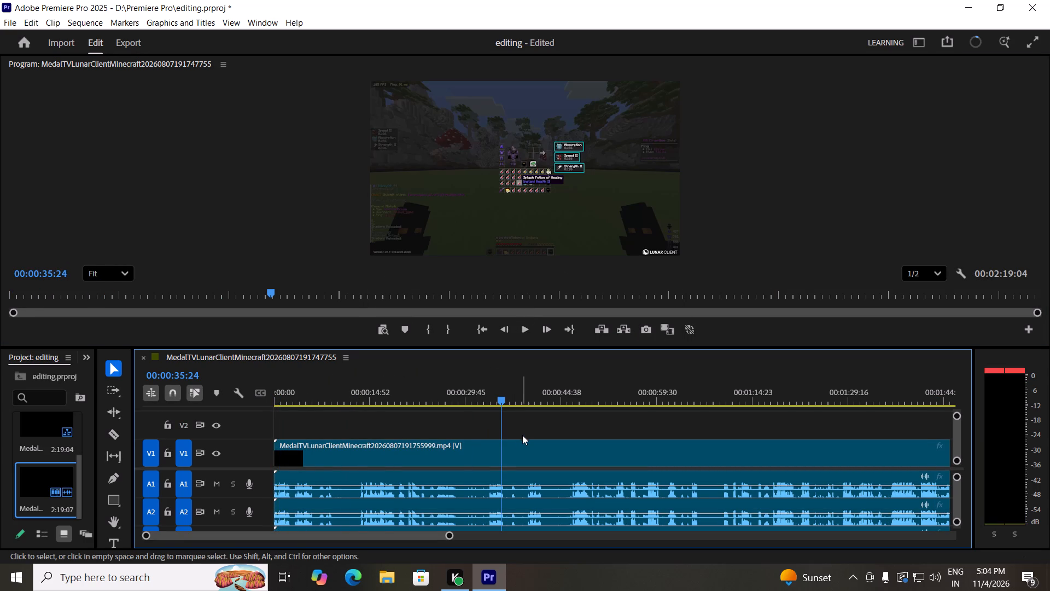
left_click(527, 445)
key("Delete")
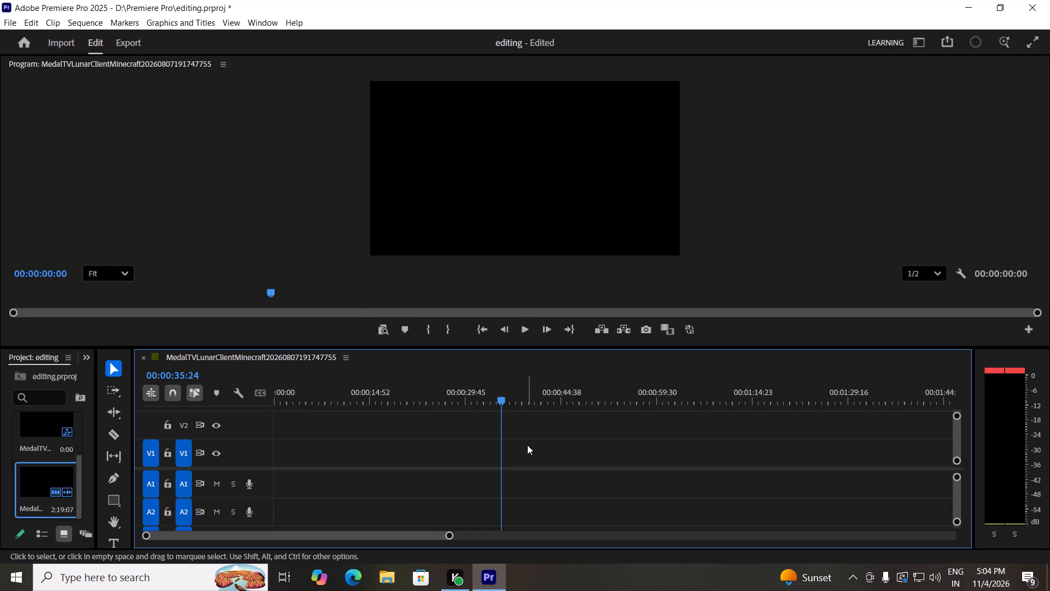
key("ctrl+i")
left_click(323, 166)
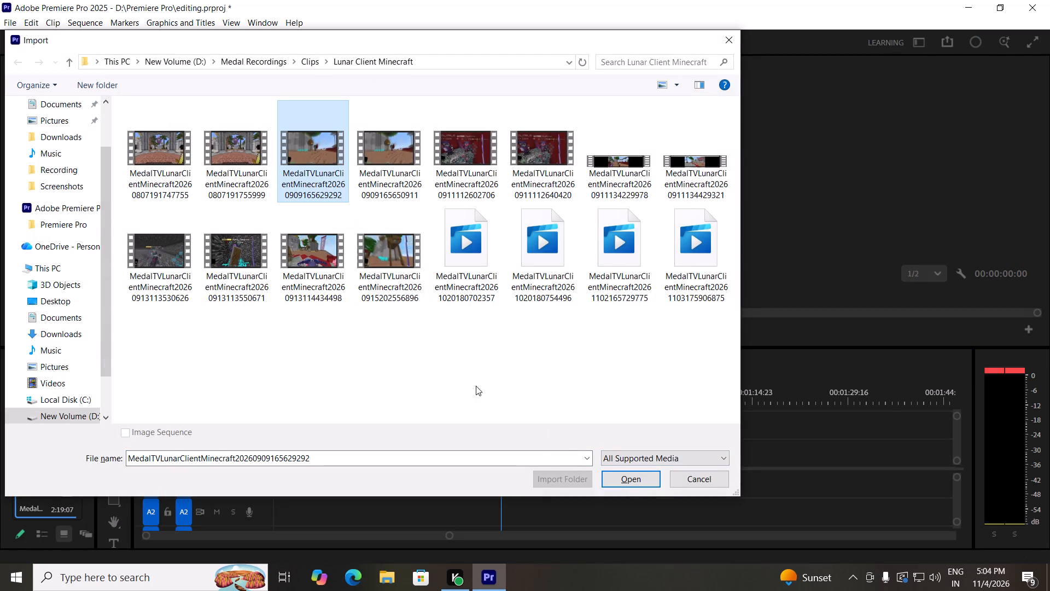
left_click(631, 484)
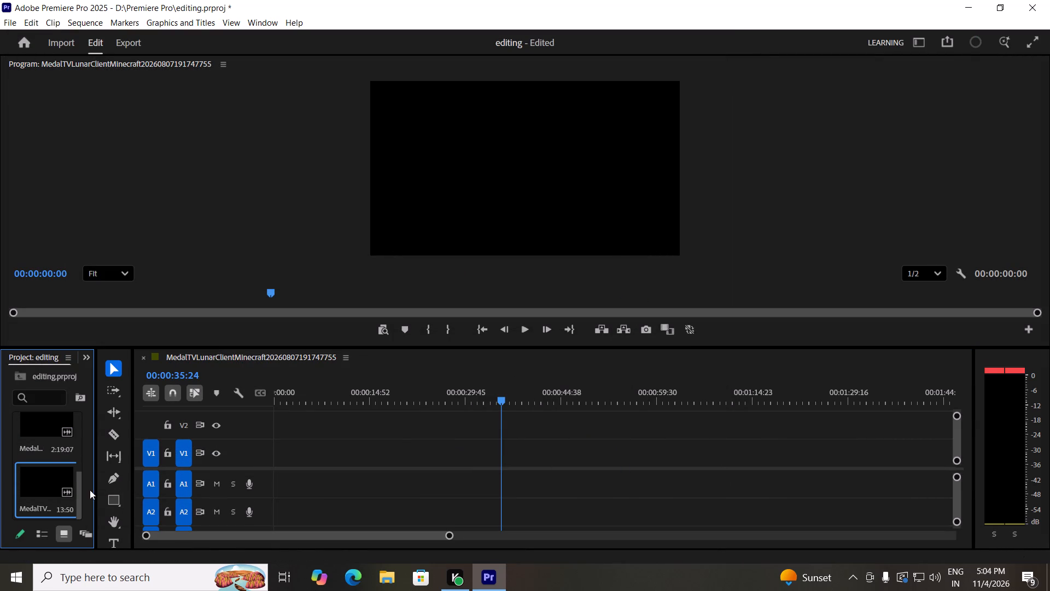
left_click_drag(40, 477, 266, 454)
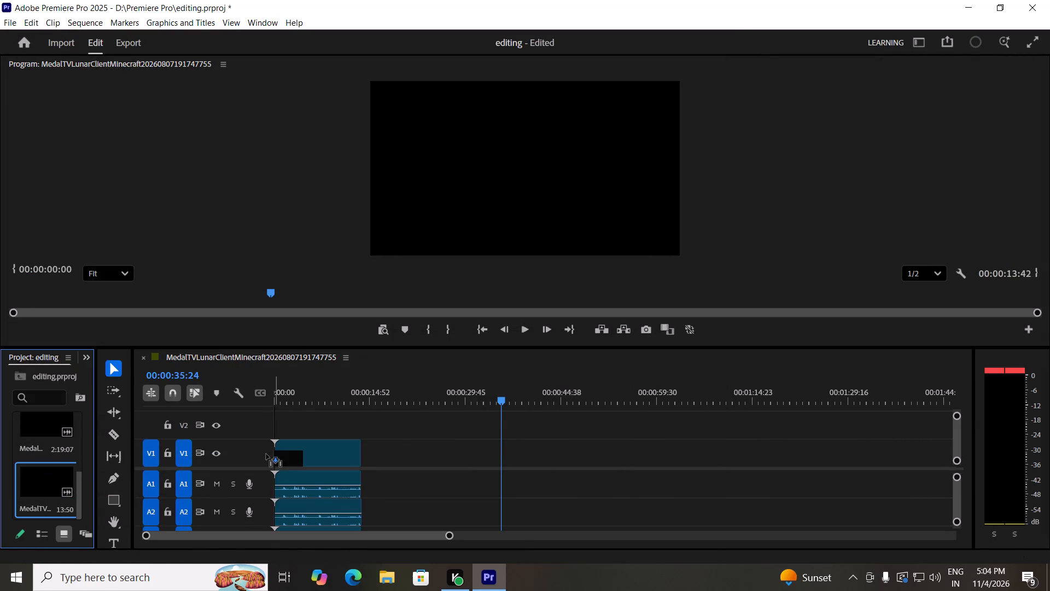
left_click_drag(266, 454, 269, 454)
left_click_drag(302, 398, 286, 398)
left_click(597, 341)
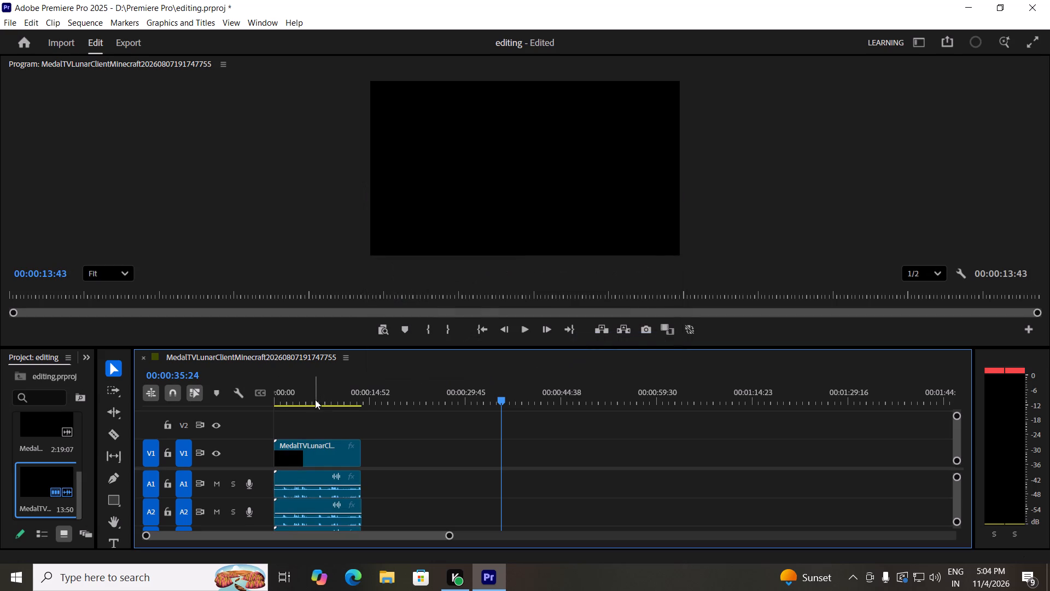
Play the newly placed clip from start to end to review it, and return the Program Monitor zoom to Fit.
left_click_drag(311, 399, 257, 396)
left_click(526, 333)
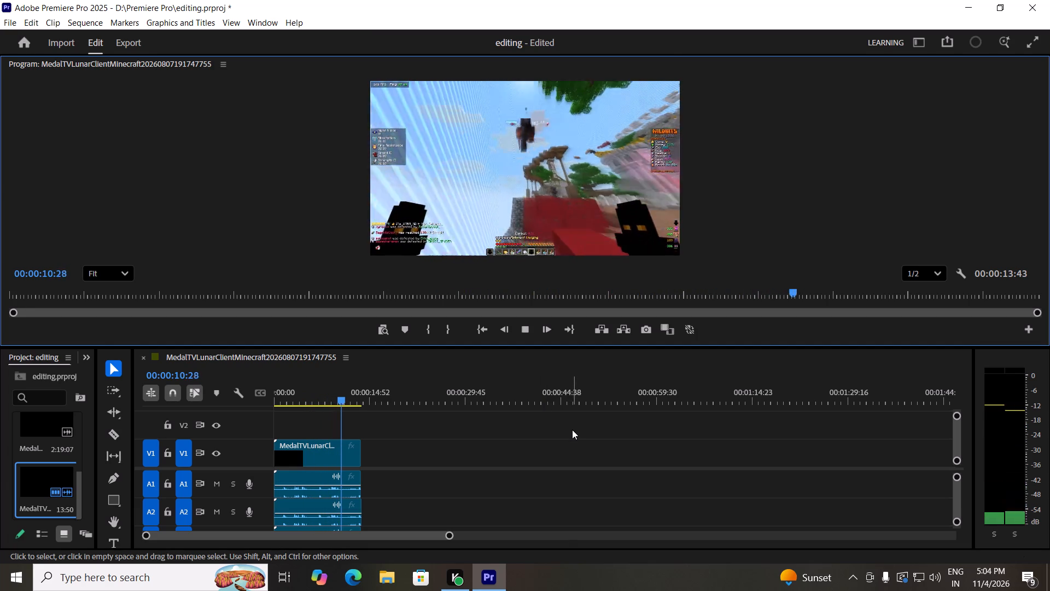
scroll(378, 83, "up", 7)
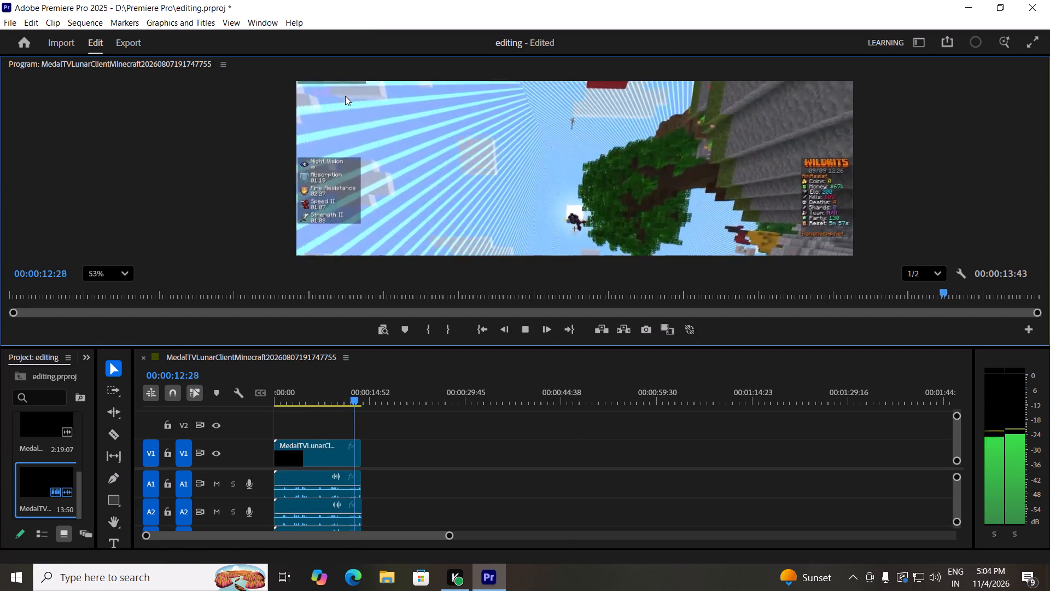
left_click_drag(326, 107, 340, 171)
scroll(364, 148, "down", 3)
left_click(115, 272)
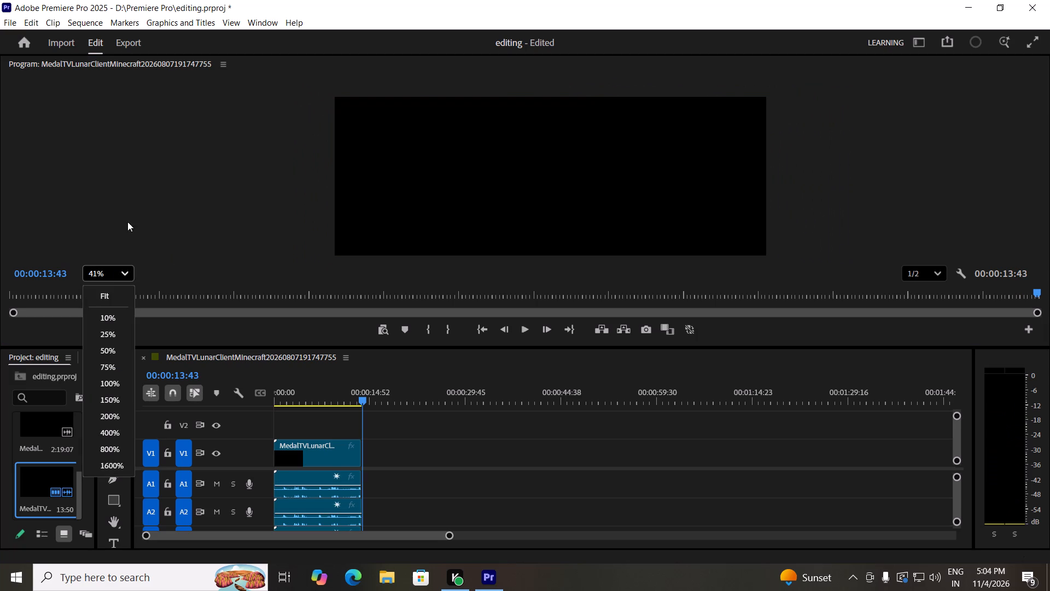
left_click(118, 291)
left_click(341, 451)
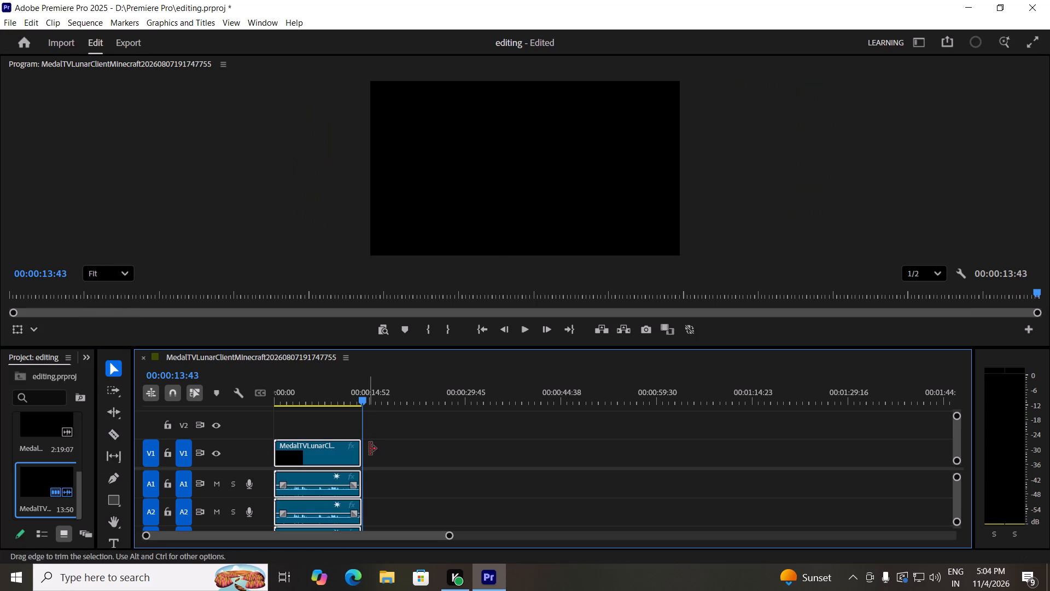
key("Delete")
key("ctrl+i")
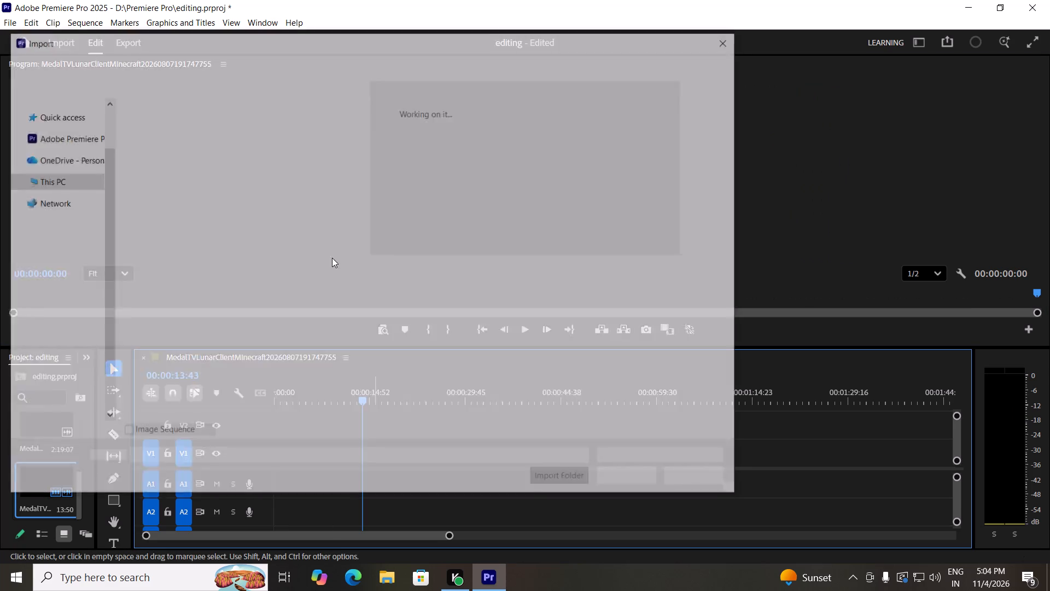
left_click(397, 168)
left_click(645, 485)
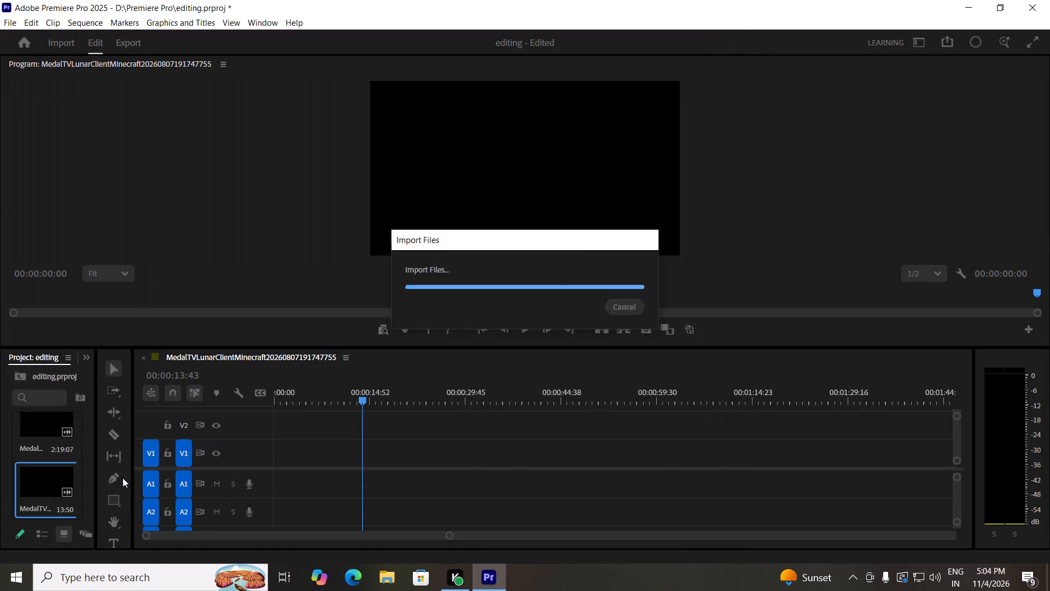
left_click_drag(49, 479, 271, 453)
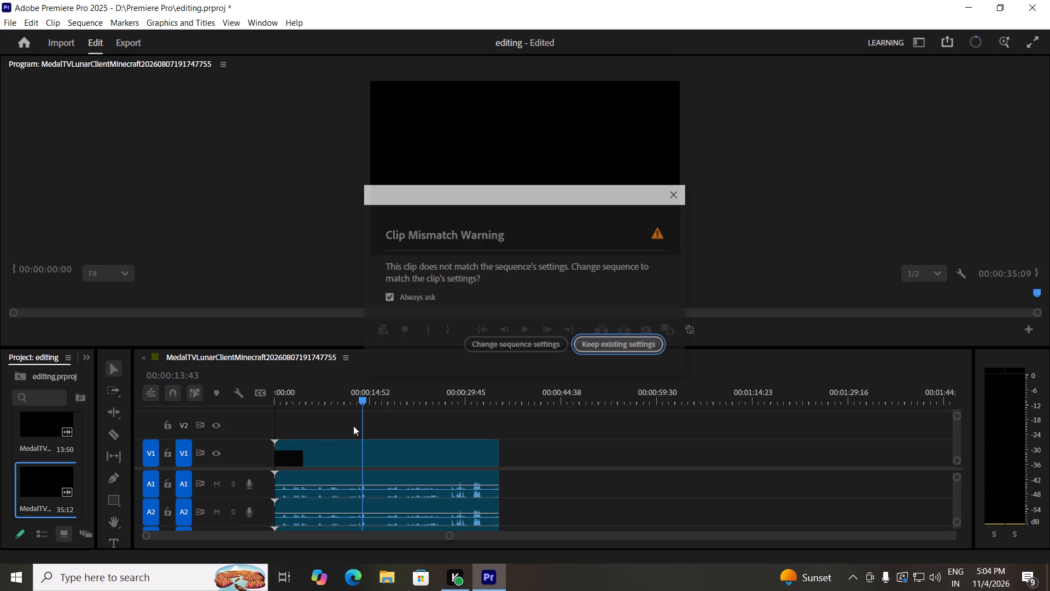
left_click(391, 297)
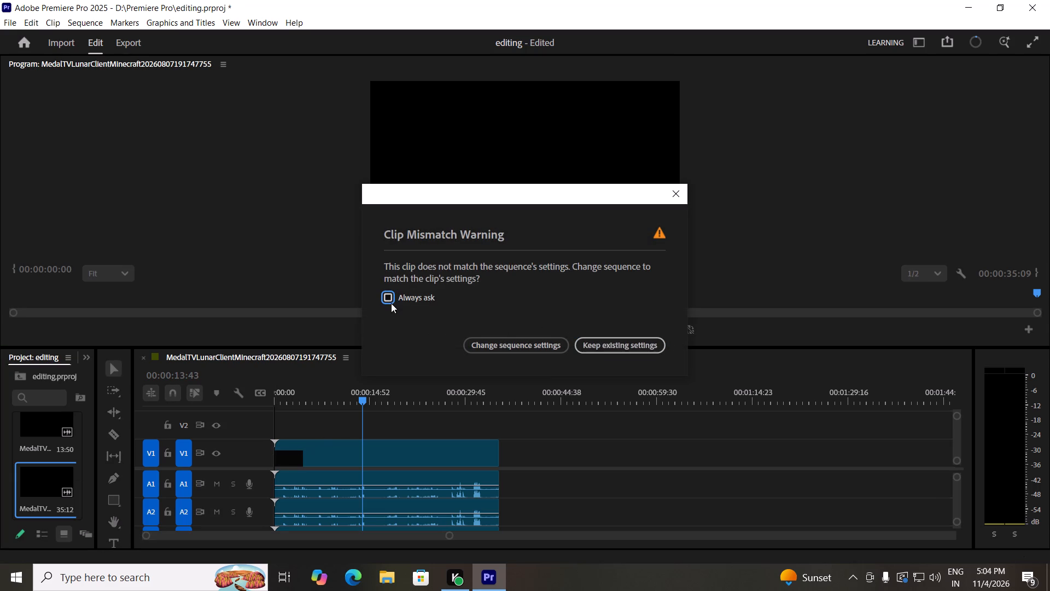
left_click(593, 348)
Play the newly placed clip from its start to check the opening seconds of gameplay.
left_click_drag(331, 393, 273, 396)
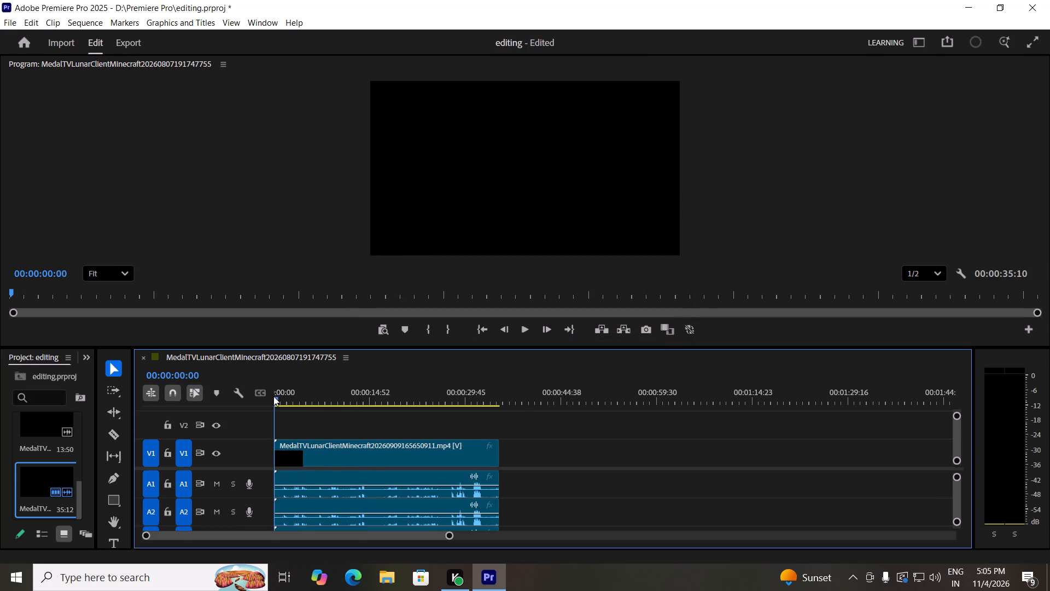
left_click_drag(273, 396, 254, 396)
left_click(523, 331)
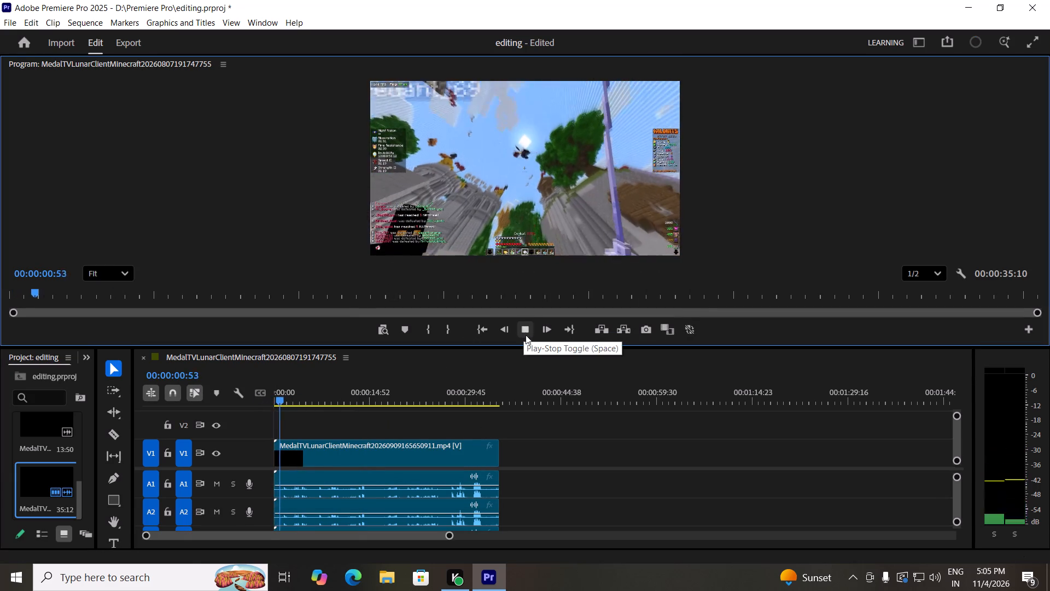
left_click(436, 455)
key("Delete")
left_click(446, 441)
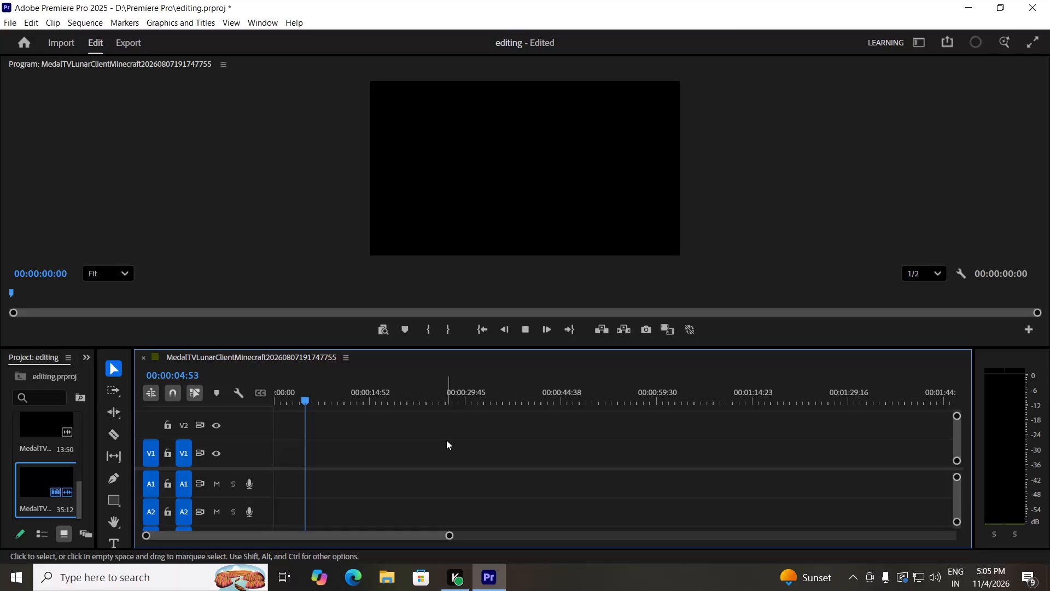
key("ctrl+i")
left_click(486, 189)
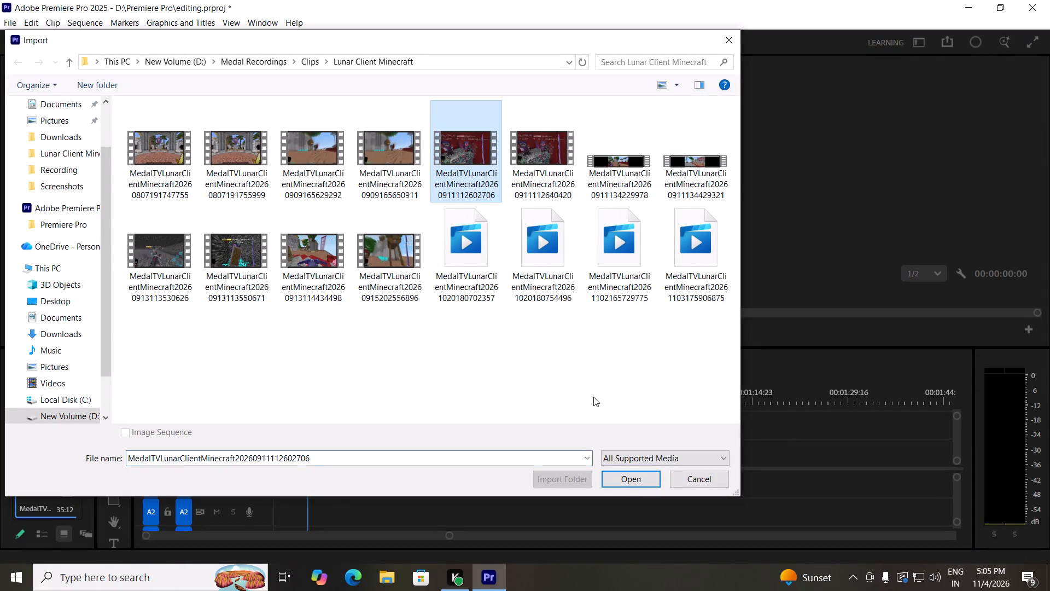
left_click(625, 480)
left_click_drag(48, 480, 261, 449)
Play the newly placed clip from start to end, enlarging the Program Monitor partway through to examine the gameplay more closely.
left_click_drag(291, 399, 243, 401)
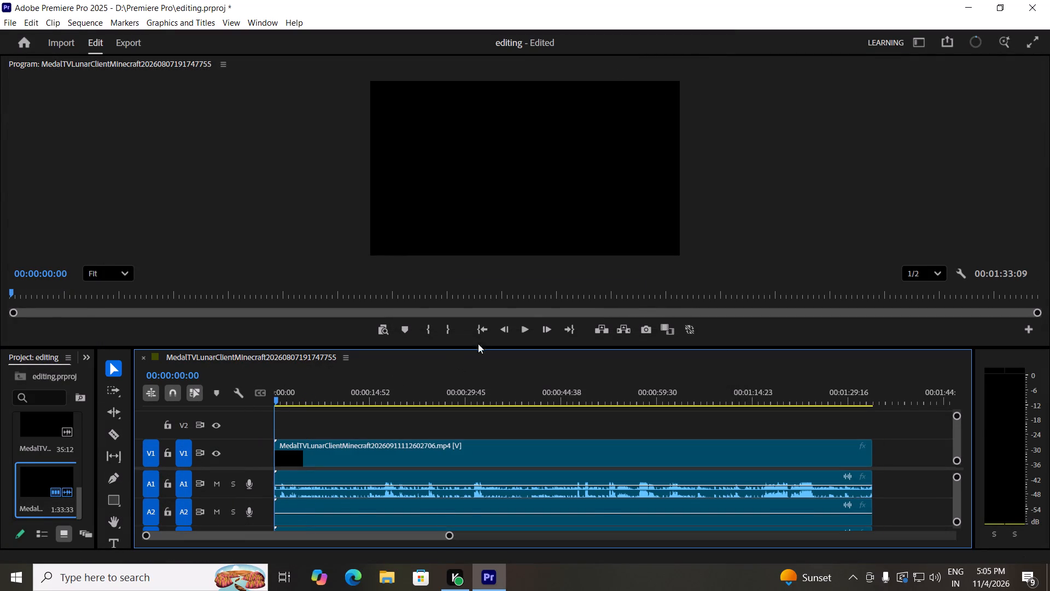
left_click(526, 331)
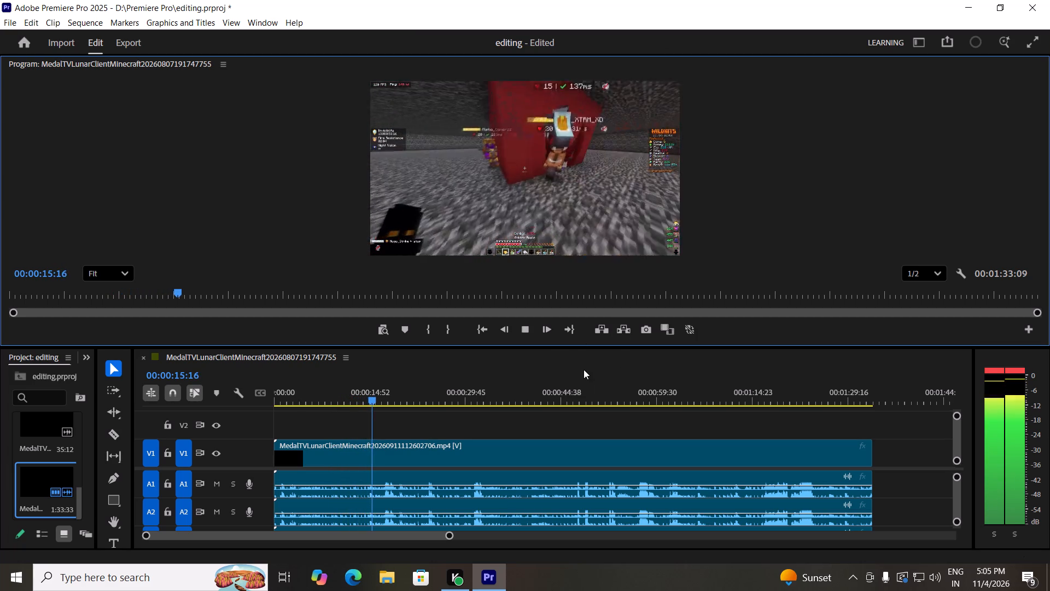
left_click(523, 332)
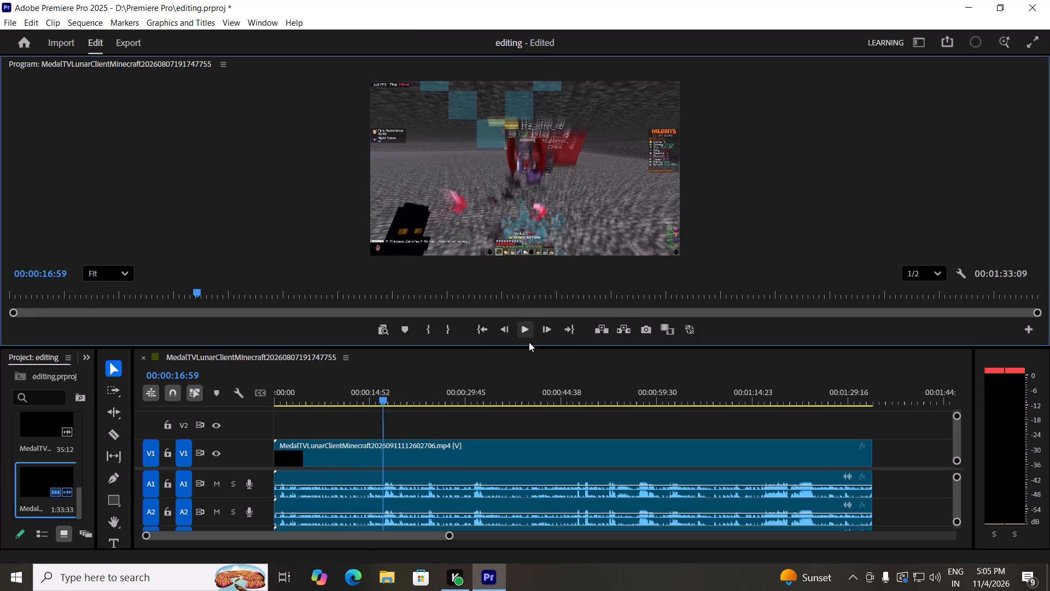
left_click_drag(534, 347, 531, 411)
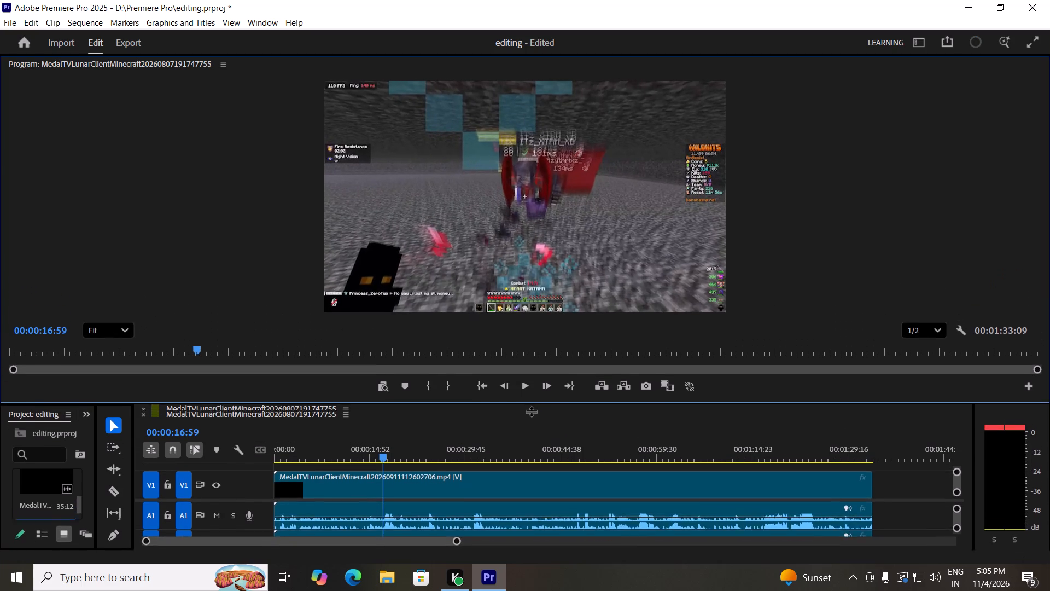
left_click_drag(531, 411, 527, 438)
left_click(523, 424)
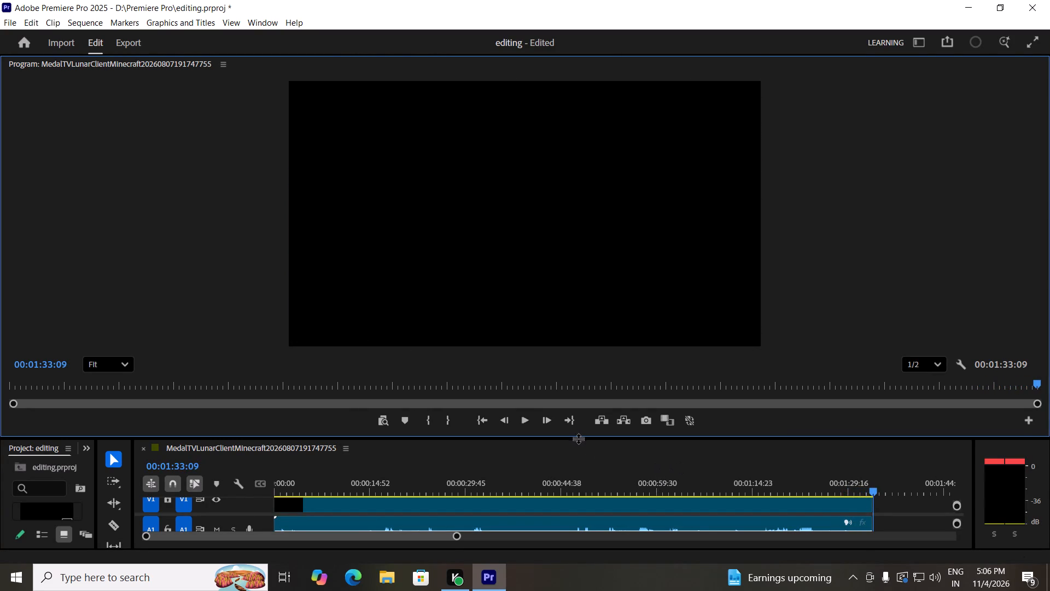
left_click_drag(578, 437, 590, 350)
left_click(563, 455)
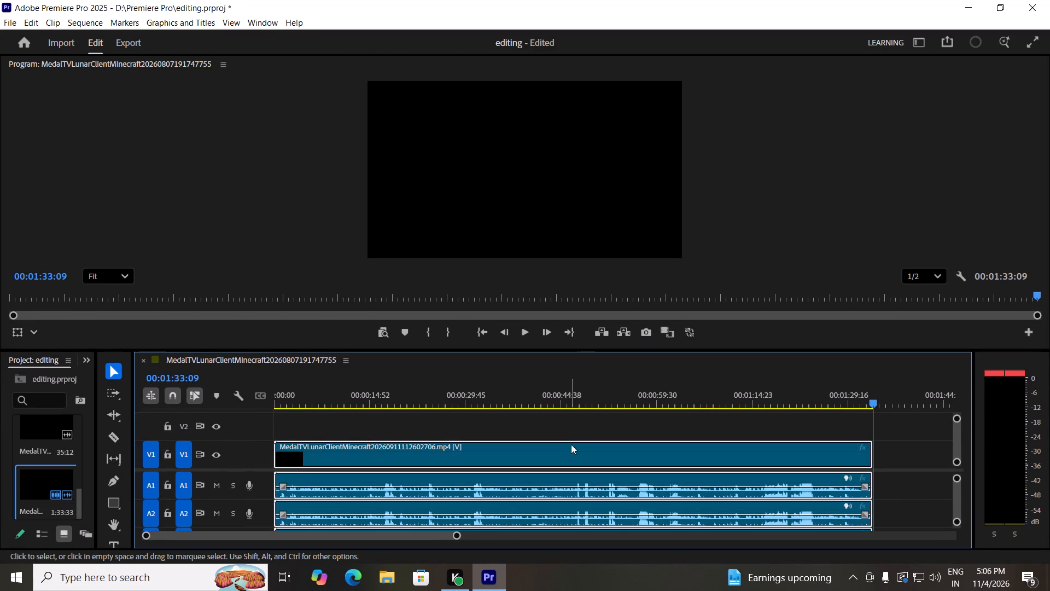
key("Delete")
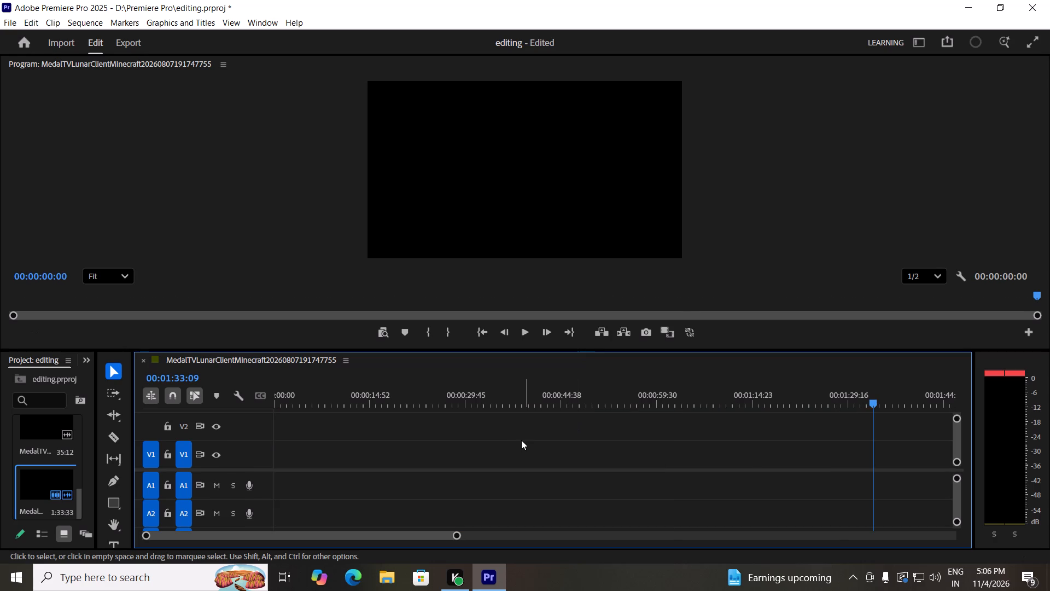
key("ctrl+i")
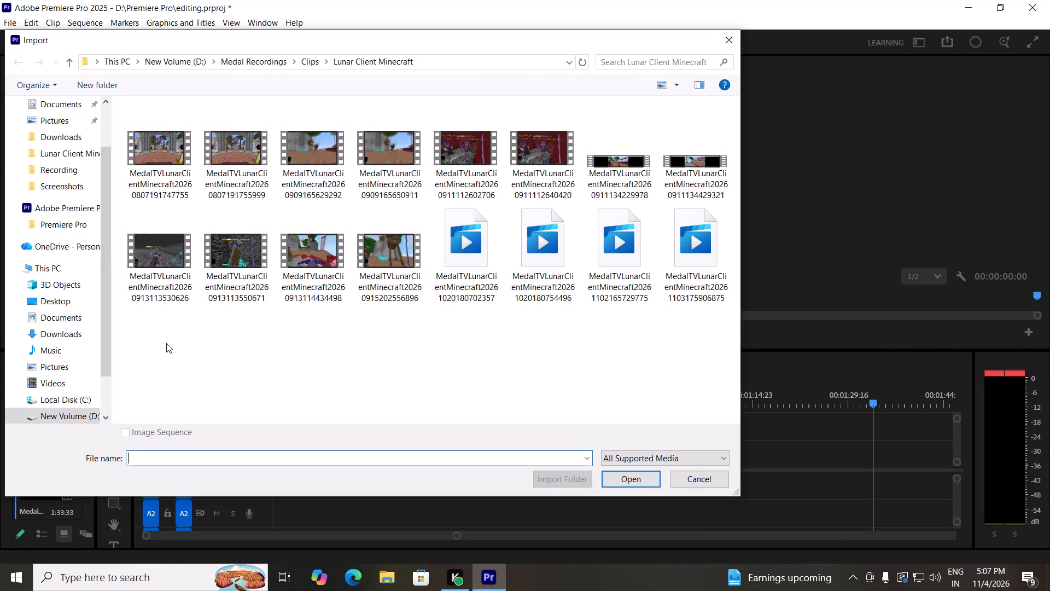
left_click_drag(151, 340, 401, 294)
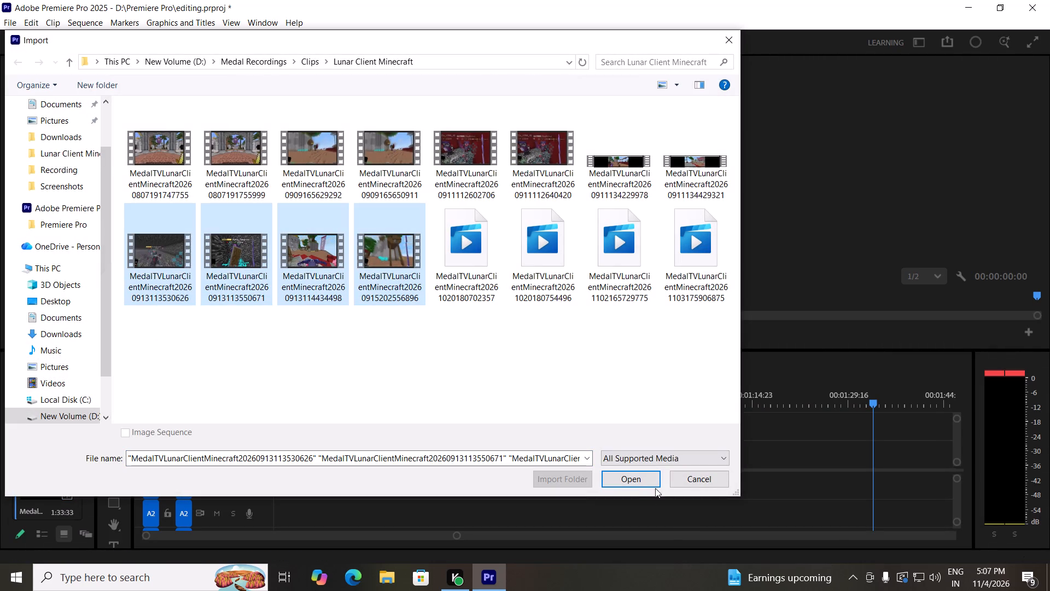
left_click(647, 485)
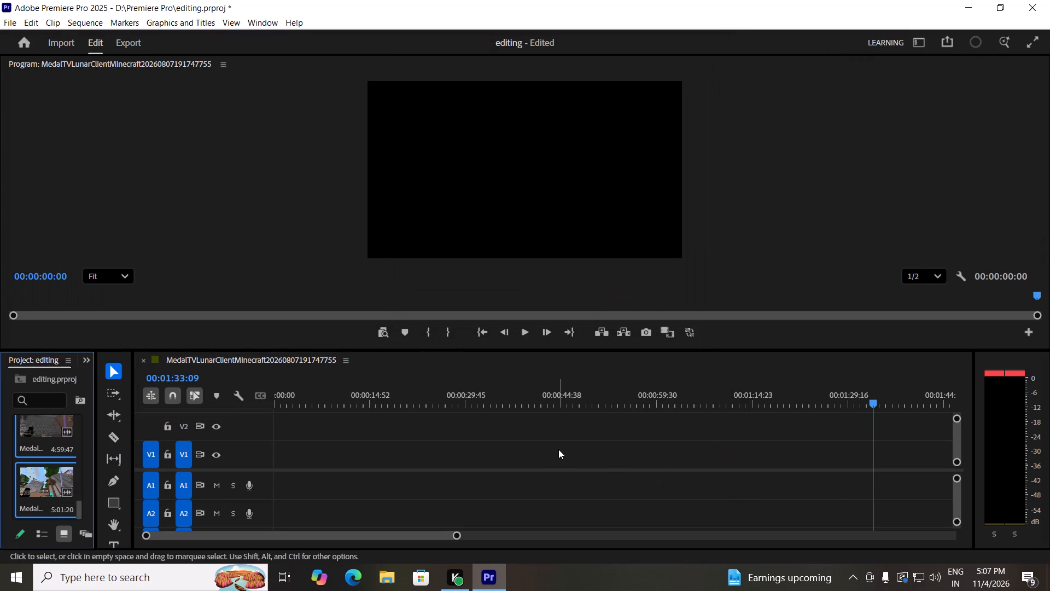
left_click_drag(44, 489, 268, 477)
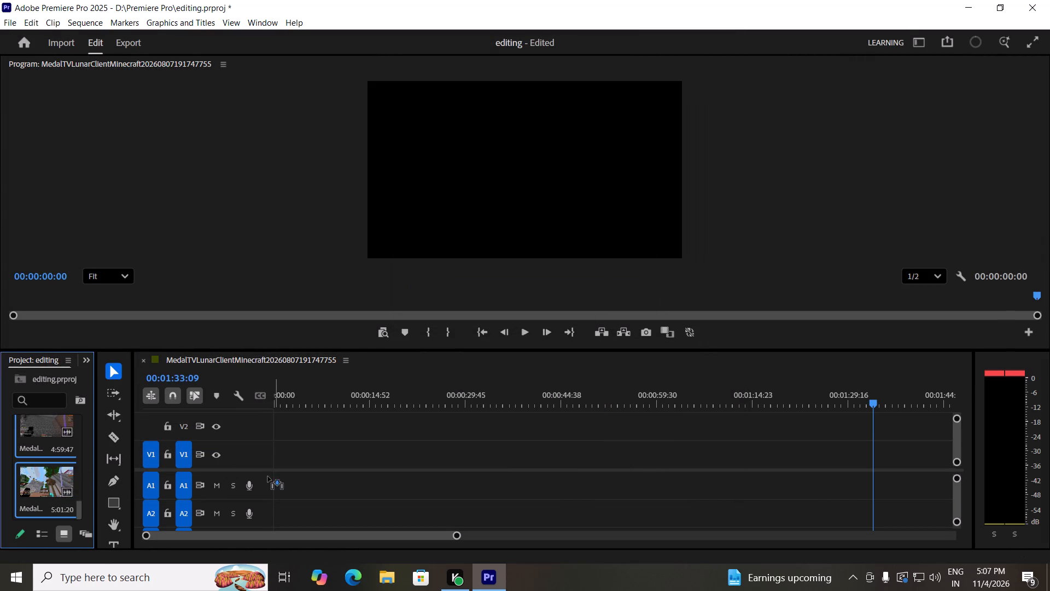
left_click_drag(268, 477, 266, 476)
left_click_drag(333, 397, 256, 395)
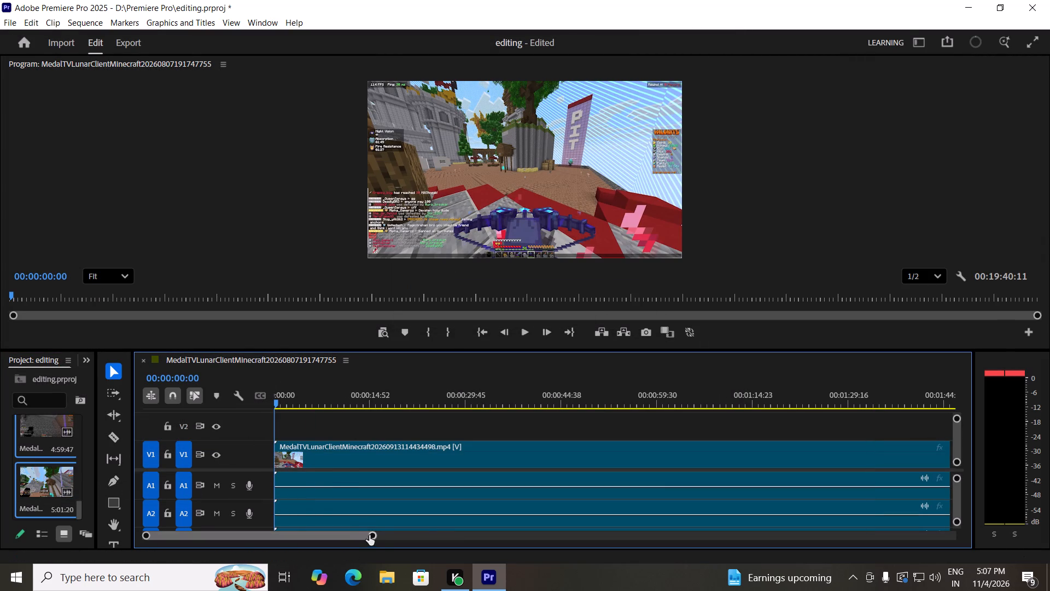
left_click_drag(372, 536, 861, 528)
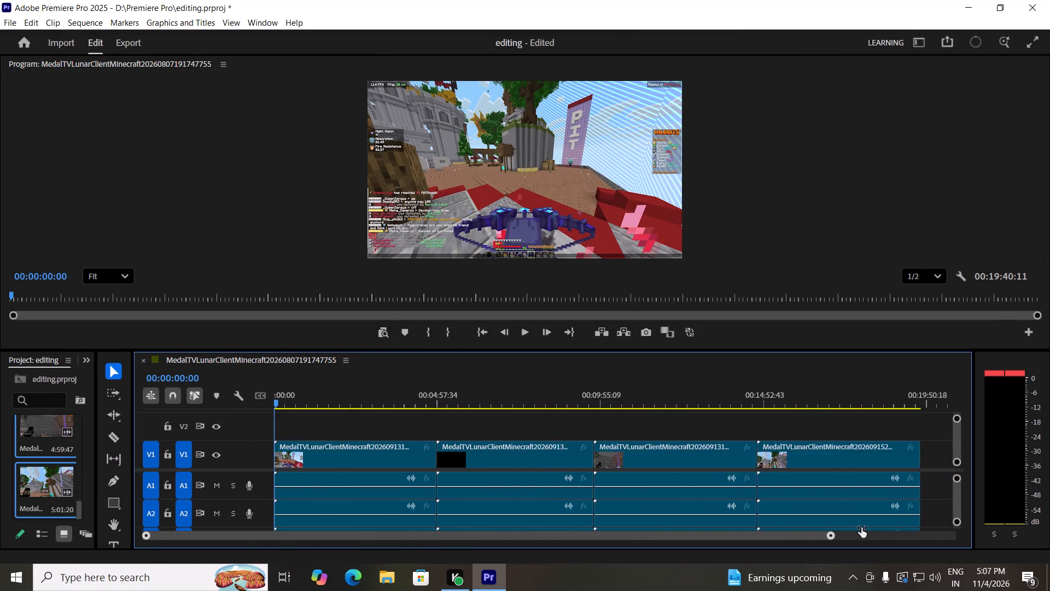
left_click_drag(861, 528, 657, 536)
left_click_drag(458, 349, 457, 368)
left_click_drag(521, 354, 521, 358)
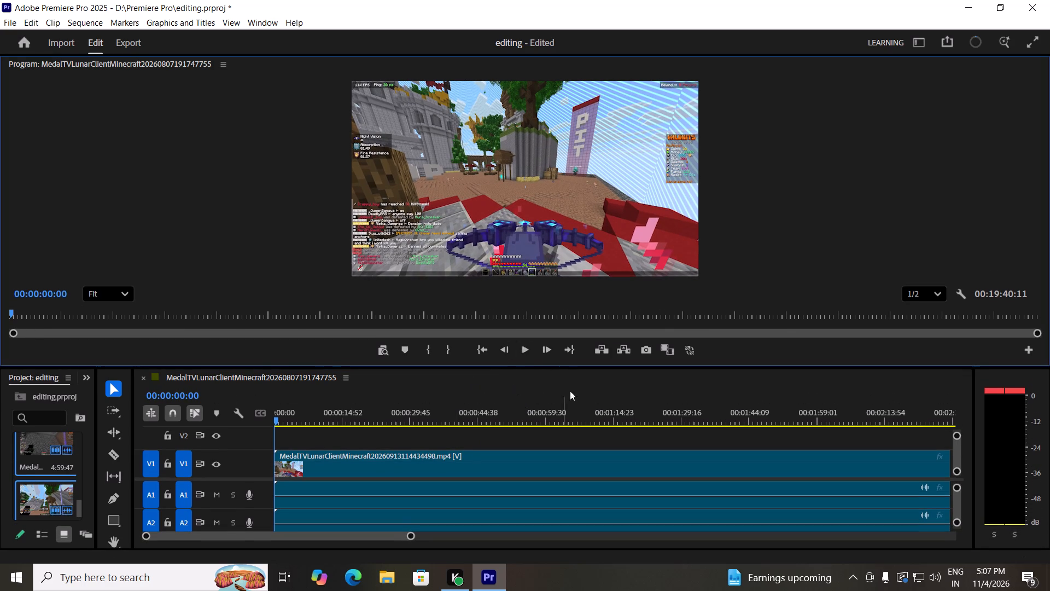
left_click(524, 351)
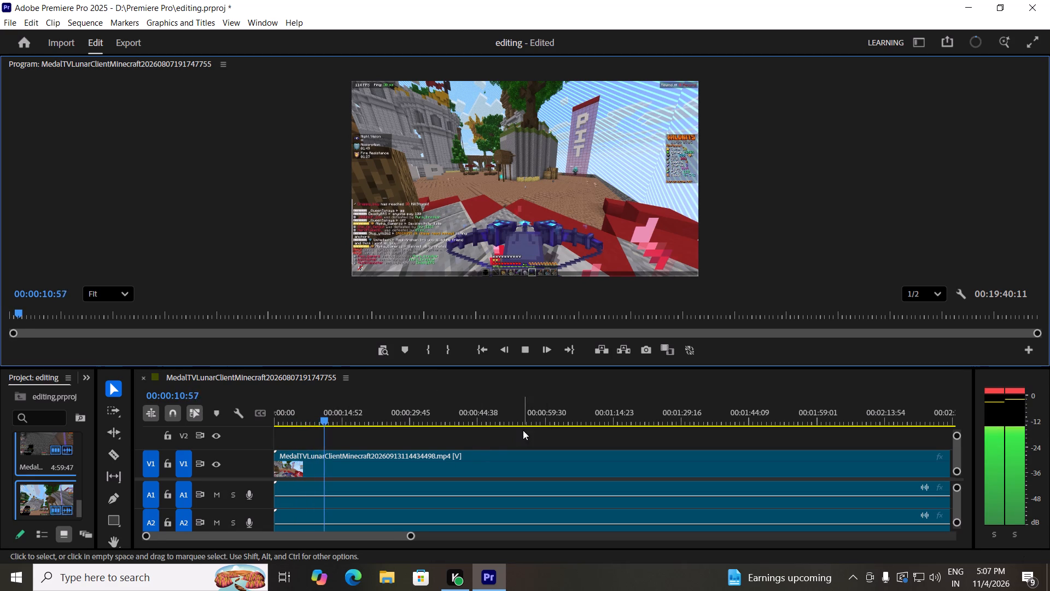
scroll(523, 430, "down", 4)
scroll(524, 431, "up", 7)
scroll(457, 479, "down", 1)
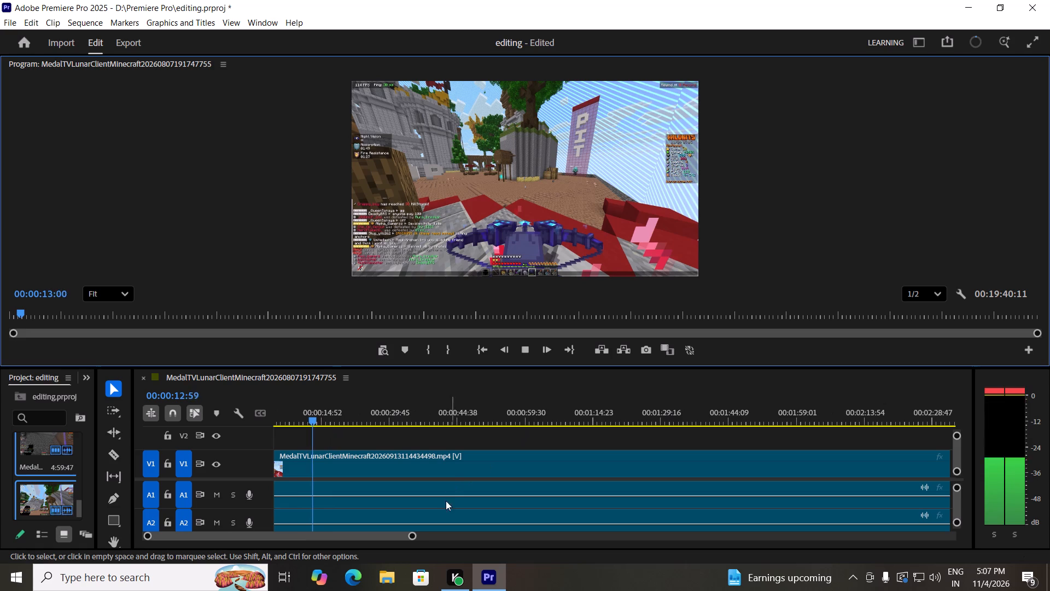
left_click_drag(412, 537, 486, 536)
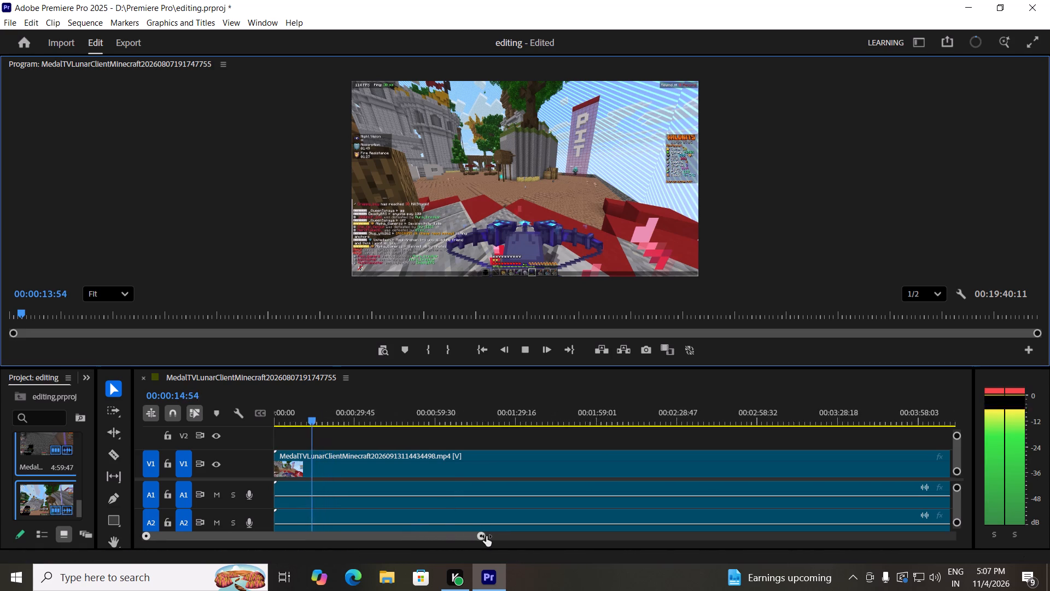
left_click_drag(486, 536, 670, 540)
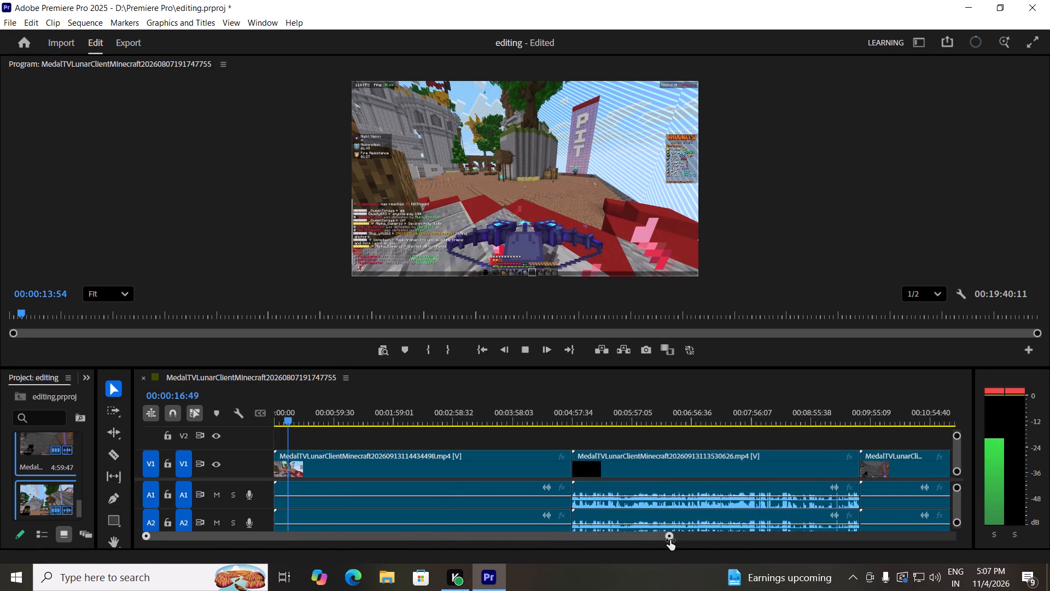
left_click_drag(670, 540, 762, 541)
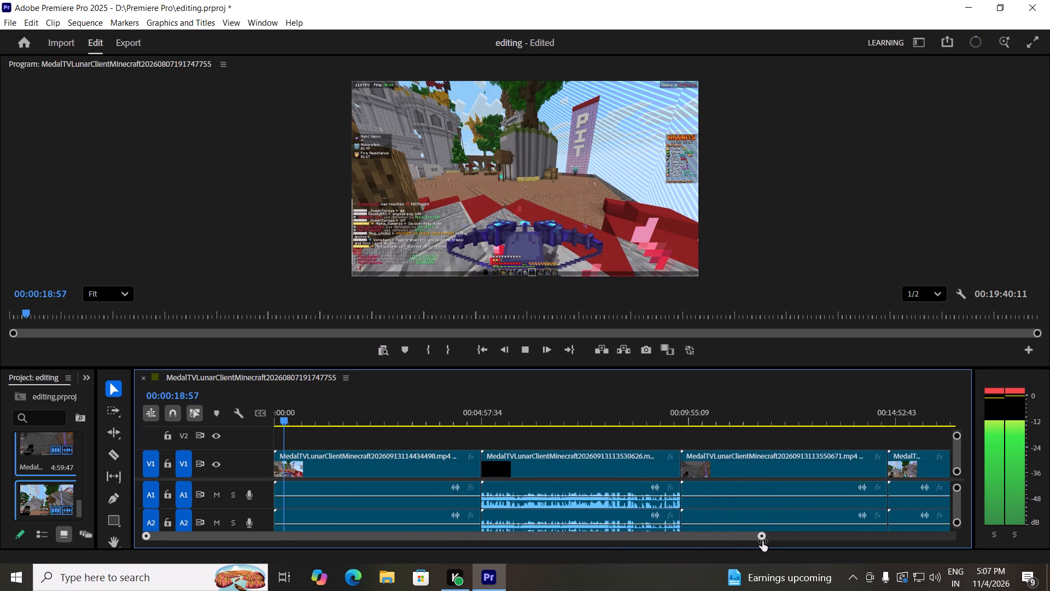
left_click_drag(762, 541, 857, 543)
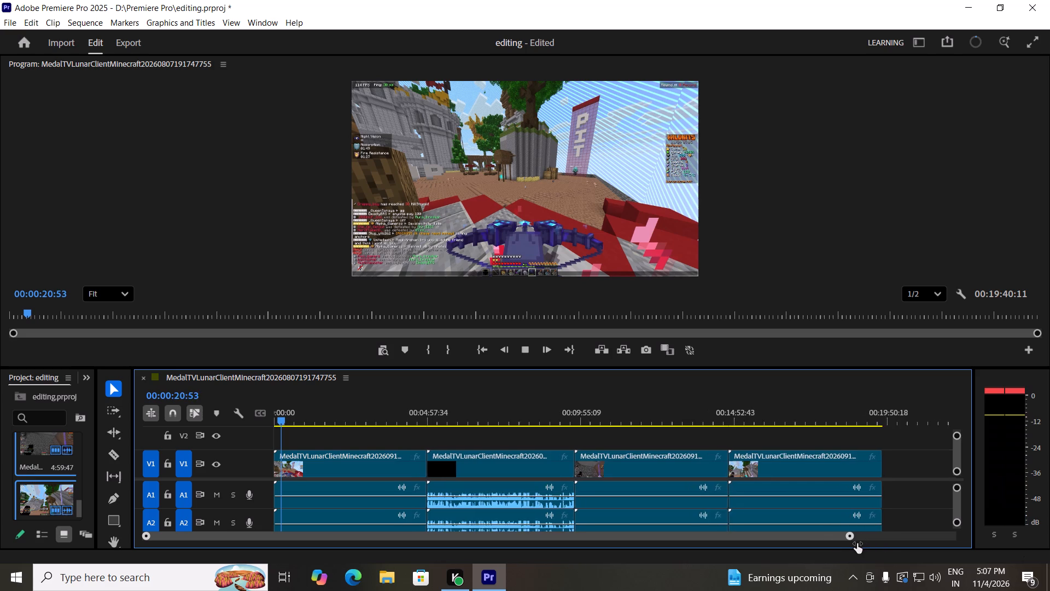
left_click_drag(857, 543, 844, 546)
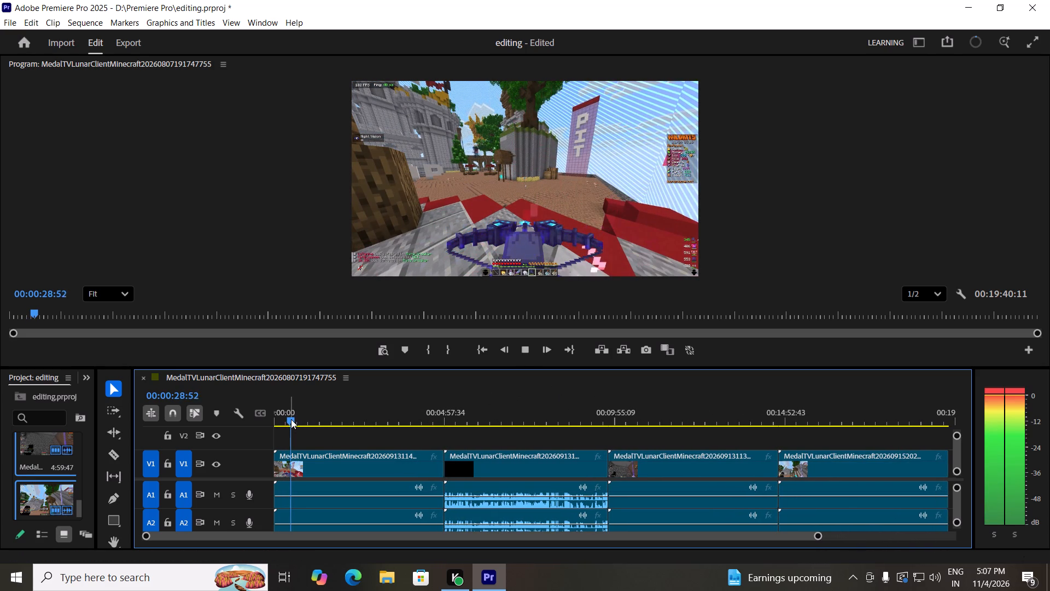
Scrub through the rest of the first clip and into the beginning of the second clip to examine the gameplay.
left_click_drag(291, 419, 315, 418)
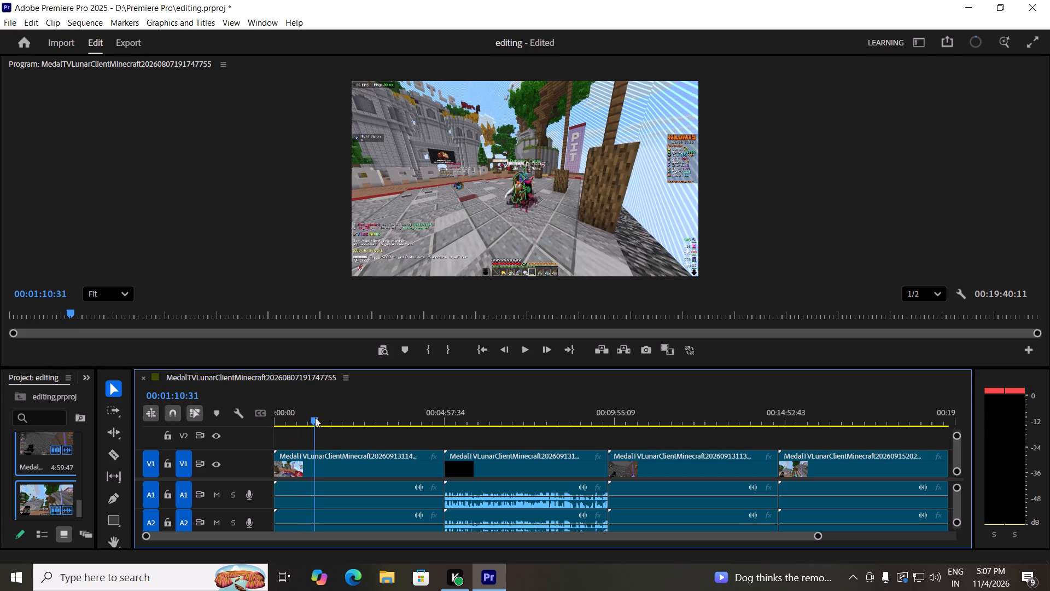
left_click_drag(315, 418, 355, 417)
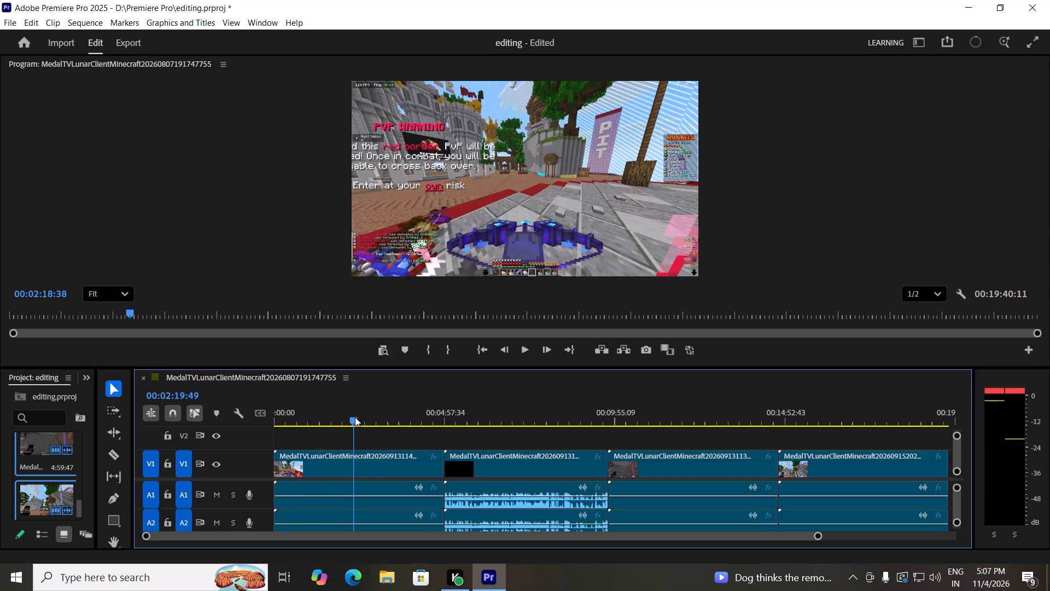
left_click_drag(355, 417, 439, 418)
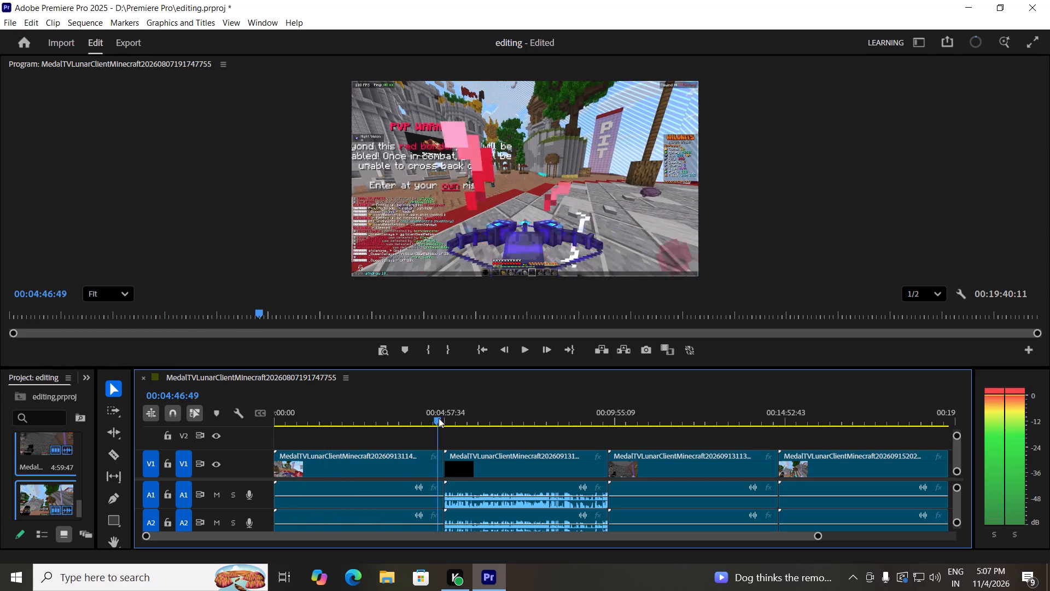
left_click_drag(439, 418, 455, 417)
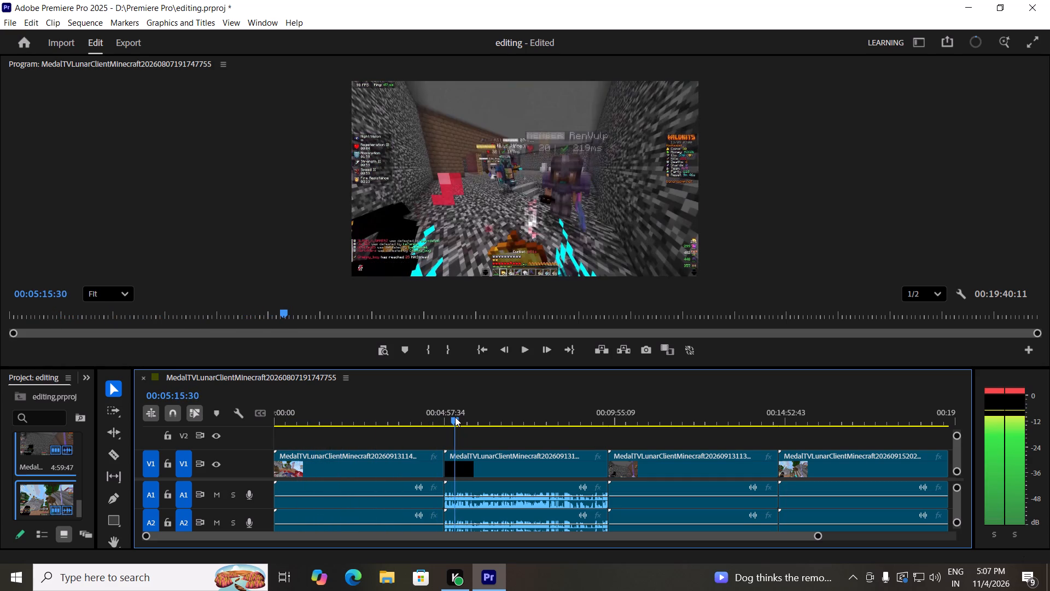
left_click_drag(455, 417, 447, 417)
left_click(405, 468)
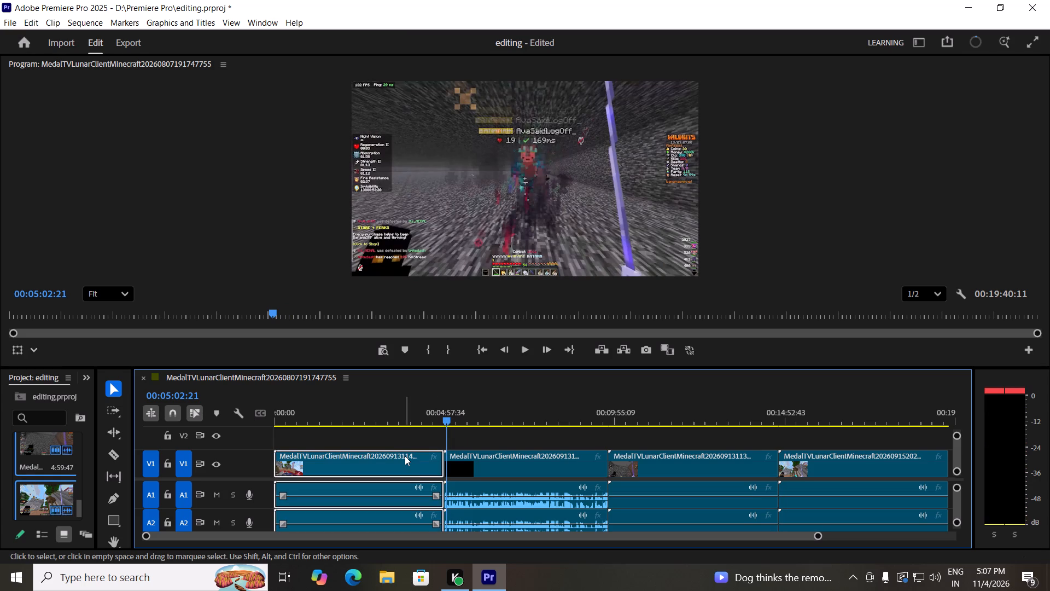
key("Delete")
left_click(363, 463)
key("Delete")
left_click_drag(328, 418, 212, 422)
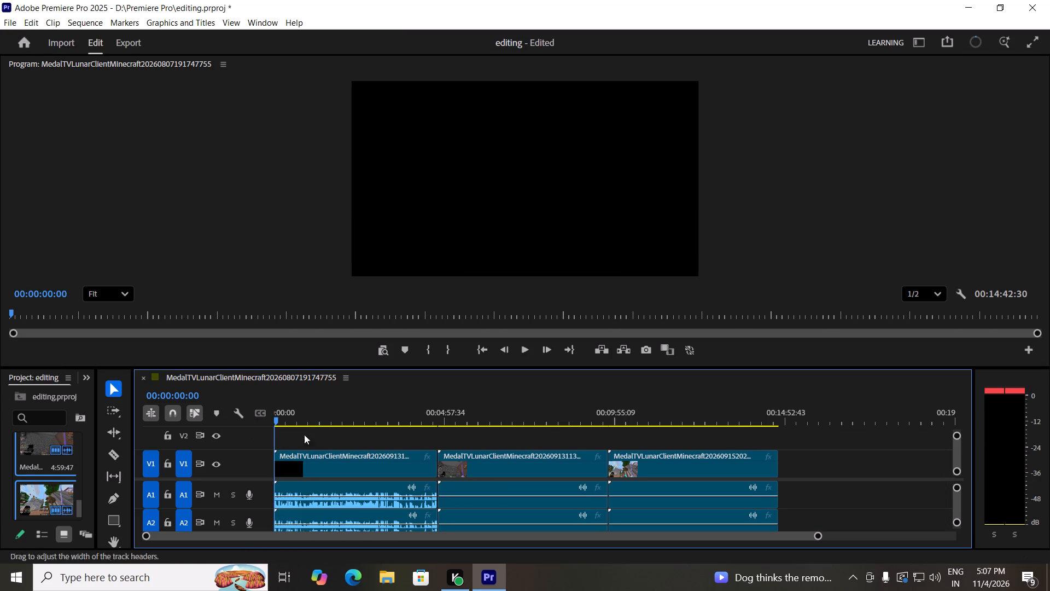
key("space")
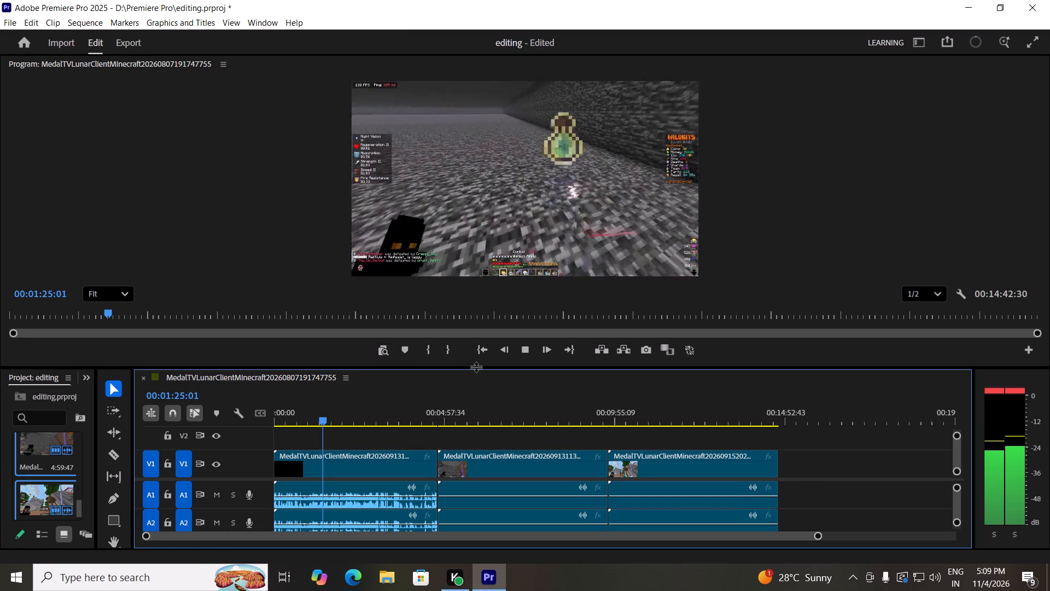
left_click_drag(476, 367, 451, 530)
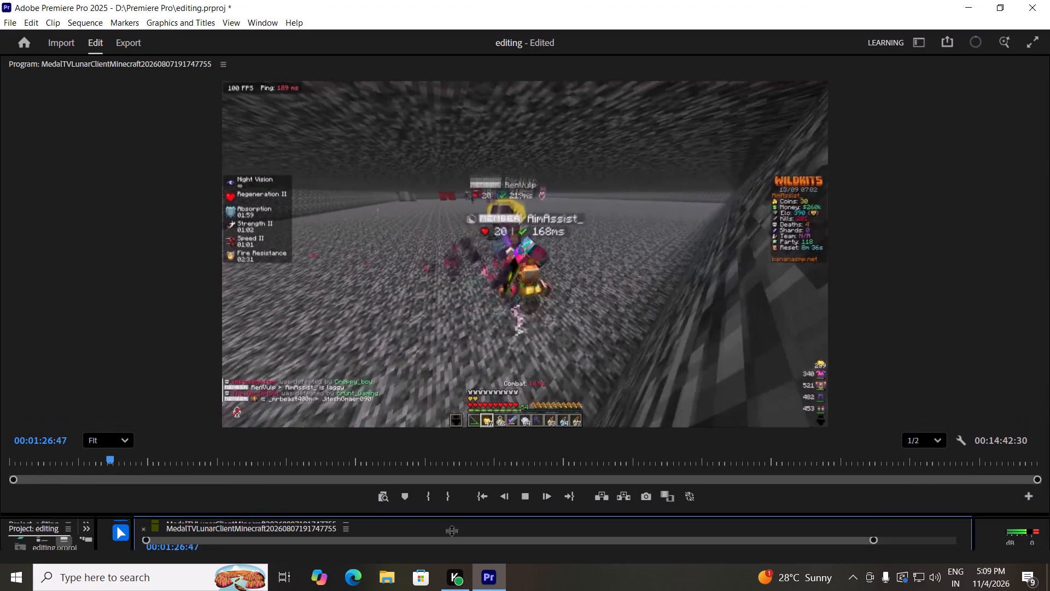
left_click_drag(451, 530, 488, 430)
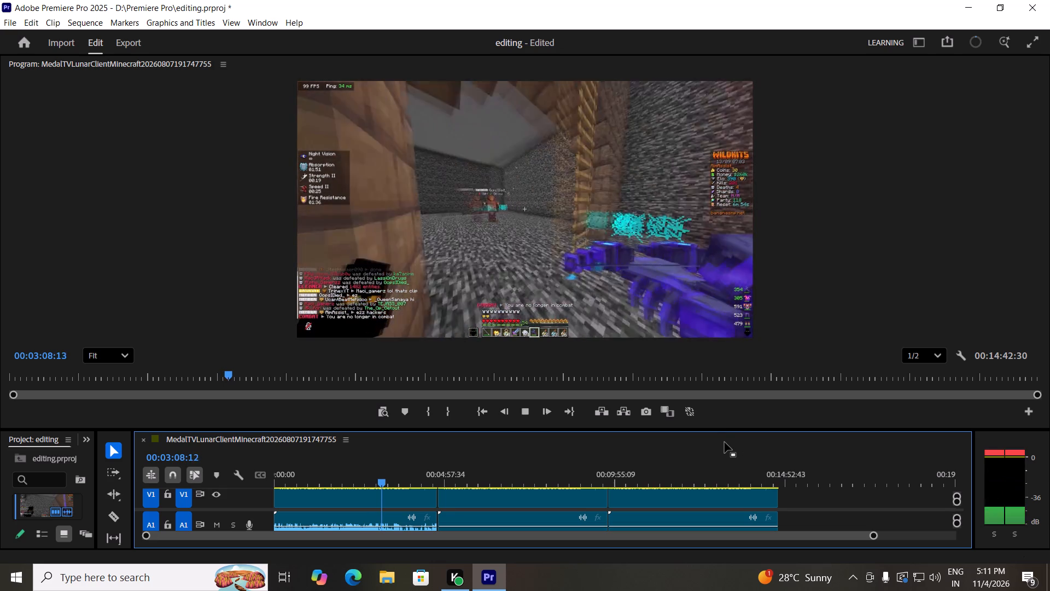
left_click_drag(402, 428, 380, 546)
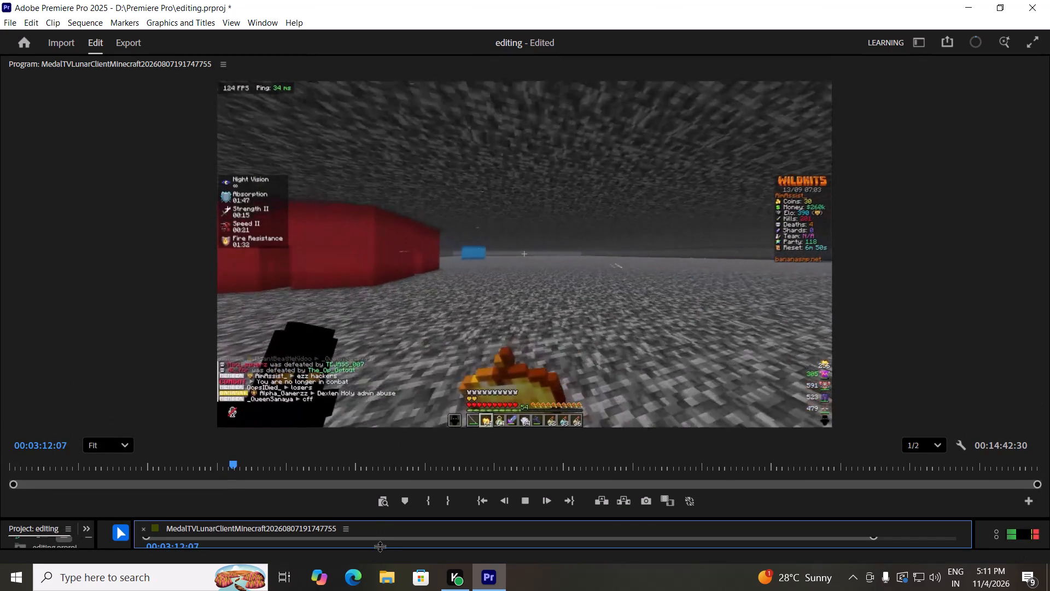
left_click_drag(380, 546, 383, 513)
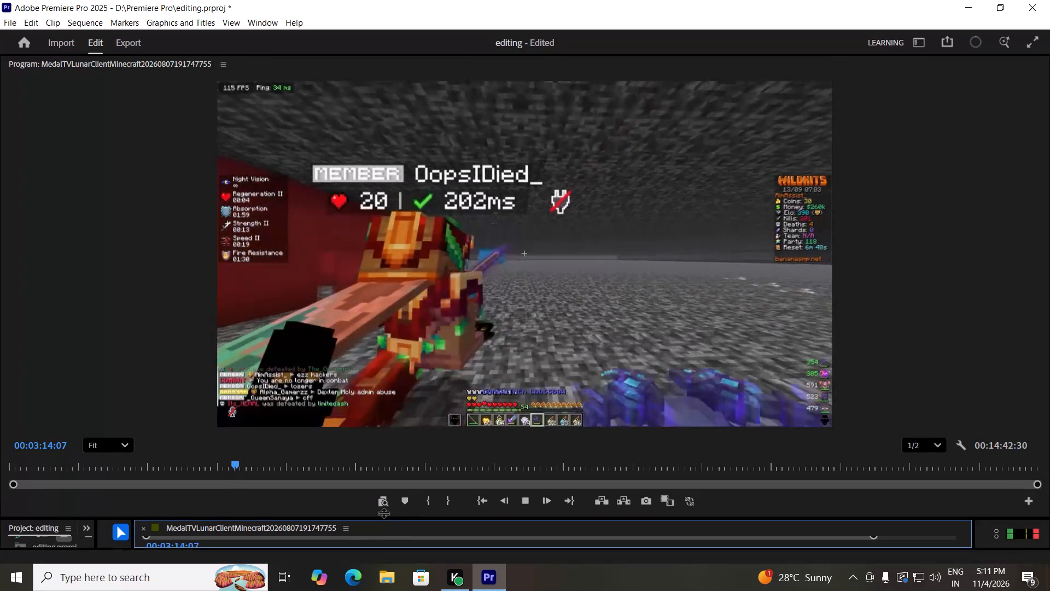
left_click_drag(383, 513, 430, 472)
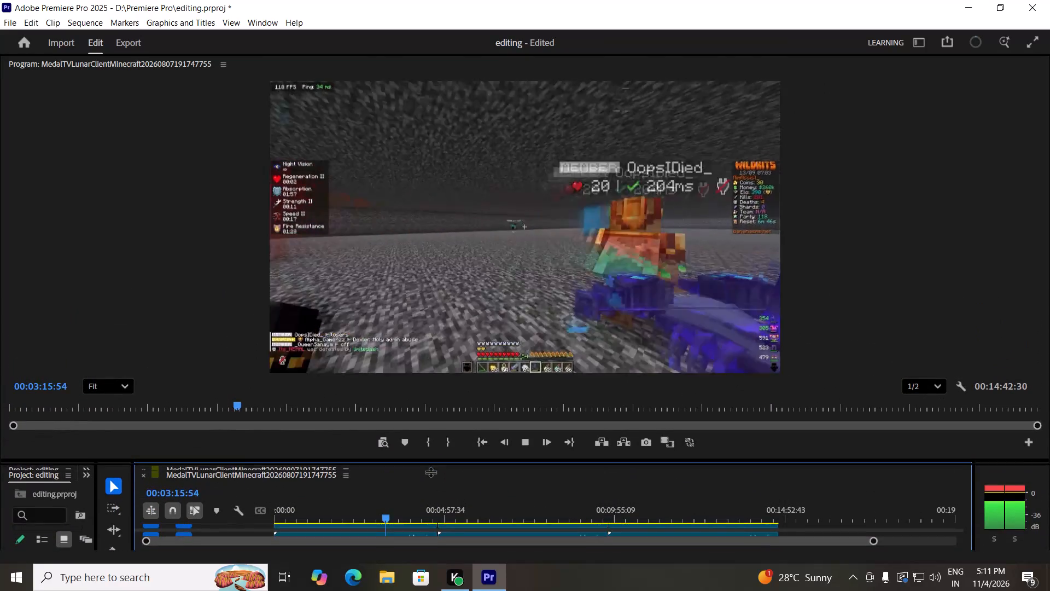
left_click_drag(430, 472, 430, 469)
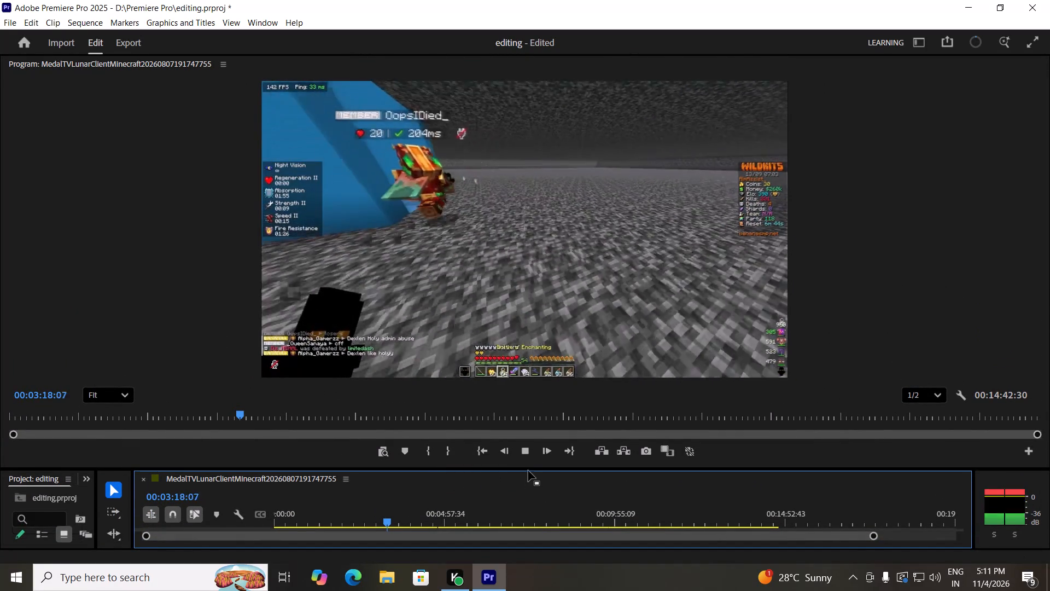
left_click_drag(529, 470, 535, 445)
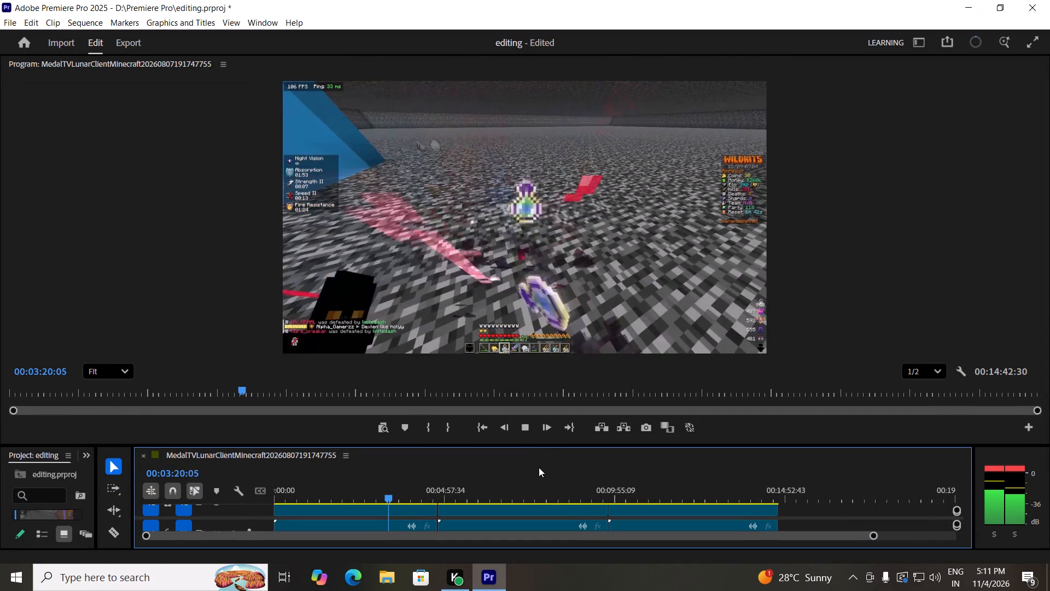
Continue playing the first clip from about 00:03:20, dismissing the Generative Extend tip and resizing the Program Monitor to examine the gameplay.
left_click(527, 431)
left_click_drag(523, 444, 555, 314)
left_click(437, 436)
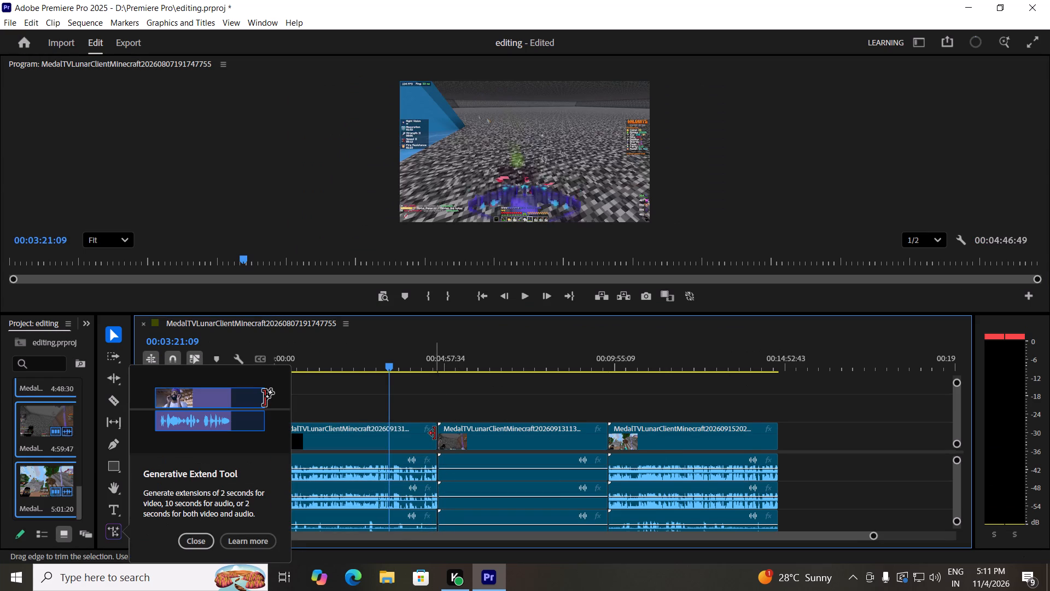
left_click(526, 296)
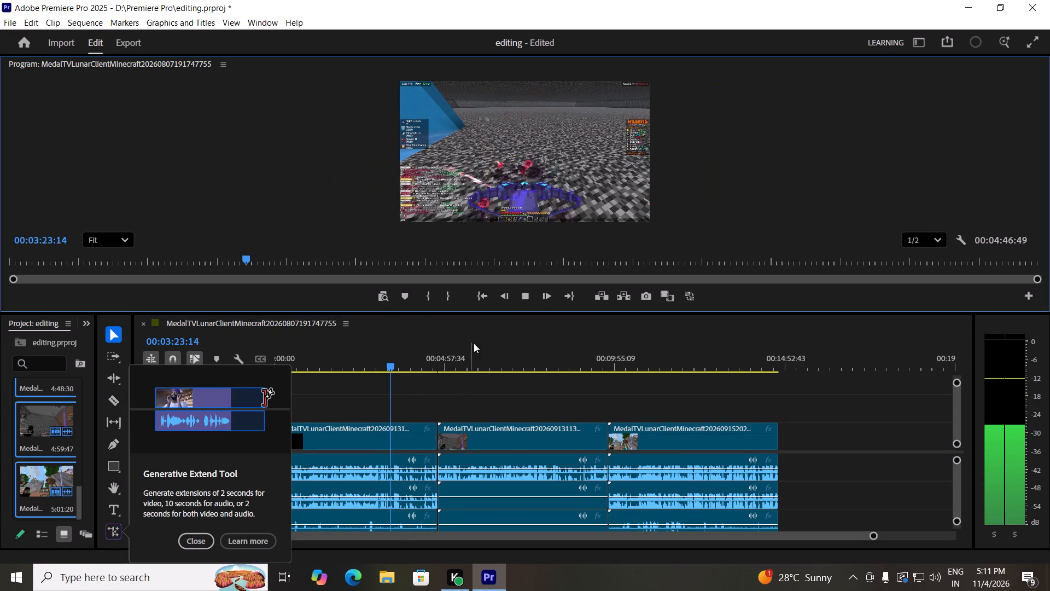
left_click_drag(480, 314, 473, 340)
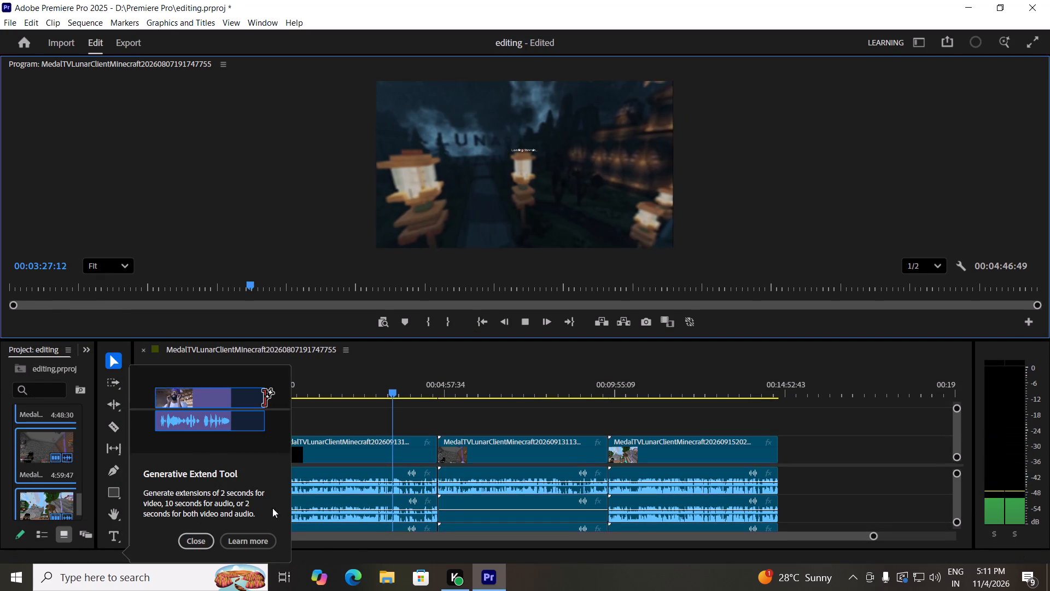
left_click(190, 538)
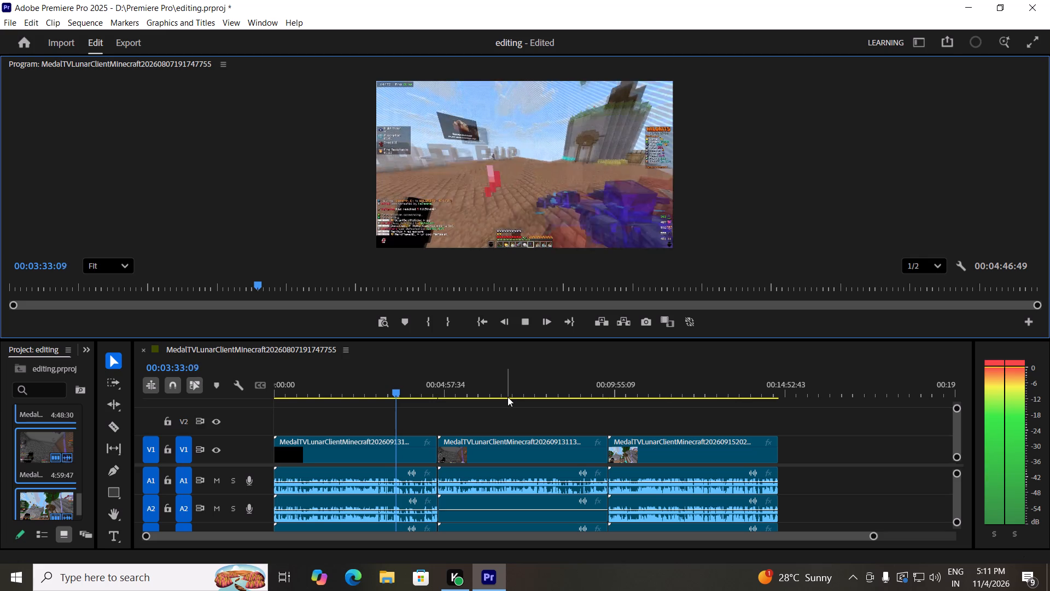
left_click_drag(493, 341, 470, 465)
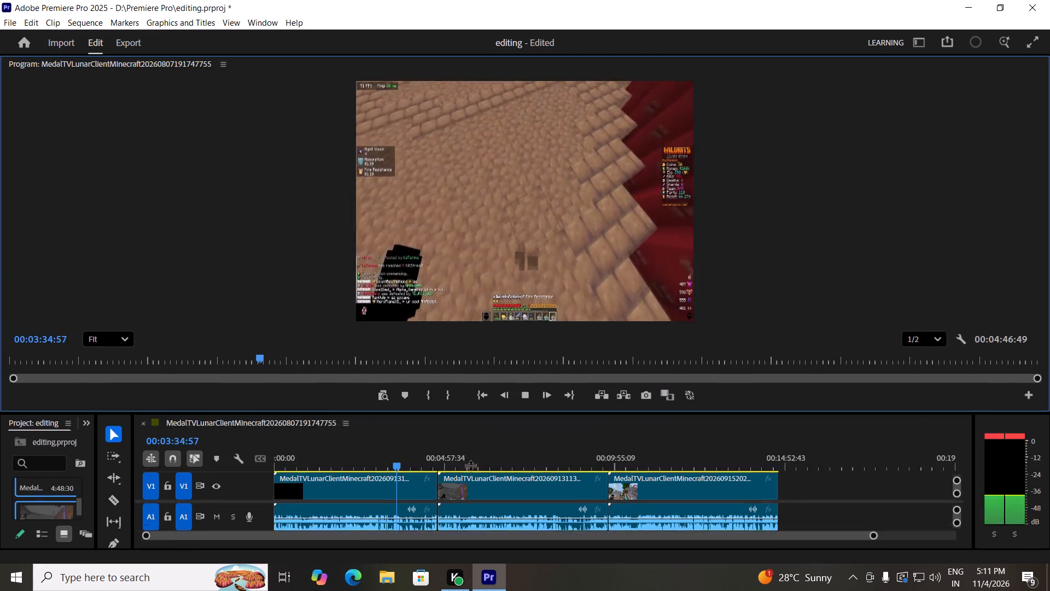
left_click_drag(470, 465, 469, 520)
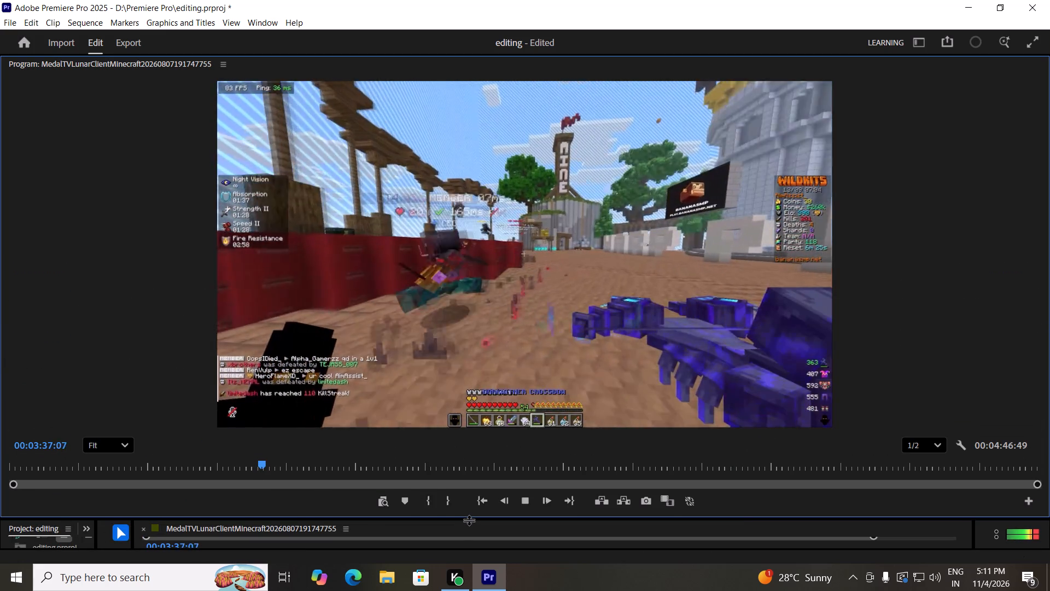
left_click_drag(469, 520, 471, 512)
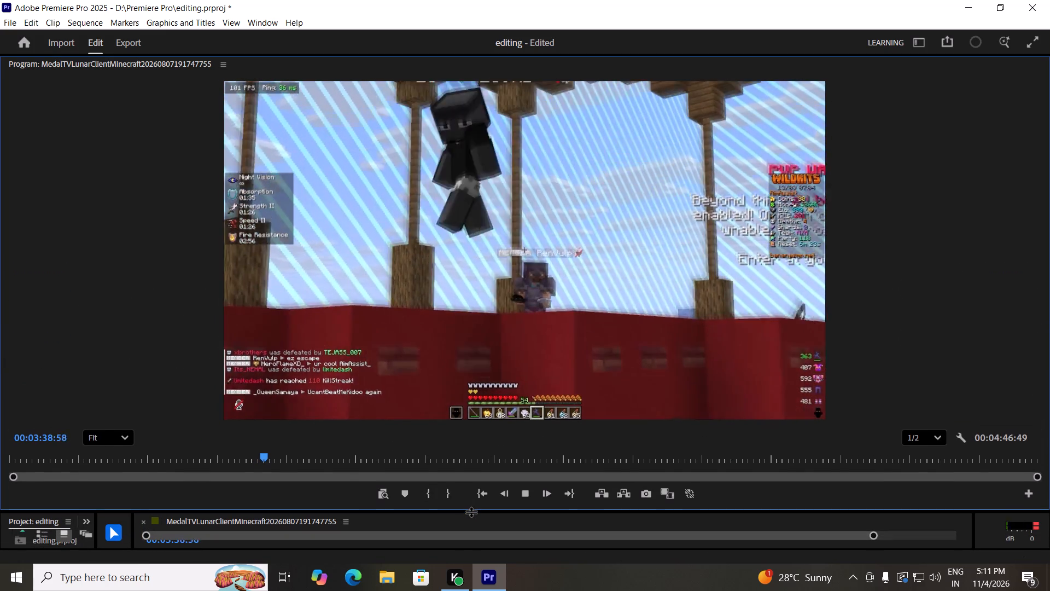
left_click_drag(471, 512, 476, 503)
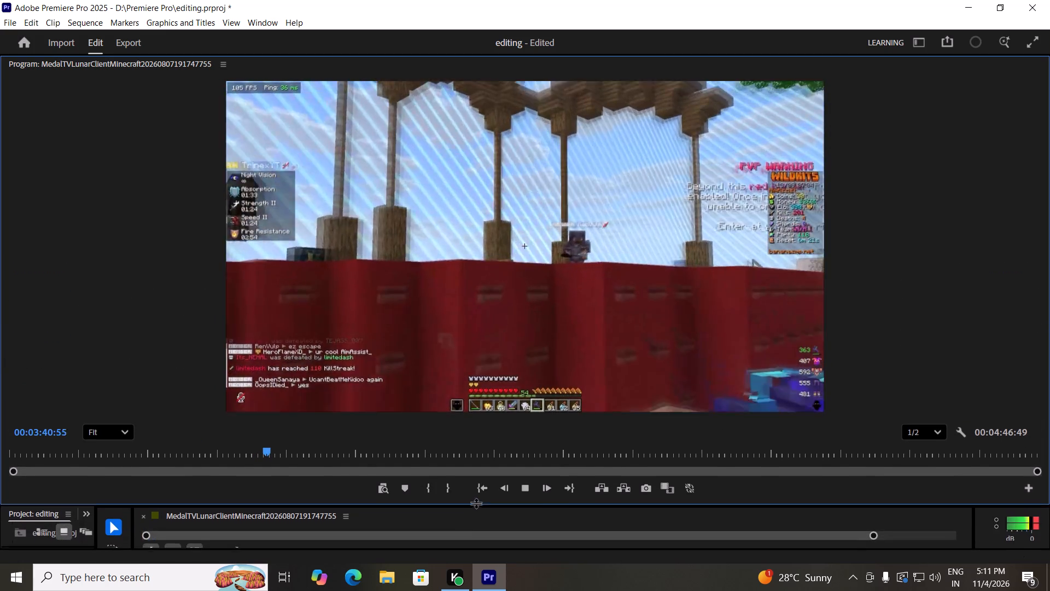
left_click_drag(476, 503, 522, 337)
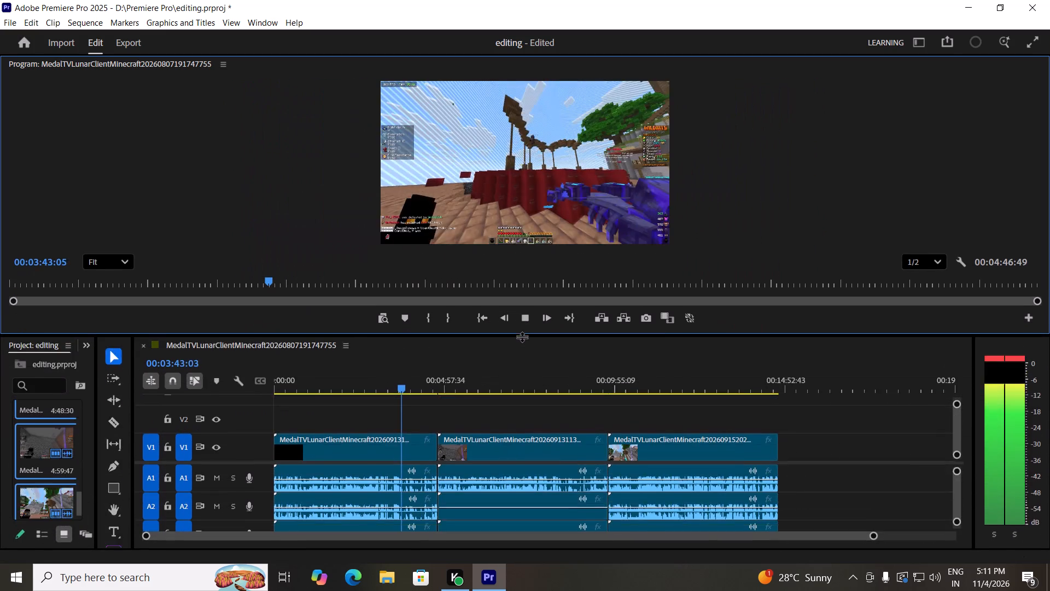
left_click_drag(522, 337, 505, 454)
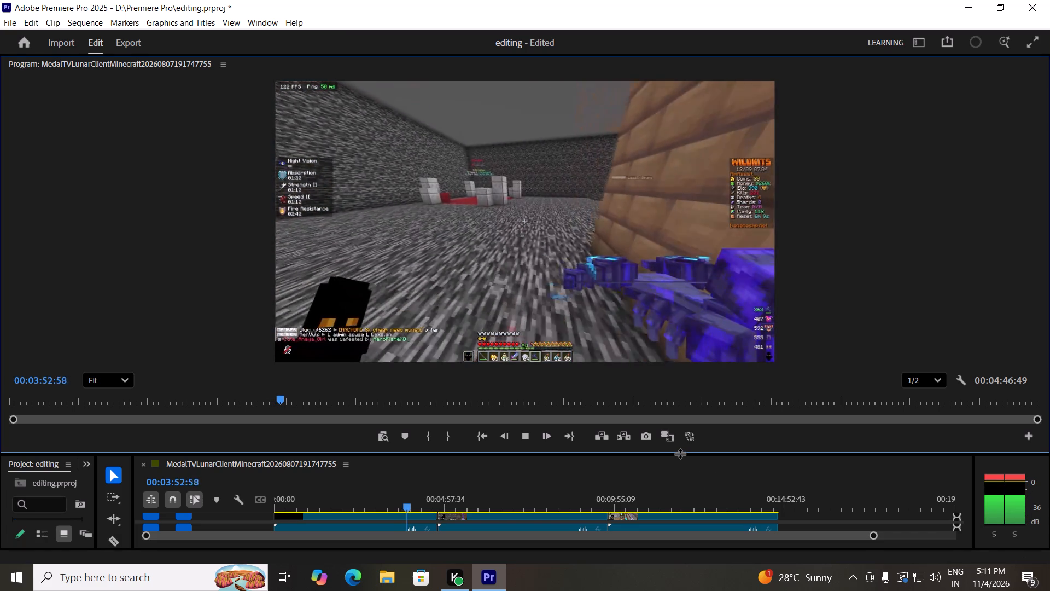
left_click_drag(680, 453, 710, 397)
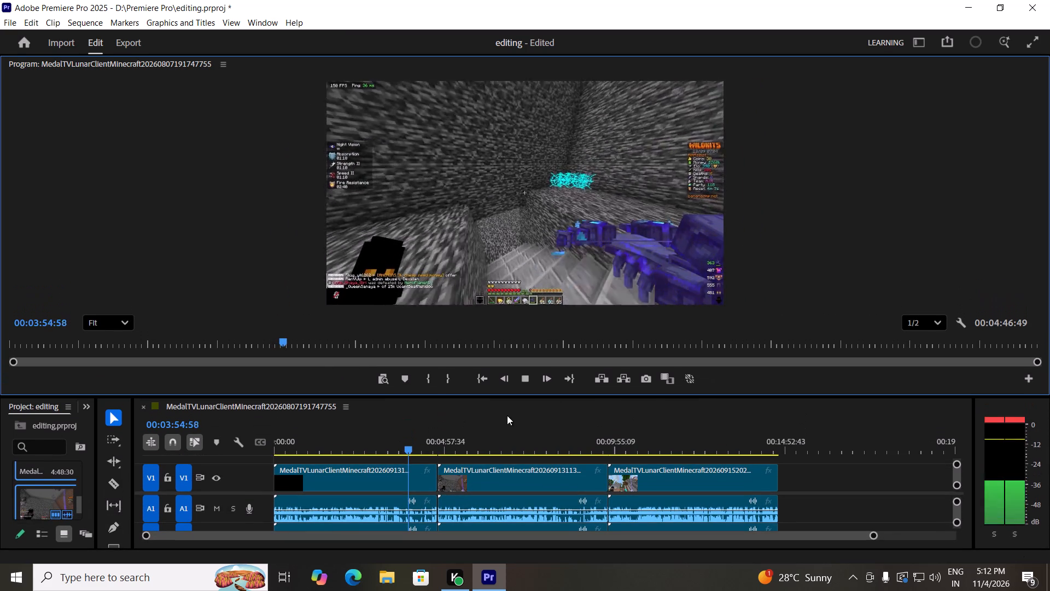
scroll(454, 456, "down", 4)
scroll(454, 456, "up", 5)
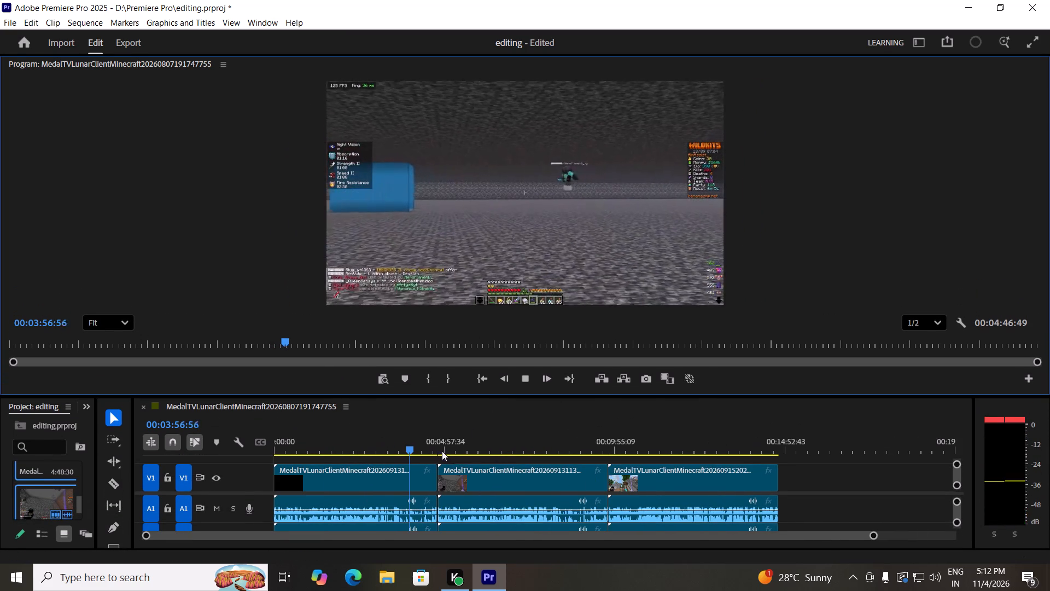
Scrub past the end of the first clip and play the opening of the second clip.
left_click_drag(415, 447, 425, 447)
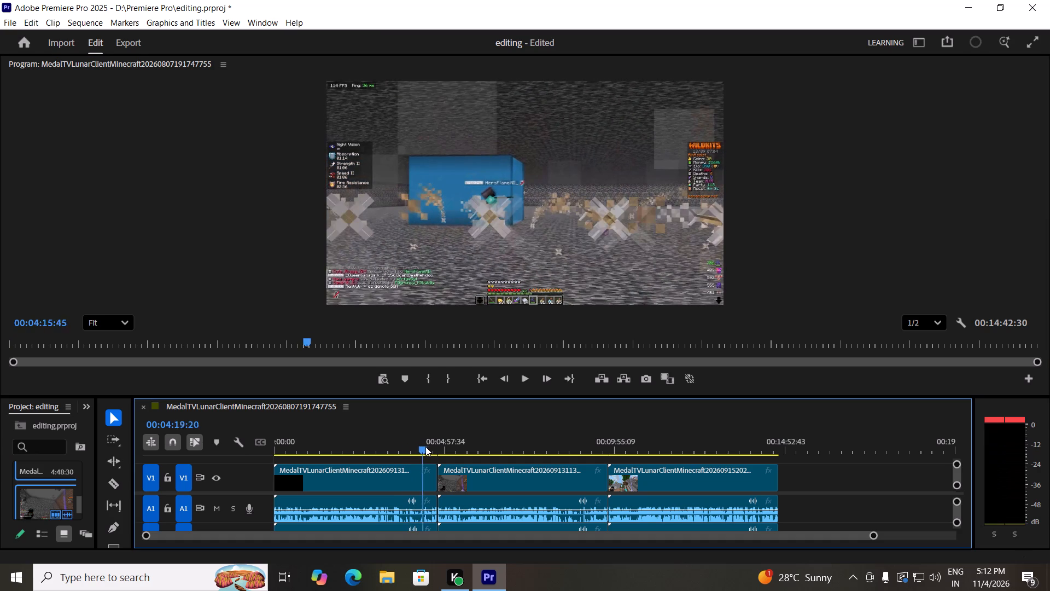
left_click_drag(425, 447, 439, 447)
left_click(522, 386)
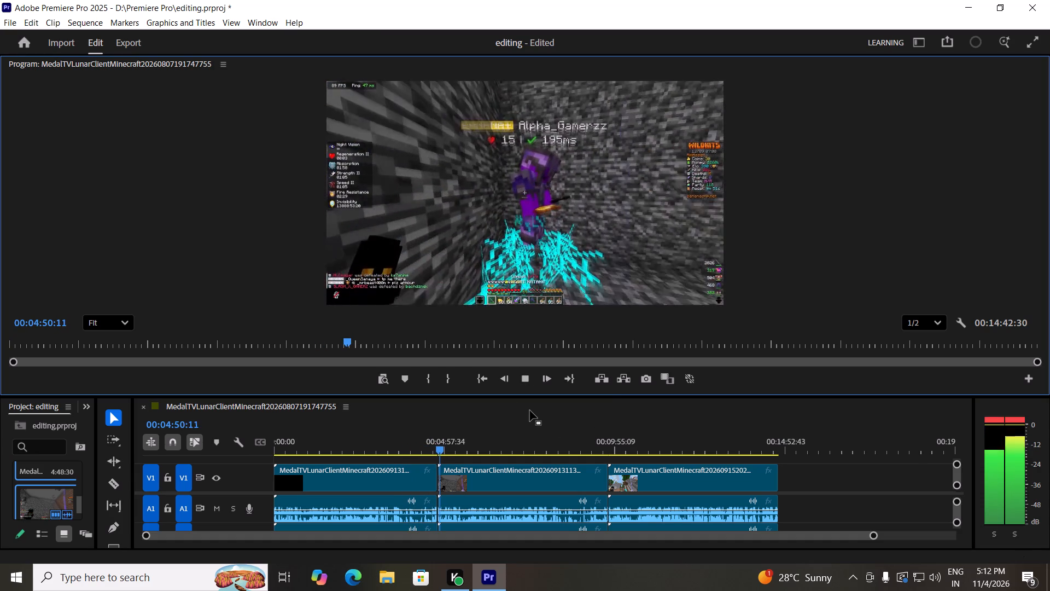
Delete the second of the three clips from the timeline and close the gap it leaves before the last clip.
left_click(511, 480)
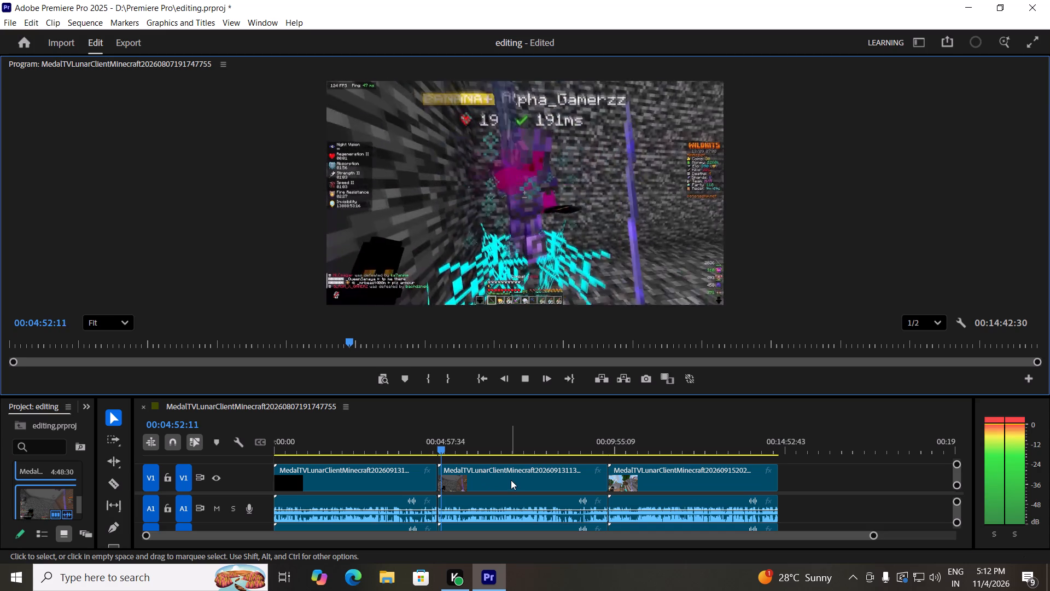
key("Delete")
left_click(528, 465)
key("Delete")
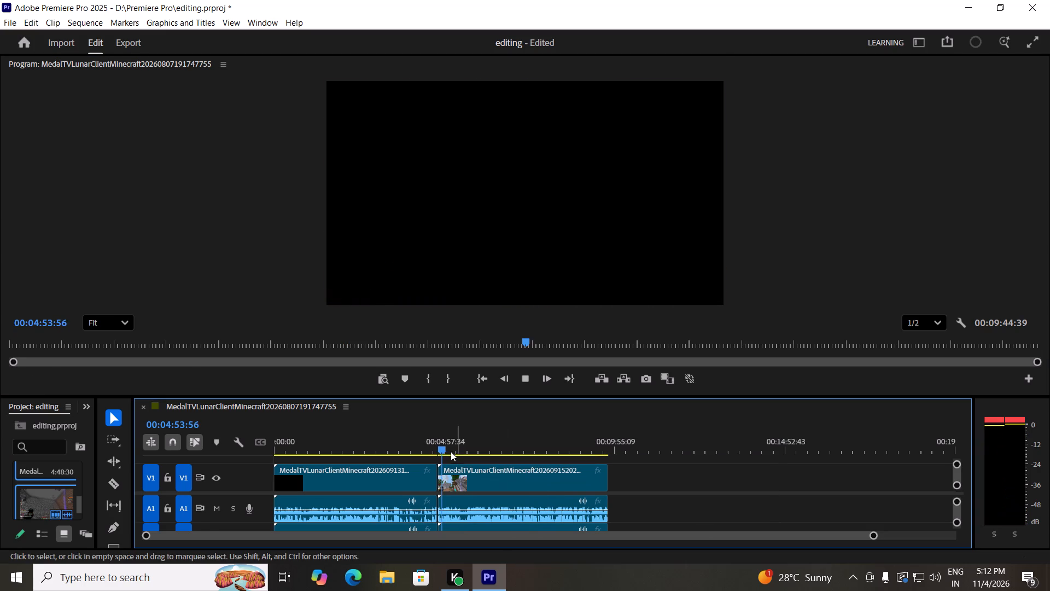
left_click(442, 445)
left_click(526, 379)
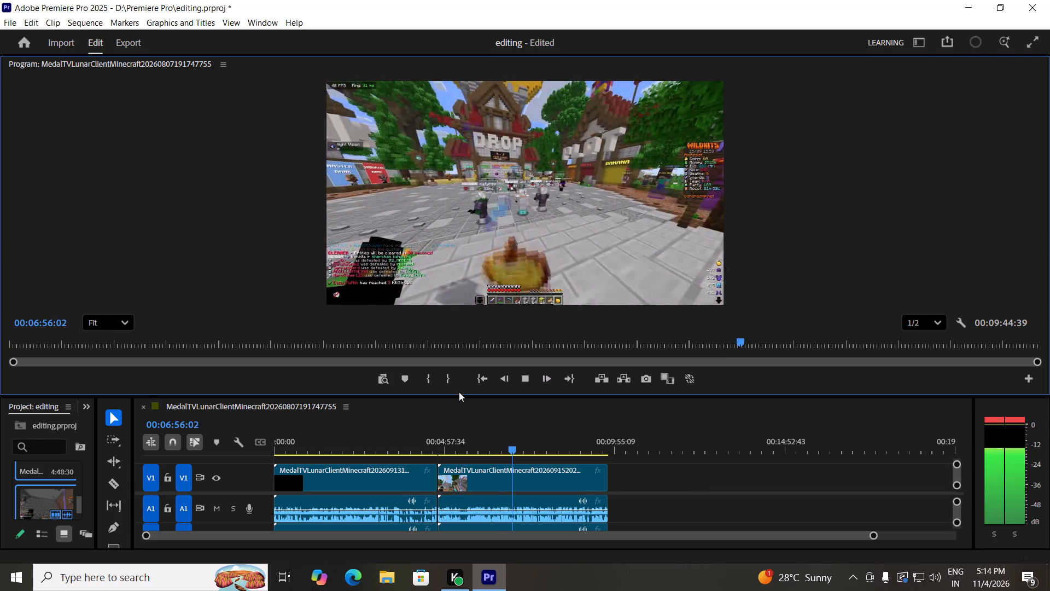
left_click_drag(462, 395, 445, 545)
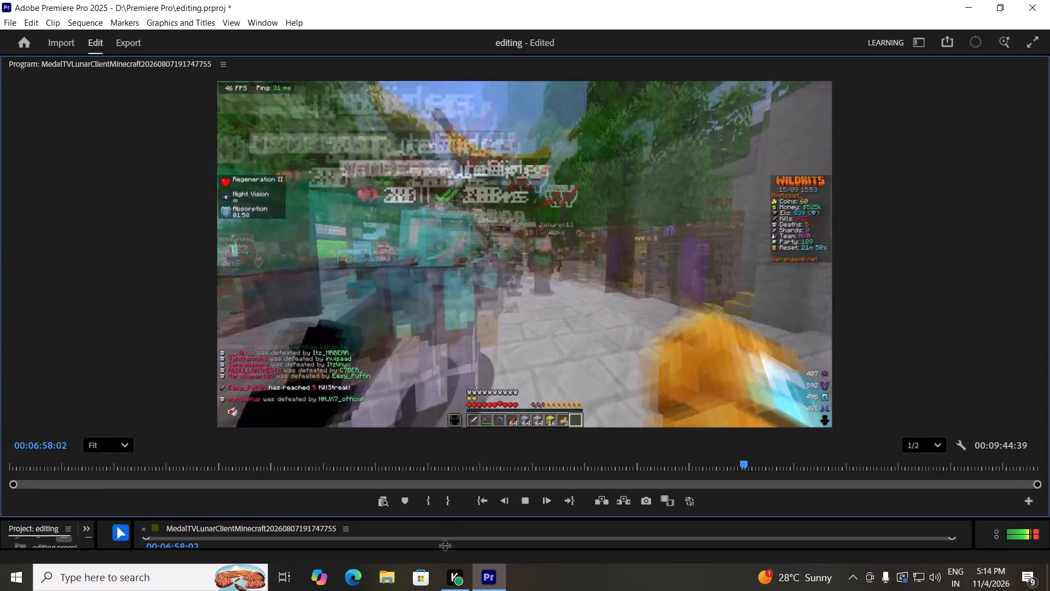
left_click_drag(445, 545, 442, 543)
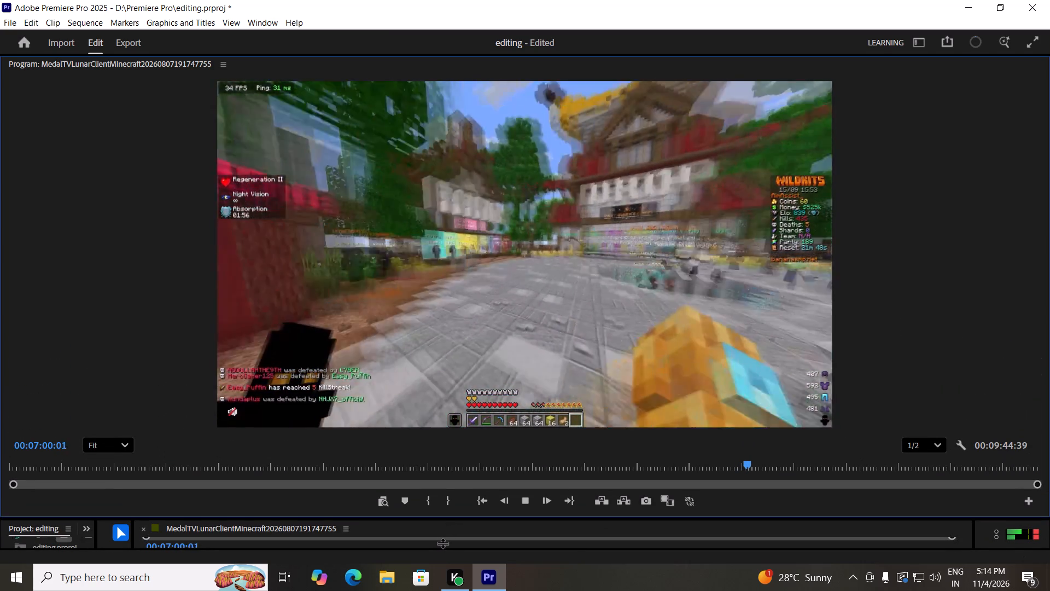
left_click_drag(442, 543, 452, 528)
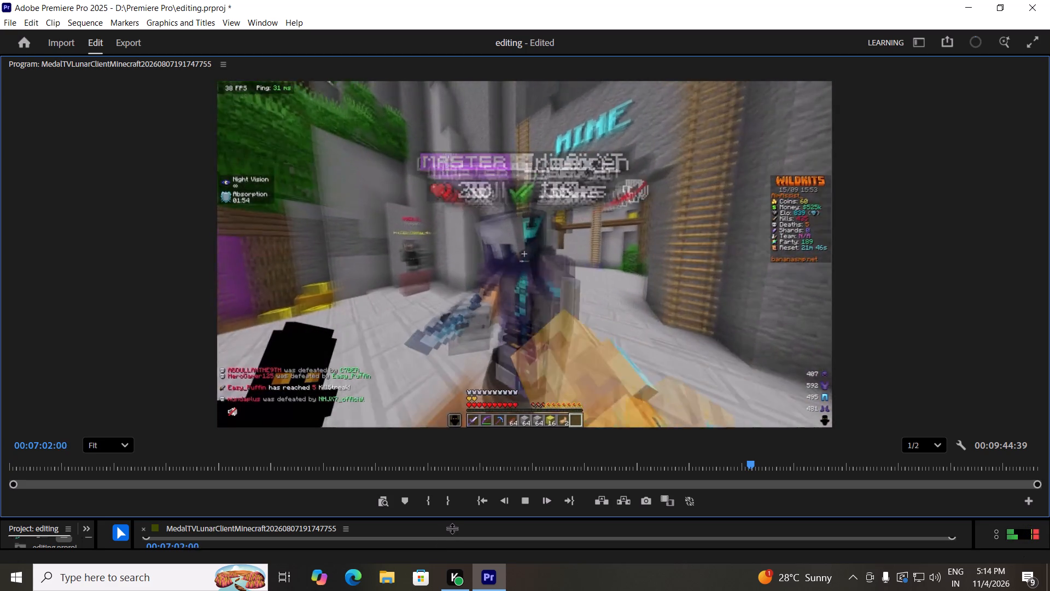
left_click_drag(452, 528, 452, 532)
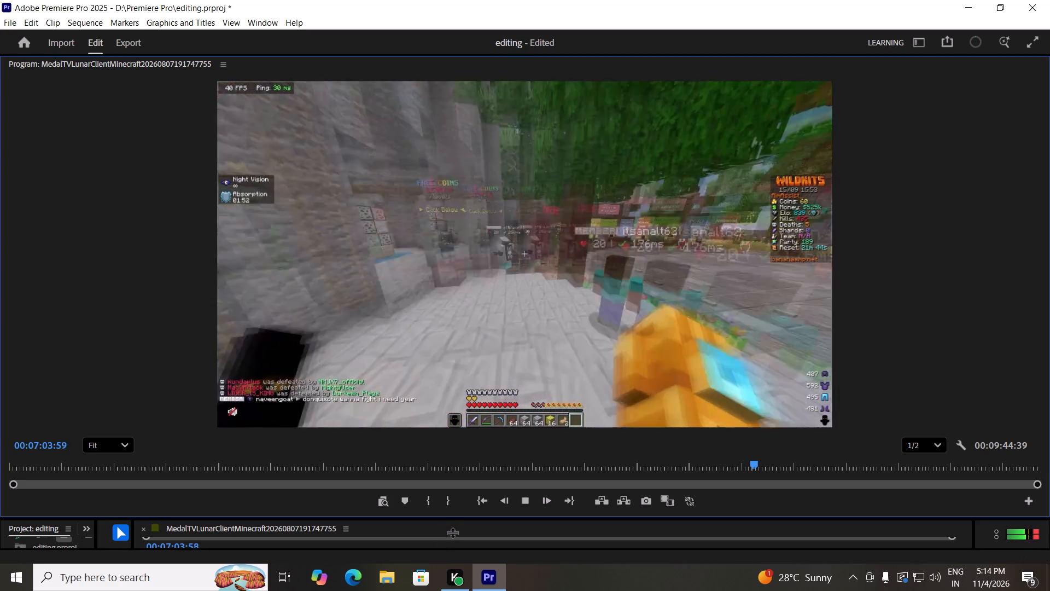
left_click_drag(452, 532, 453, 531)
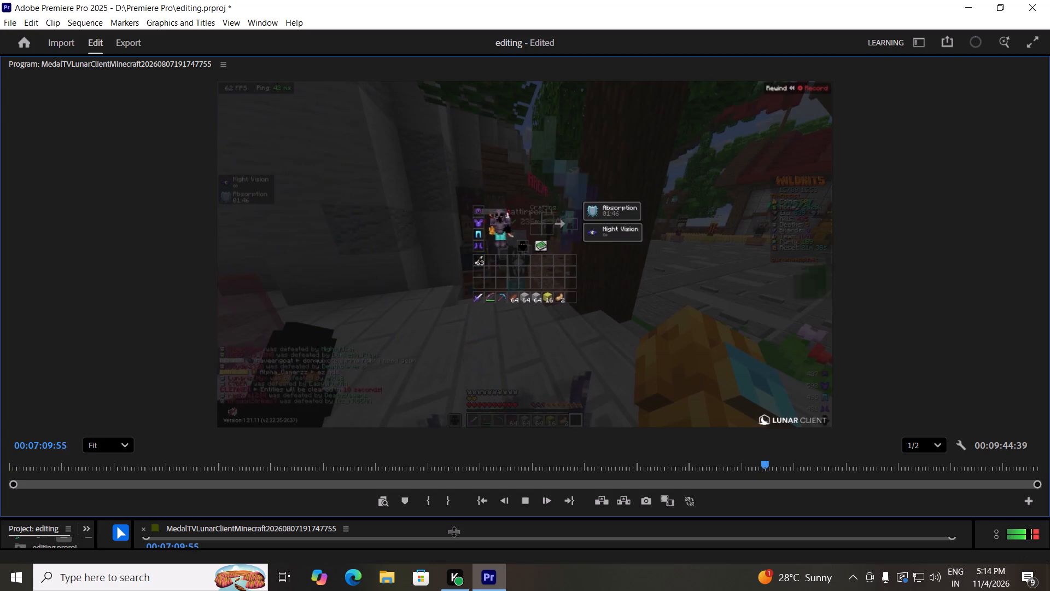
left_click_drag(453, 531, 499, 373)
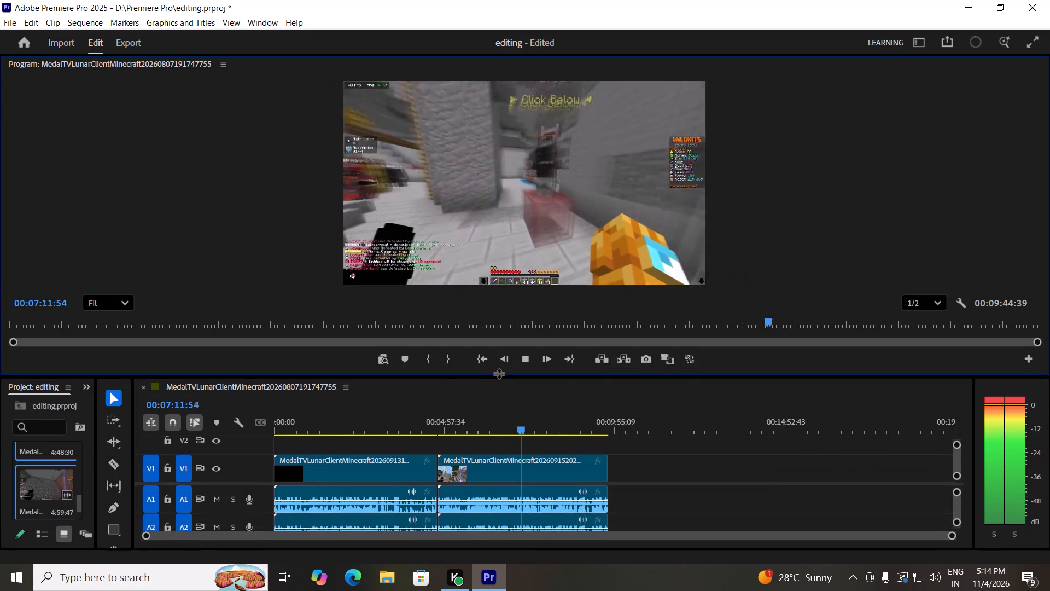
left_click_drag(499, 373, 509, 391)
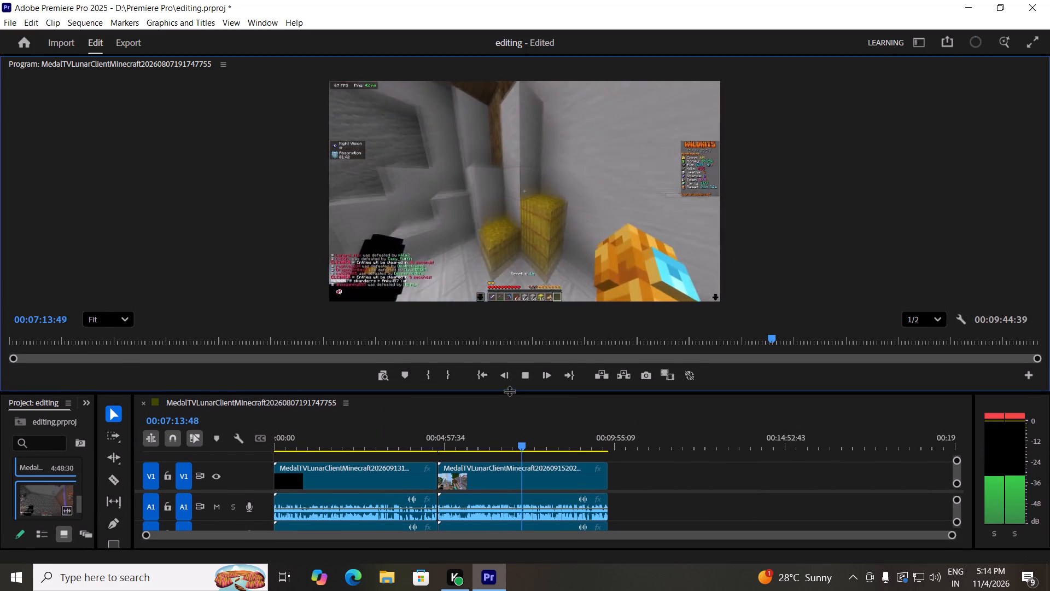
left_click_drag(509, 391, 511, 378)
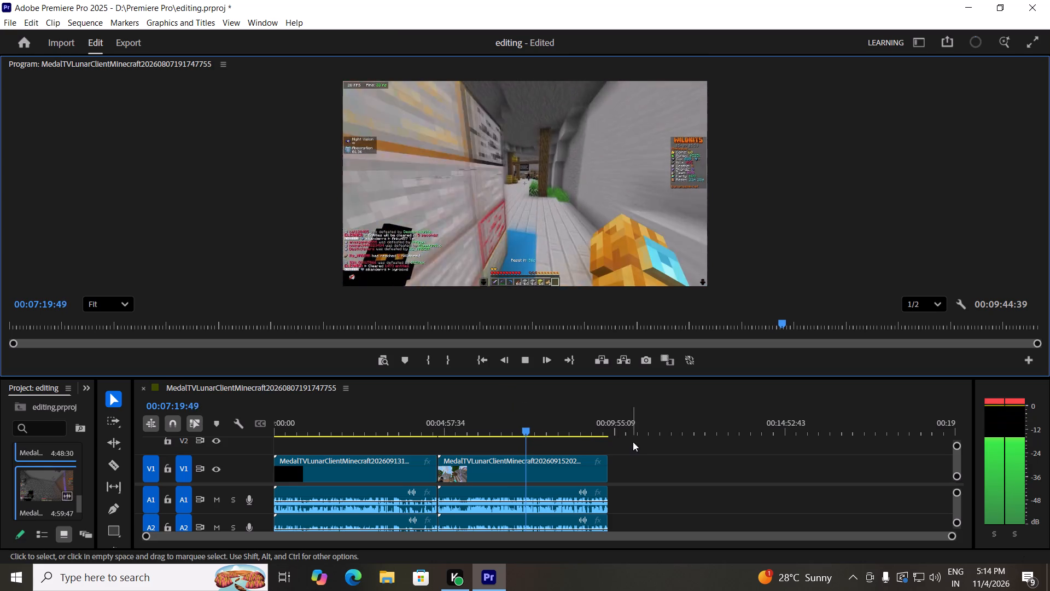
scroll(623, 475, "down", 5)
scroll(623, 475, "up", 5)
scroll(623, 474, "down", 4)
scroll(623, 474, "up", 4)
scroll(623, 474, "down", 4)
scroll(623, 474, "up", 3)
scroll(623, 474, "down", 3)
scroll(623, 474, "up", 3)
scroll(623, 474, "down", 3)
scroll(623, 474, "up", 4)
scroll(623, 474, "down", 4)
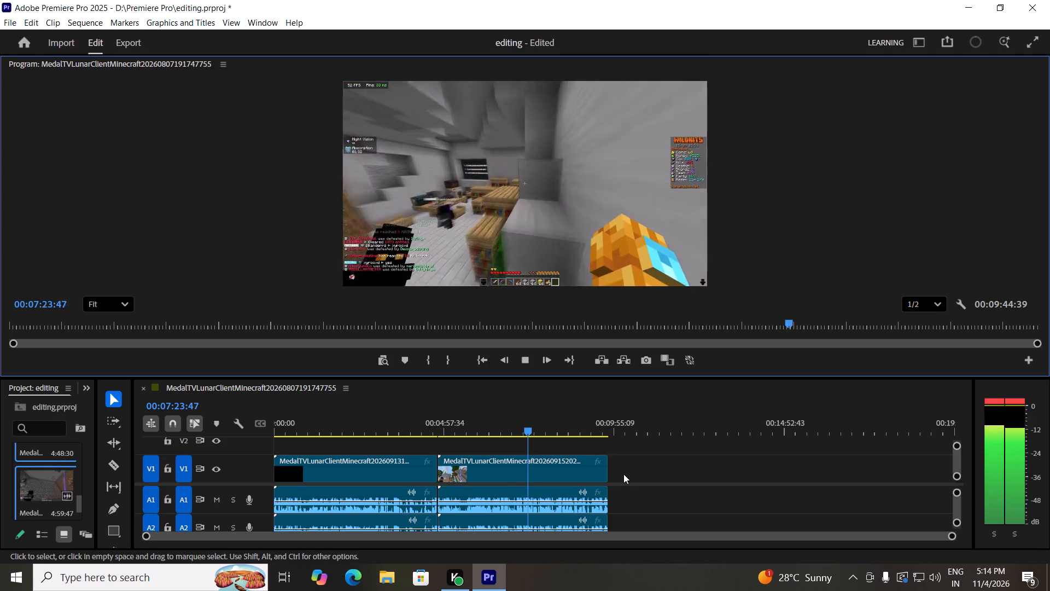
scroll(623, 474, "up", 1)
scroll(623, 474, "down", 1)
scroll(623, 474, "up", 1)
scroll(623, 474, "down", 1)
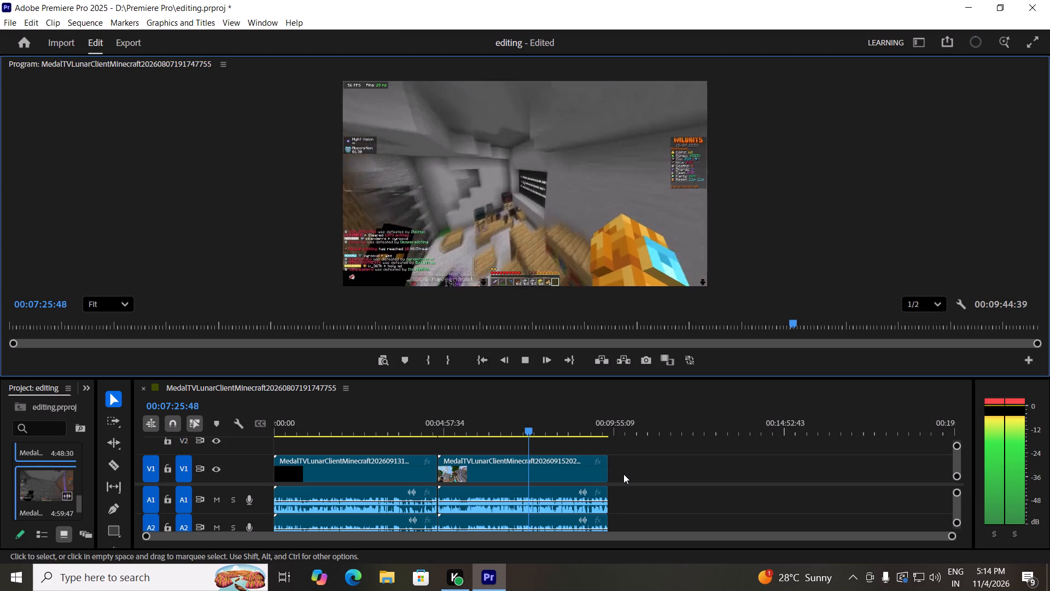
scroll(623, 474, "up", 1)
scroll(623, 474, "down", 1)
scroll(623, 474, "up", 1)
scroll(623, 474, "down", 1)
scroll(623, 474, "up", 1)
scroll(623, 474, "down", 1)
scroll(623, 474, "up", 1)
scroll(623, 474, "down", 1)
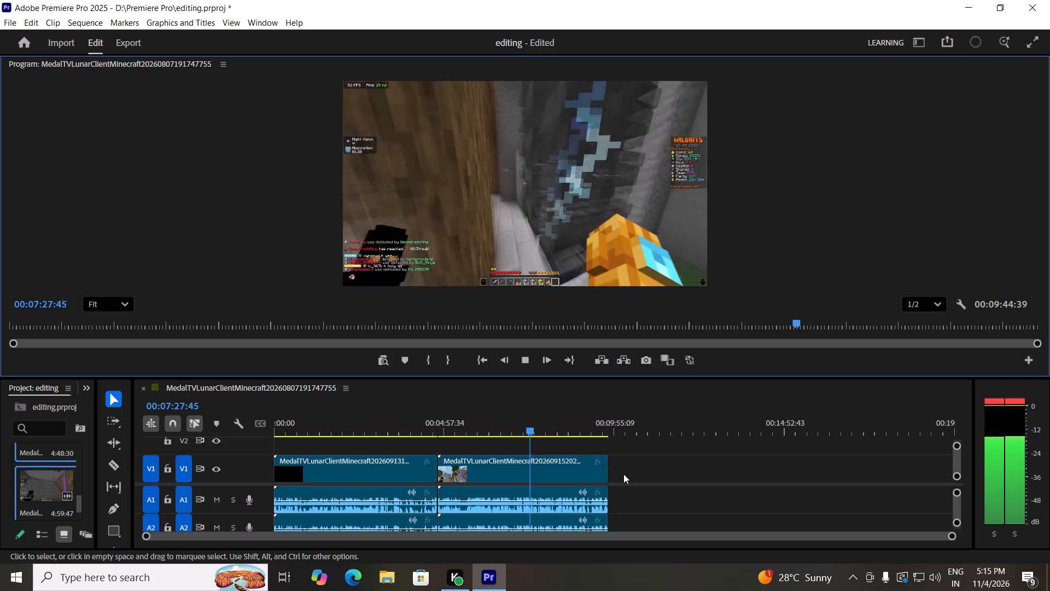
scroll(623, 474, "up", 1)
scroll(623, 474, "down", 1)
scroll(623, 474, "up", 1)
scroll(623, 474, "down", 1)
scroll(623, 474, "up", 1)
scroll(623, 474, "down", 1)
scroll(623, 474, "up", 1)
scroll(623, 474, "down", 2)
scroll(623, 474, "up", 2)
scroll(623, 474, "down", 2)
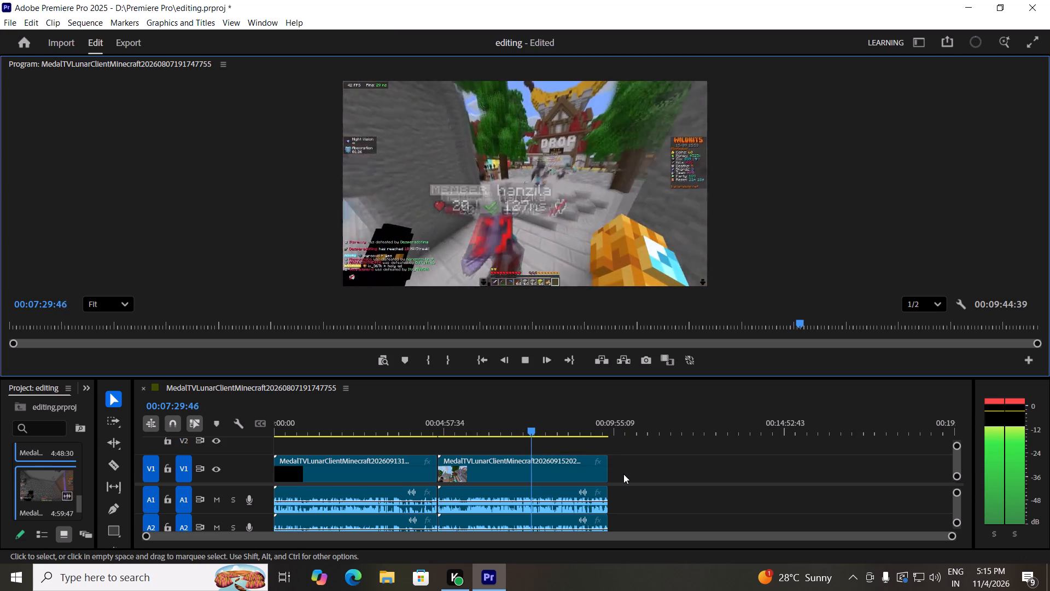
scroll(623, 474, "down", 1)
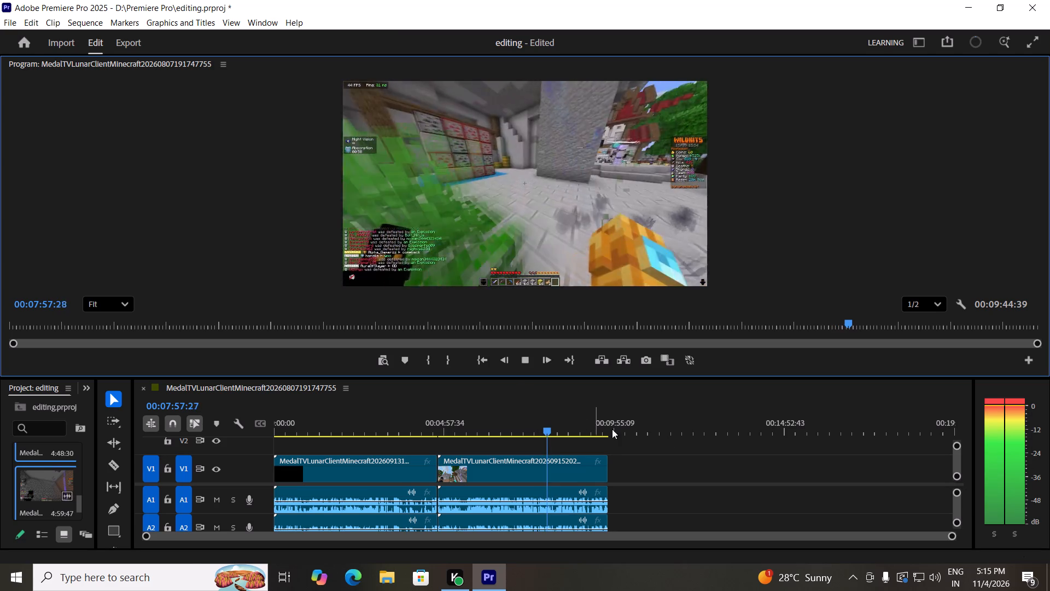
Stop playback and split the second clip with the Razor tool at 00:07:58:33 and at 00:06:10:44.
left_click(525, 362)
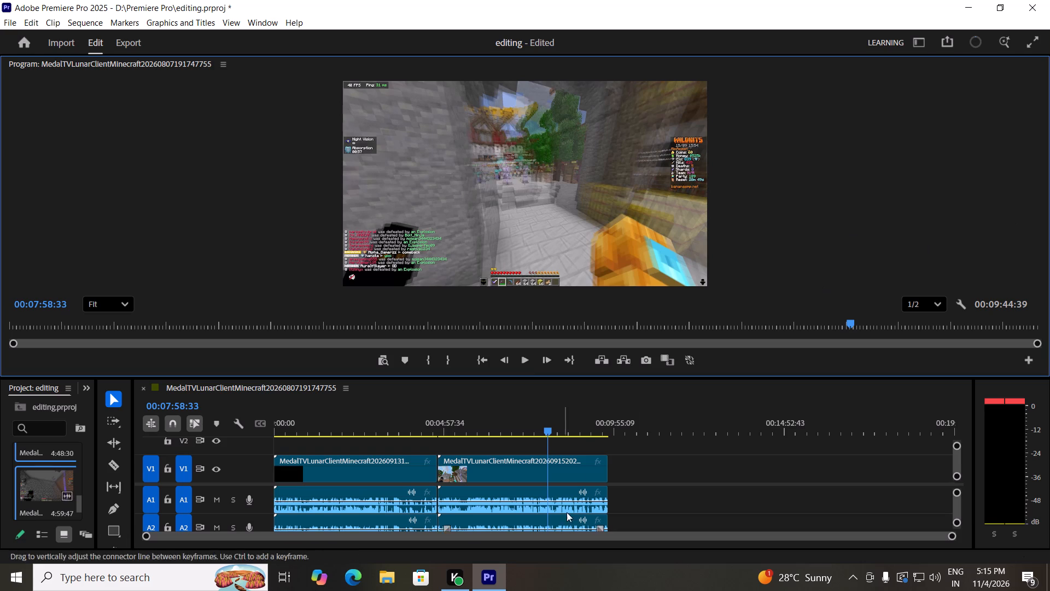
scroll(593, 451, "down", 3)
left_click(114, 470)
left_click(547, 472)
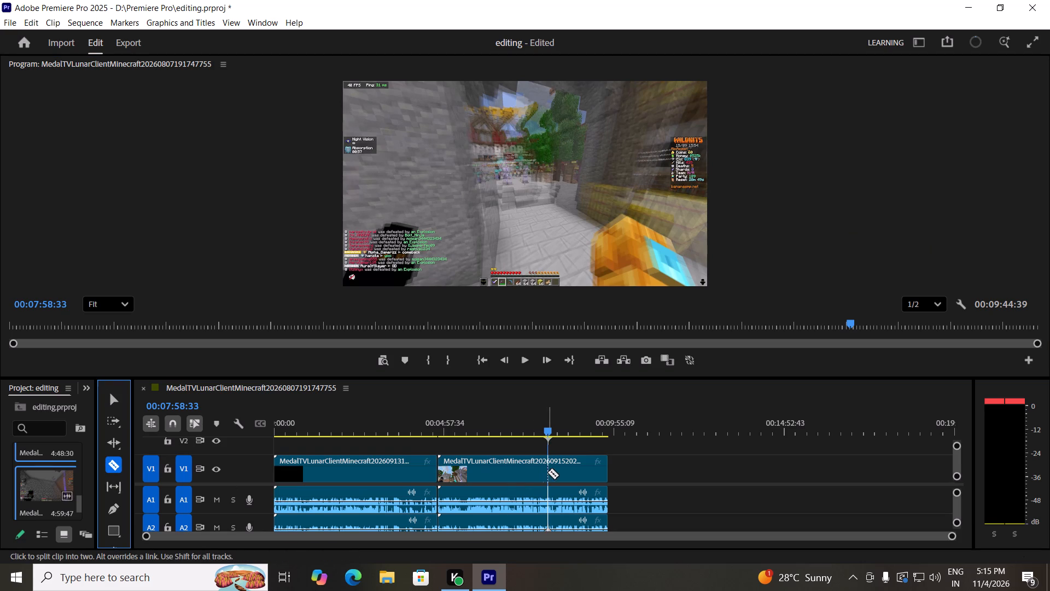
left_click_drag(518, 422, 487, 426)
left_click(485, 464)
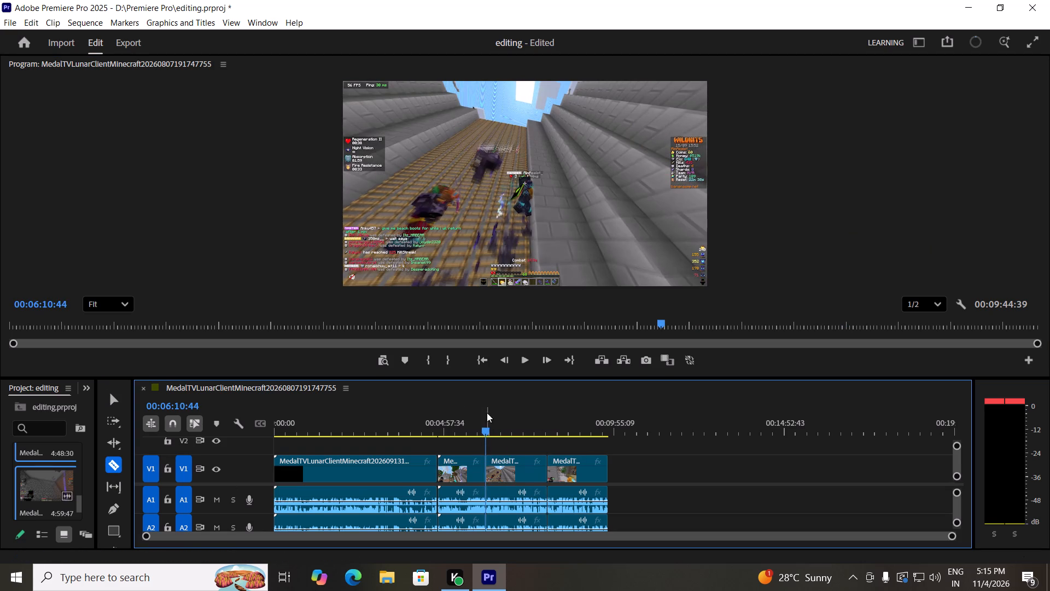
Split the first clip with the Razor tool at about 00:01:02, at 00:01:37:04 and at 00:02:20:05.
left_click_drag(486, 416, 352, 422)
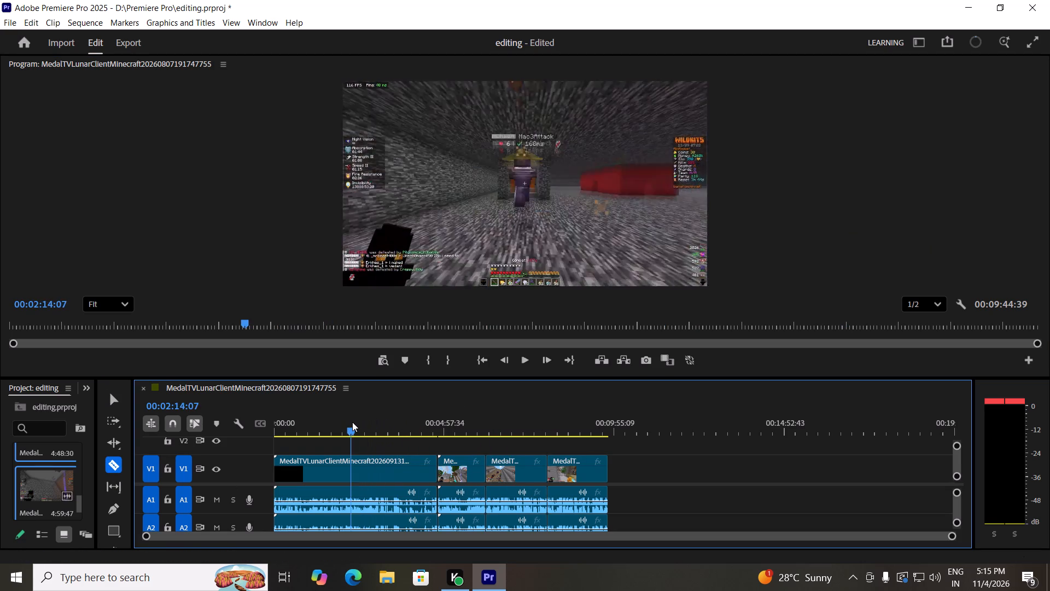
left_click_drag(352, 422, 316, 423)
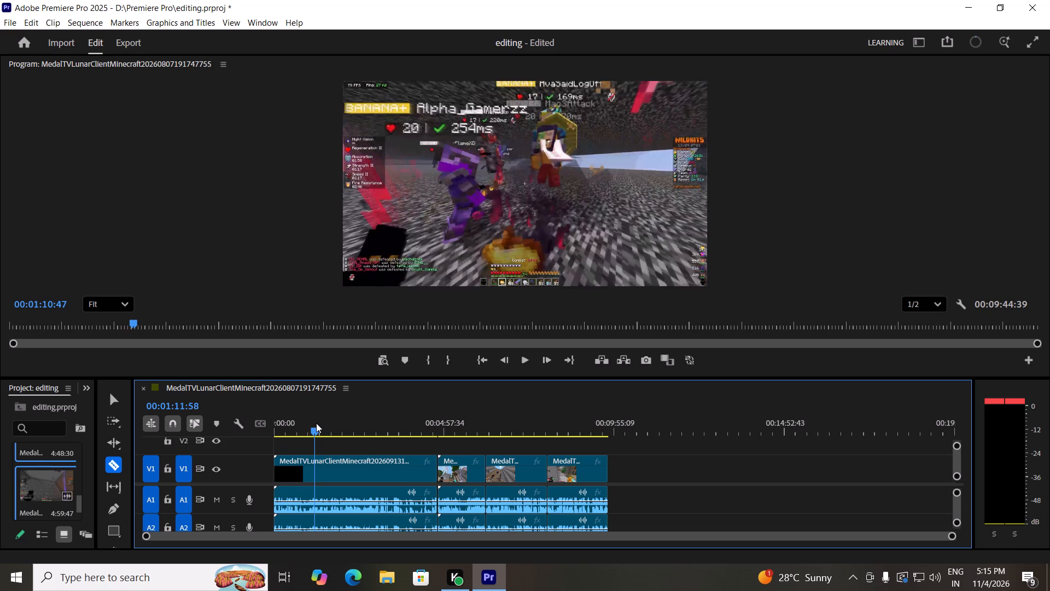
left_click_drag(316, 423, 311, 423)
left_click(312, 462)
left_click_drag(310, 428, 329, 428)
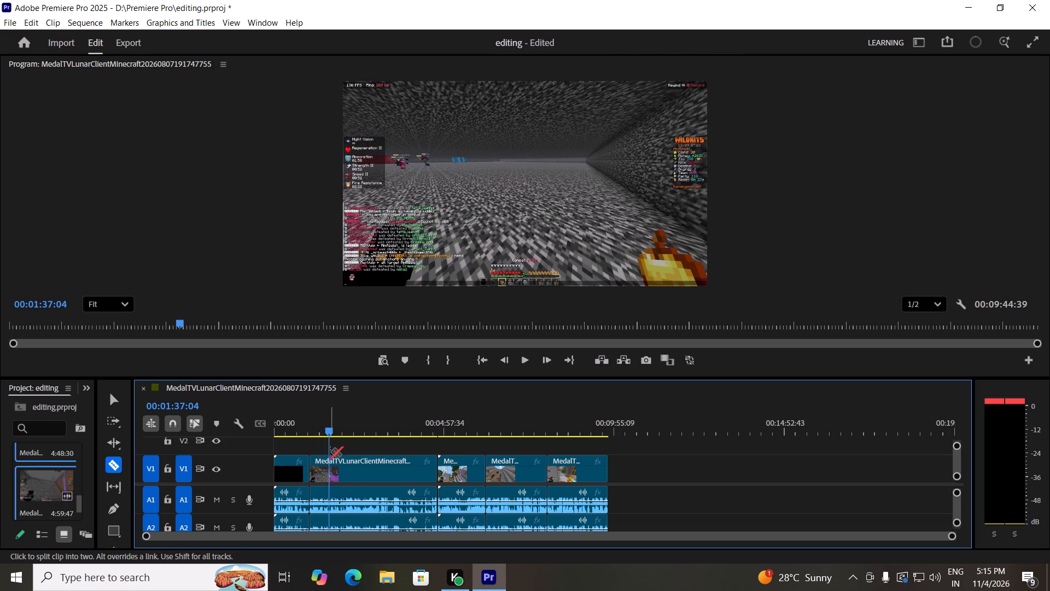
left_click(332, 456)
left_click_drag(332, 437, 364, 431)
left_click_drag(339, 424, 355, 426)
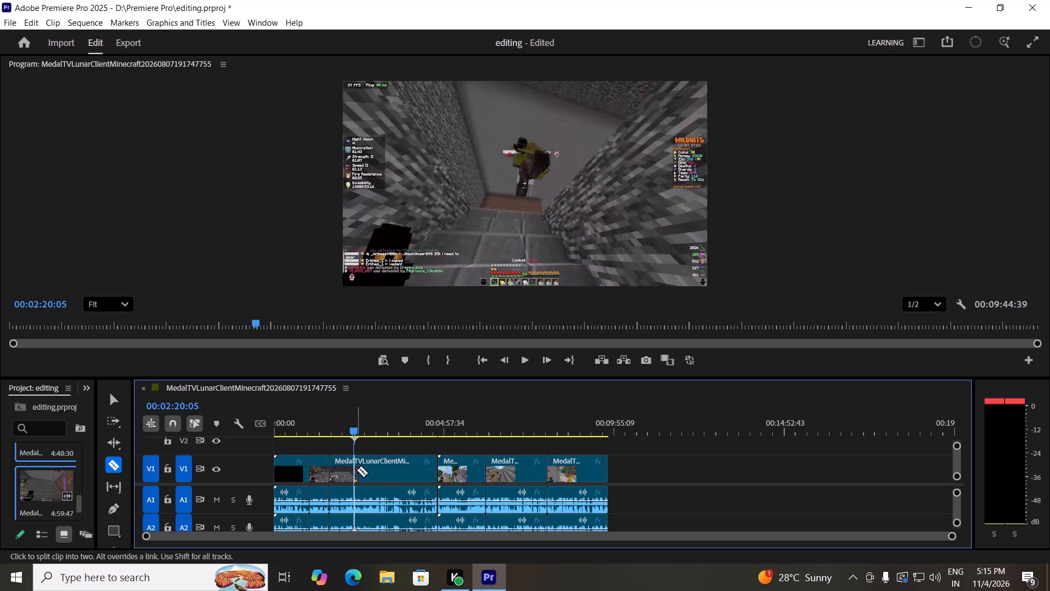
left_click(357, 470)
Place the playhead at 00:00:29:10 and select the first section of the first recording on the timeline.
left_click(117, 398)
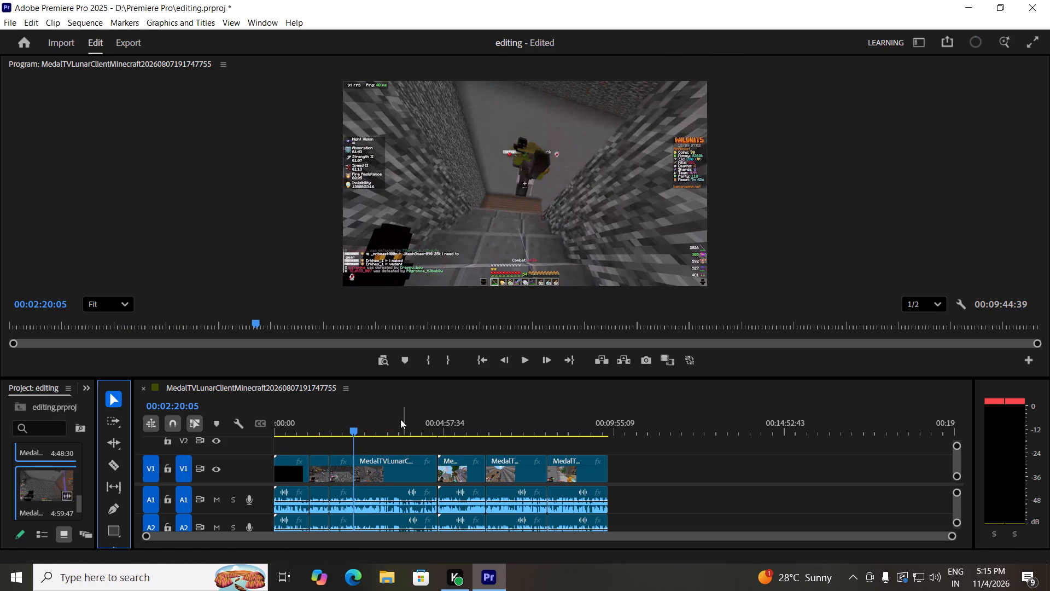
left_click_drag(949, 539, 845, 538)
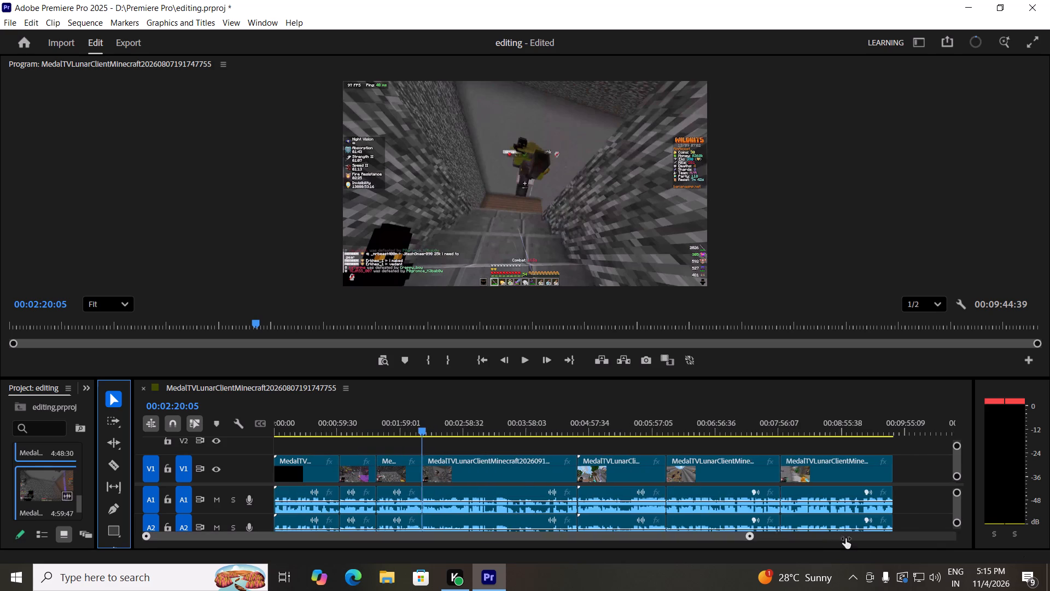
left_click_drag(845, 538, 850, 538)
left_click(305, 426)
left_click(322, 474)
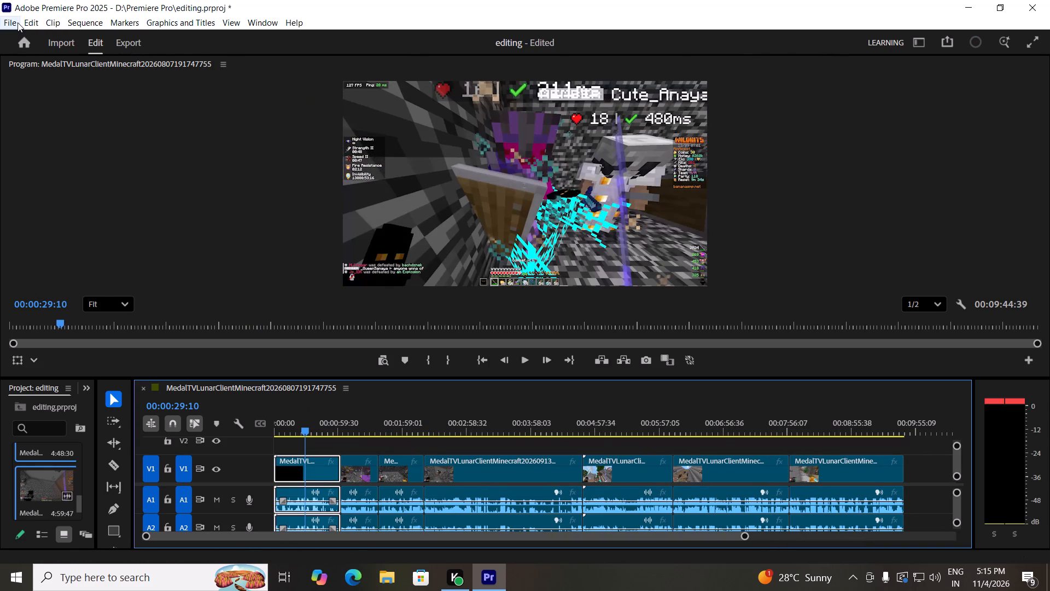
Switch to the Effects workspace.
left_click(201, 25)
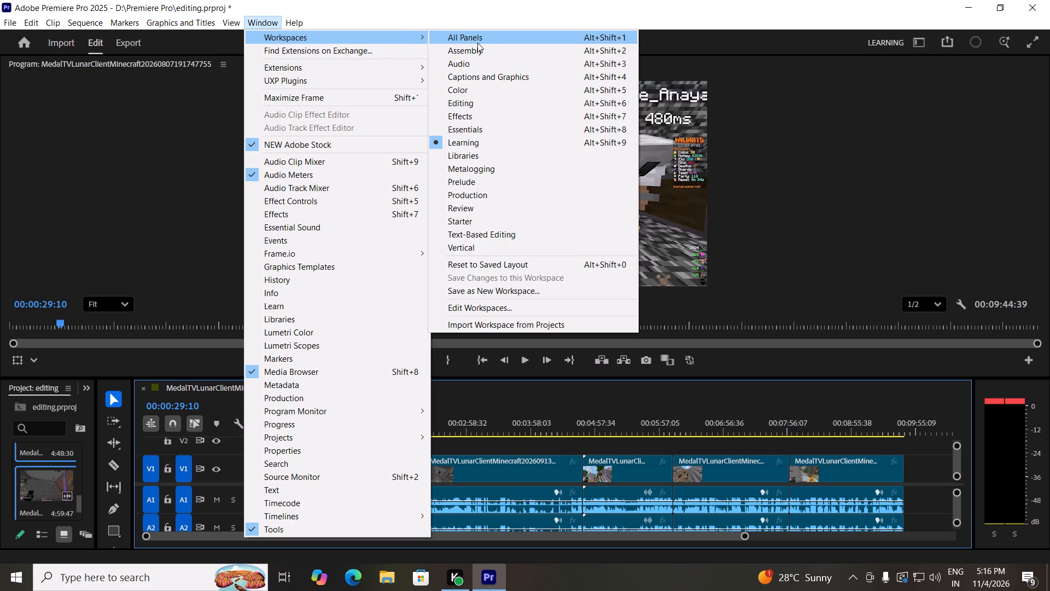
left_click(488, 114)
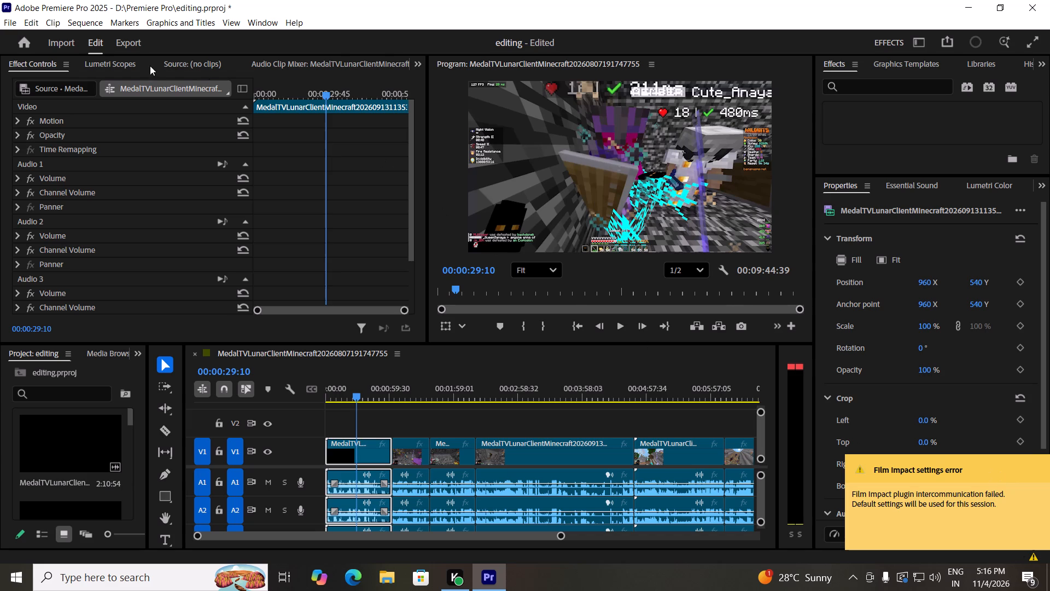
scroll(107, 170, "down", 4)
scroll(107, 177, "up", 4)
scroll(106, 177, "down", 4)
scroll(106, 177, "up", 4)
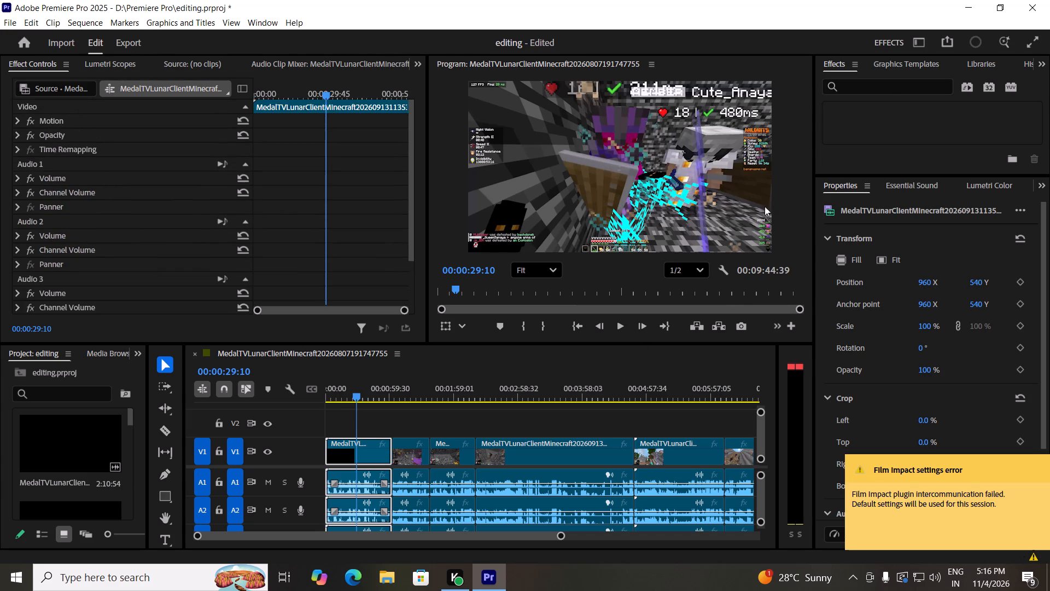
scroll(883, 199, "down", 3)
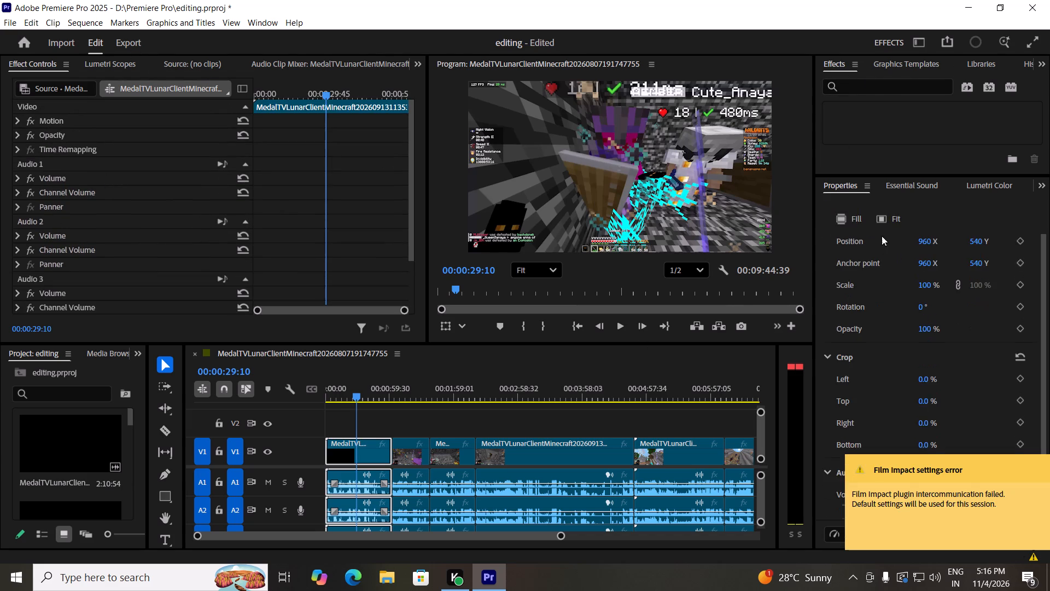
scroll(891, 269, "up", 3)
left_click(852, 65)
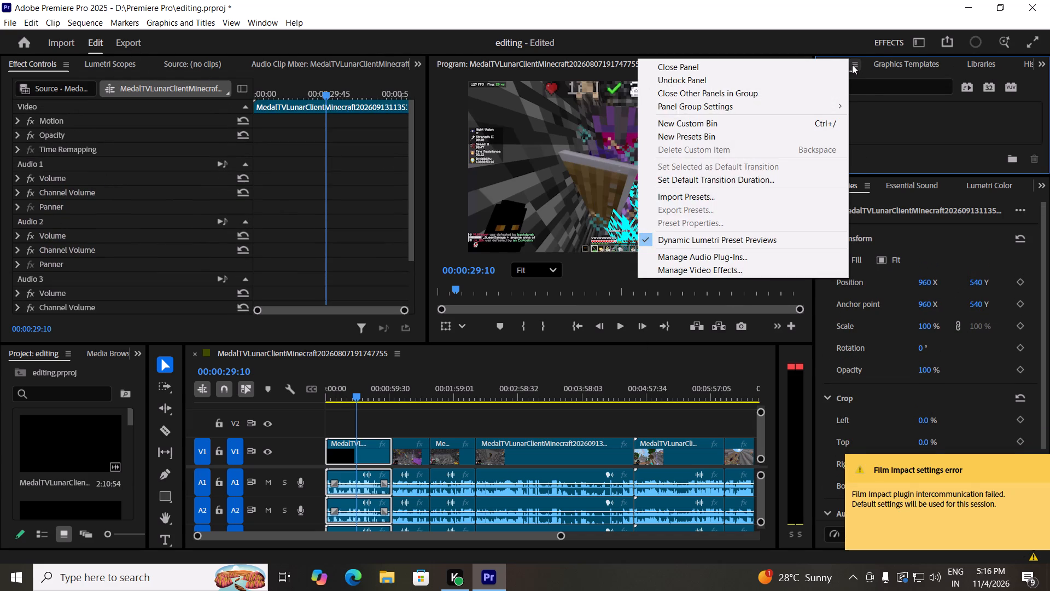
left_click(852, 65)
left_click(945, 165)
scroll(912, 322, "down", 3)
Review the Events list behind the Film Impact settings error notification and close it.
left_click(989, 482)
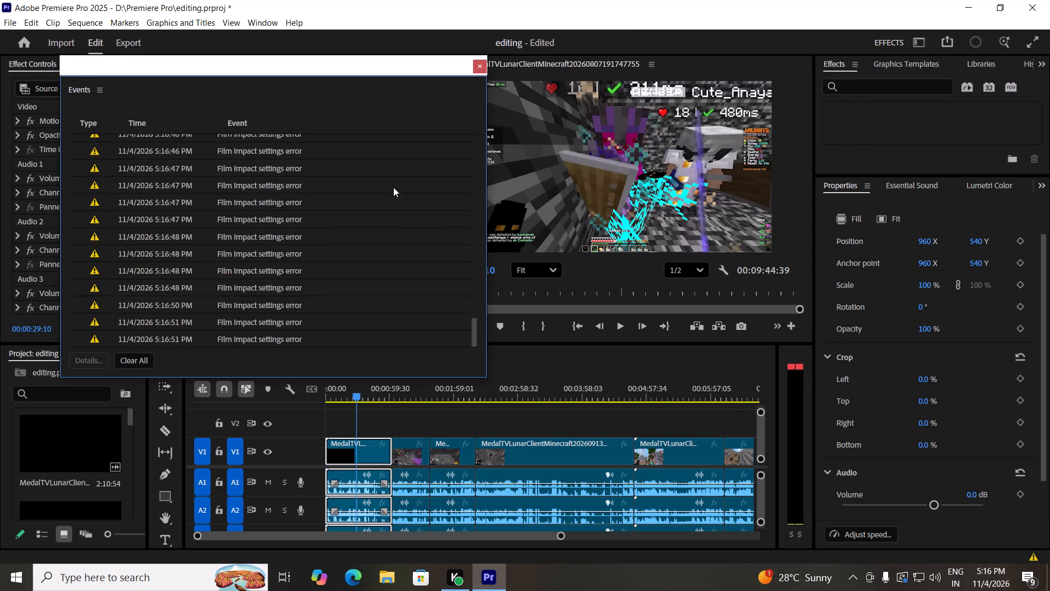
scroll(250, 248, "down", 3)
scroll(257, 275, "up", 4)
left_click(478, 66)
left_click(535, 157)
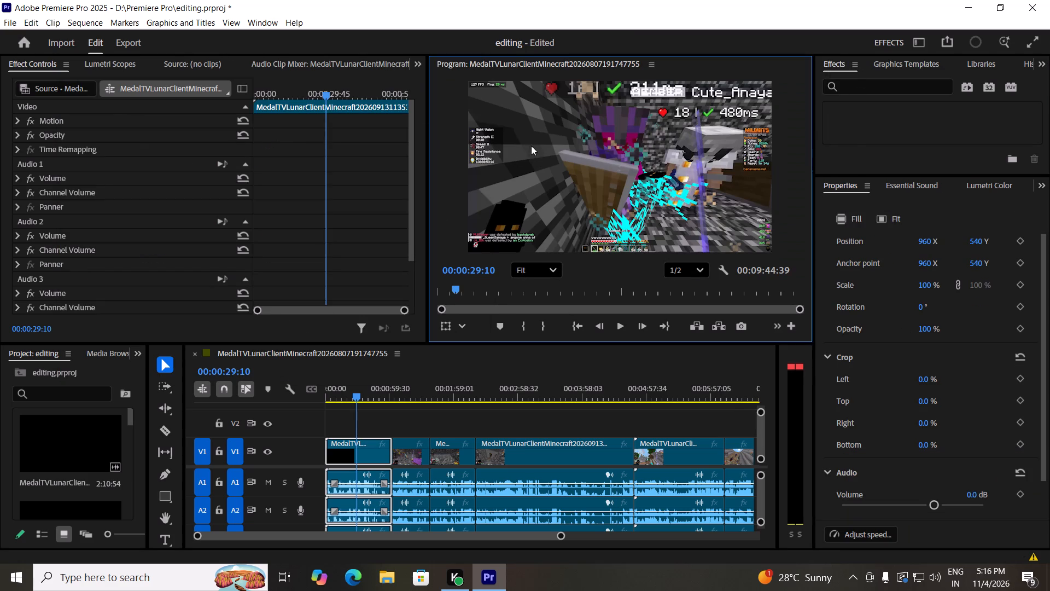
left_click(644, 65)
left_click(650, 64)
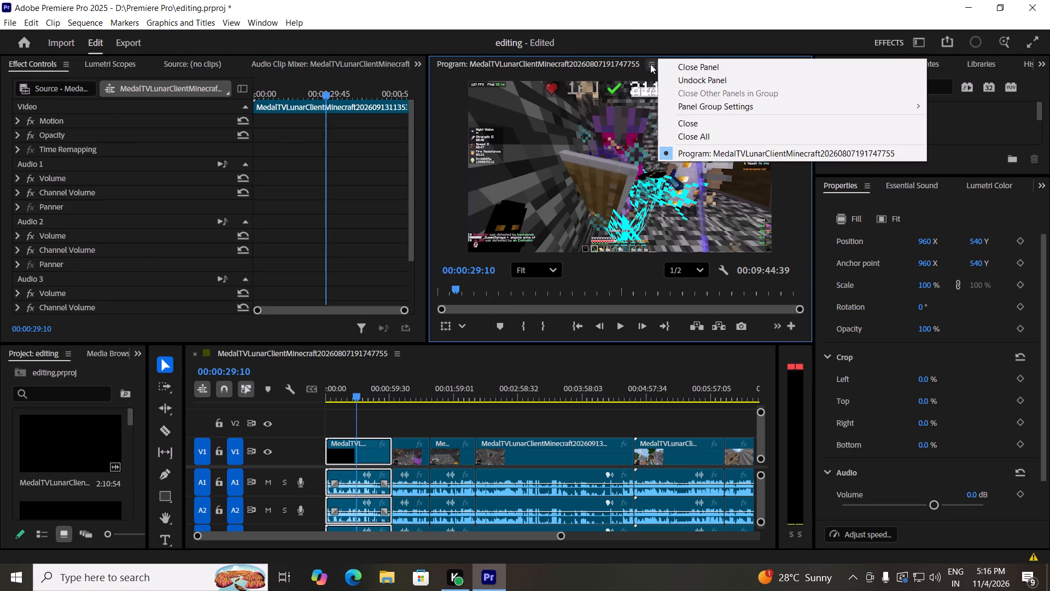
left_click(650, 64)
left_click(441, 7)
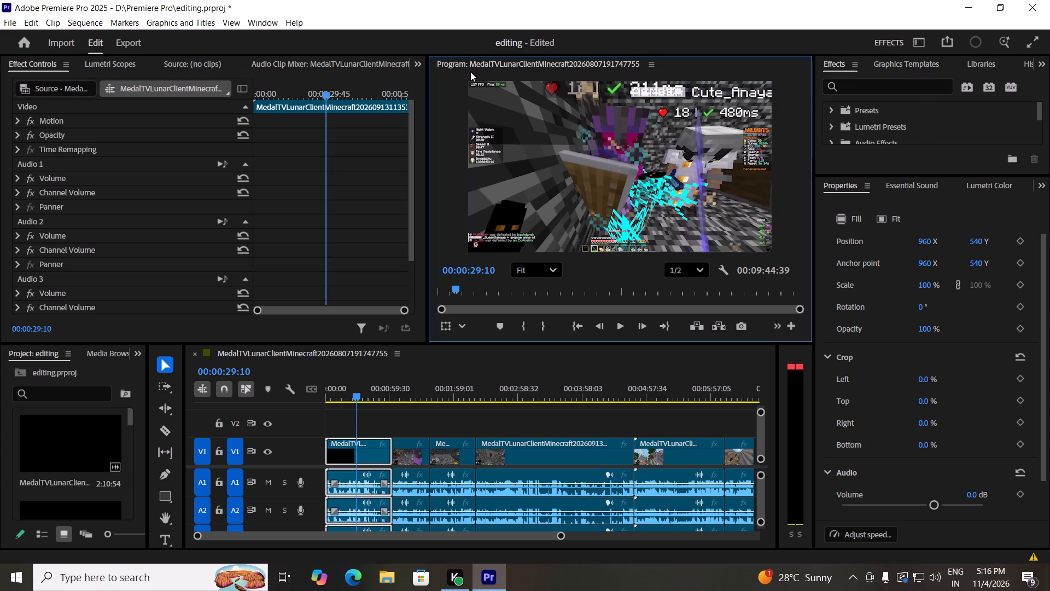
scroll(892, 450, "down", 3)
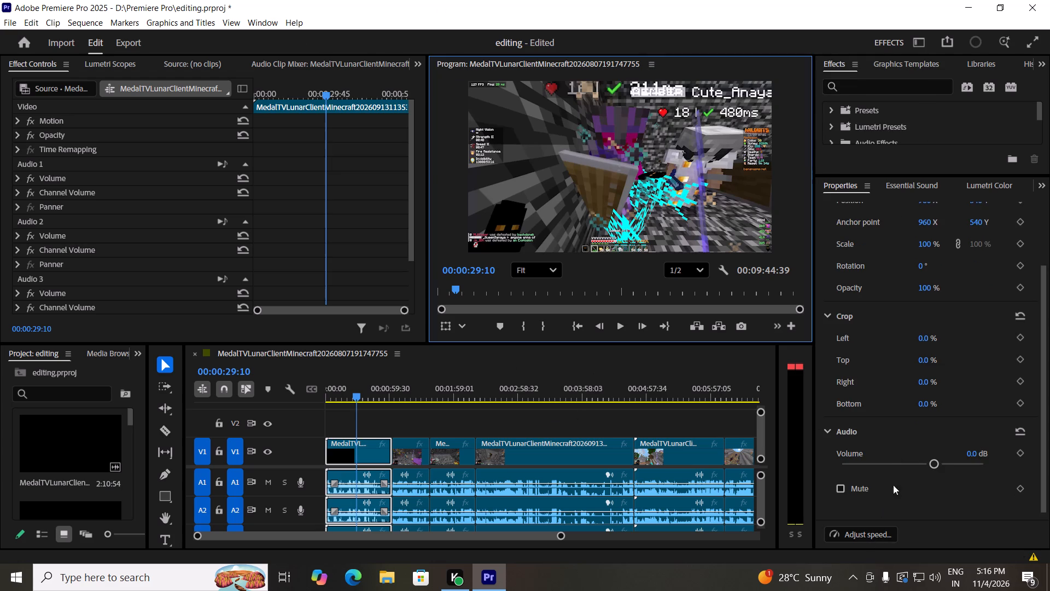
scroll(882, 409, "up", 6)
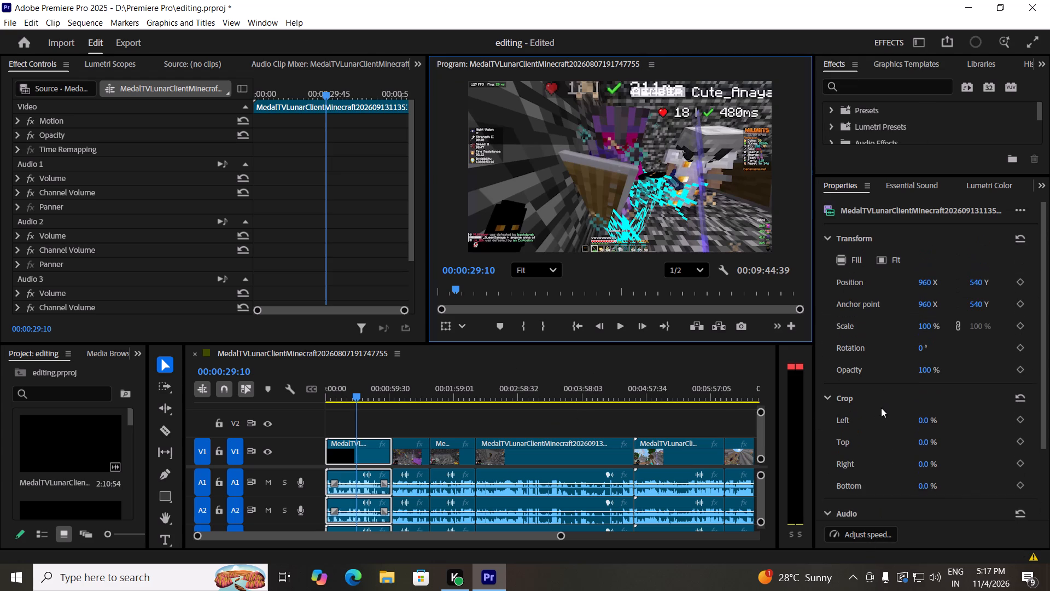
Give the Effects panel the full column height by closing every panel docked below it, from Properties and Essential Sound to Info.
left_click_drag(880, 176, 876, 184)
left_click_drag(876, 184, 874, 319)
left_click(829, 192)
left_click(829, 192)
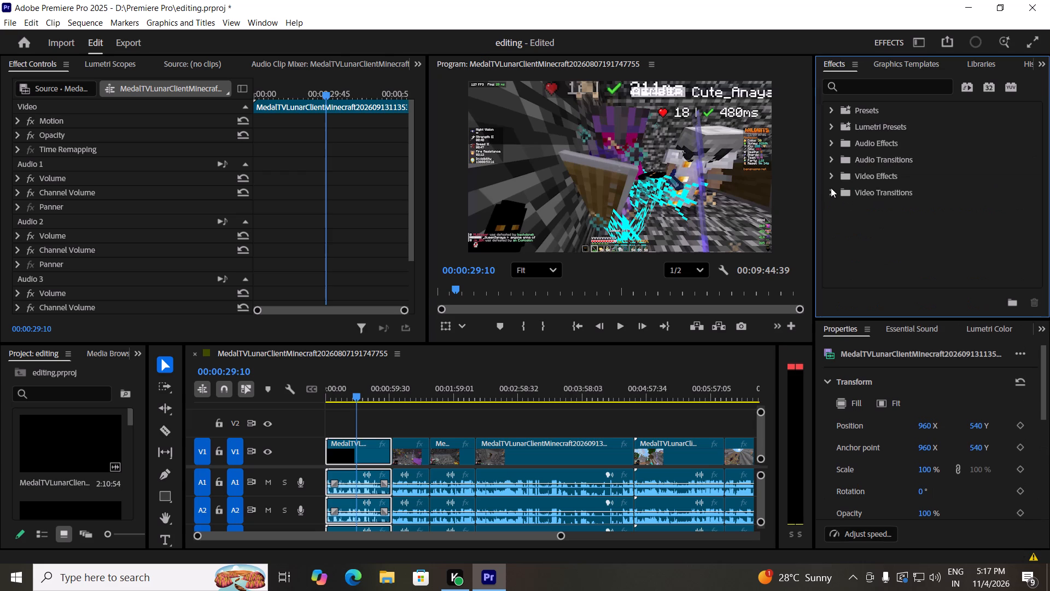
left_click(870, 330)
left_click(890, 329)
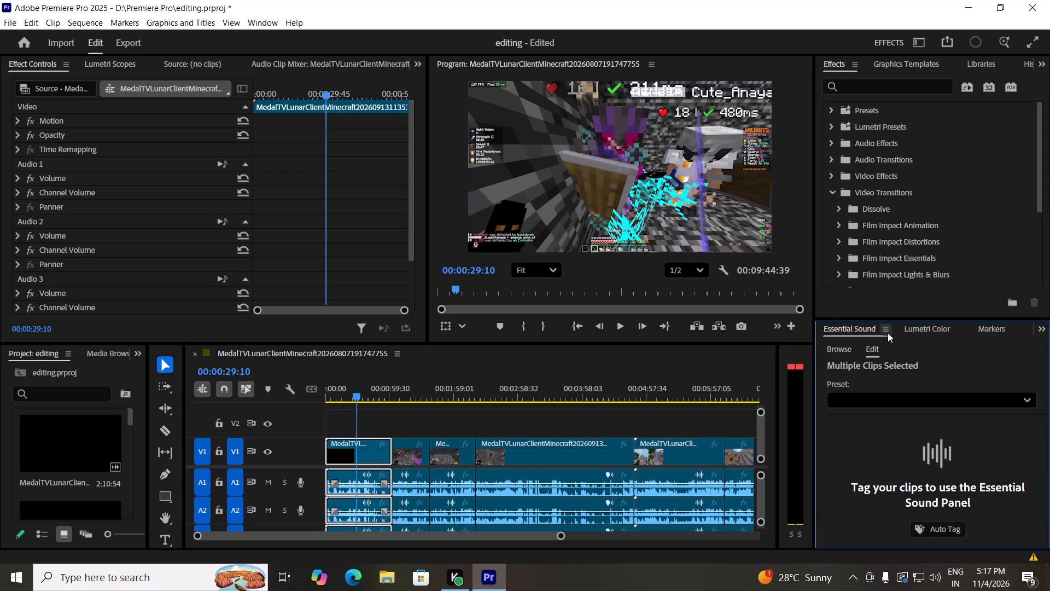
left_click(887, 332)
left_click(919, 337)
left_click(877, 328)
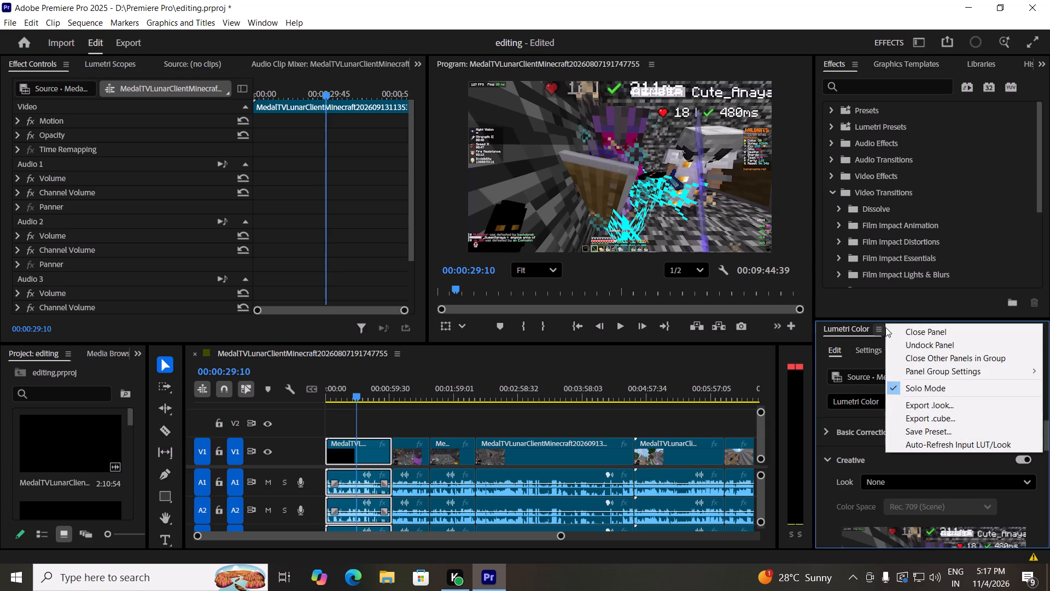
left_click(888, 327)
left_click(858, 331)
left_click(877, 331)
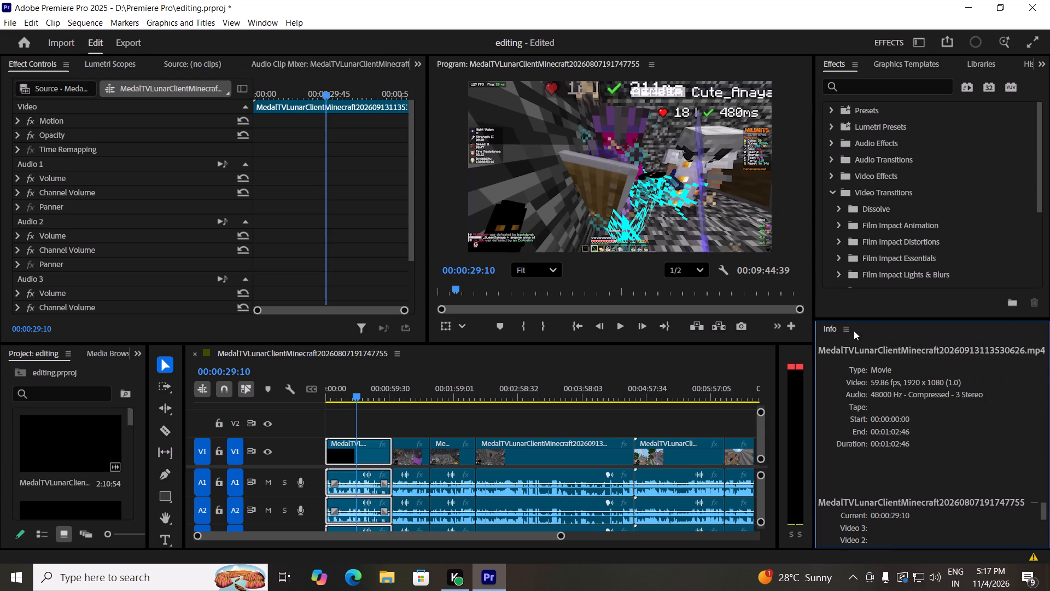
left_click(848, 330)
left_click(864, 330)
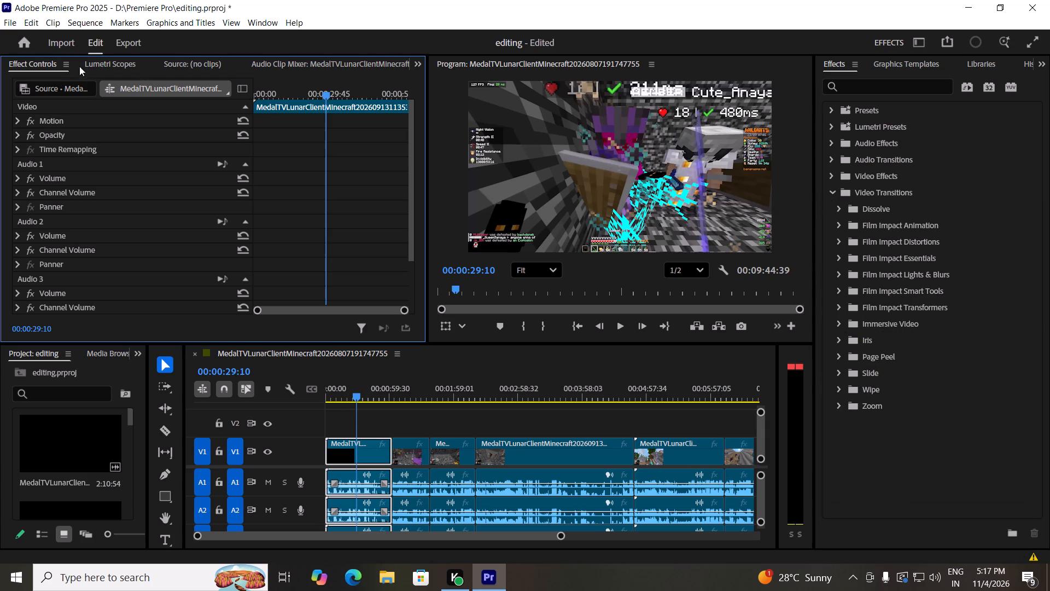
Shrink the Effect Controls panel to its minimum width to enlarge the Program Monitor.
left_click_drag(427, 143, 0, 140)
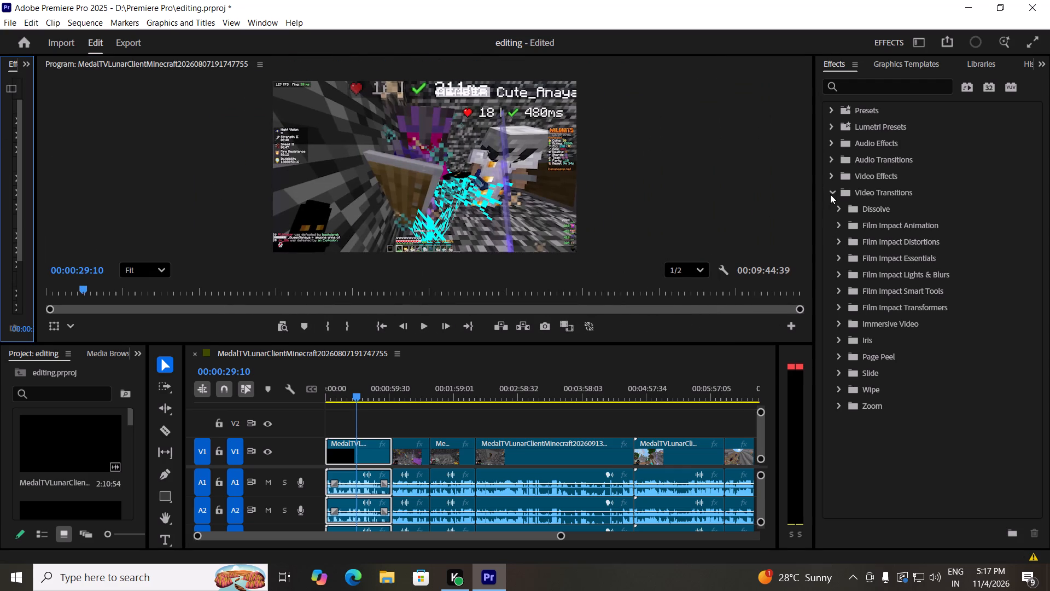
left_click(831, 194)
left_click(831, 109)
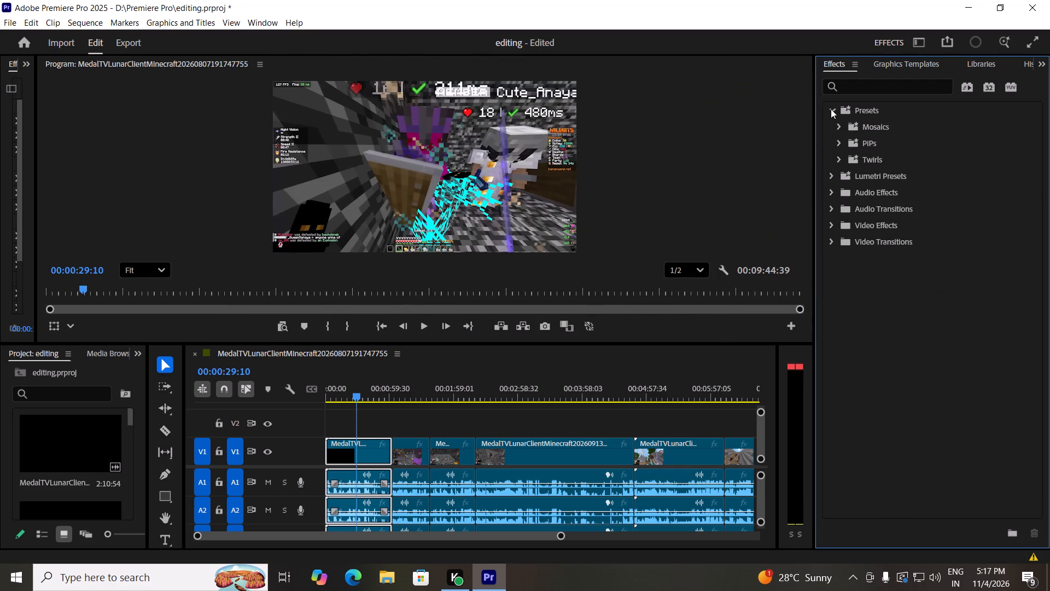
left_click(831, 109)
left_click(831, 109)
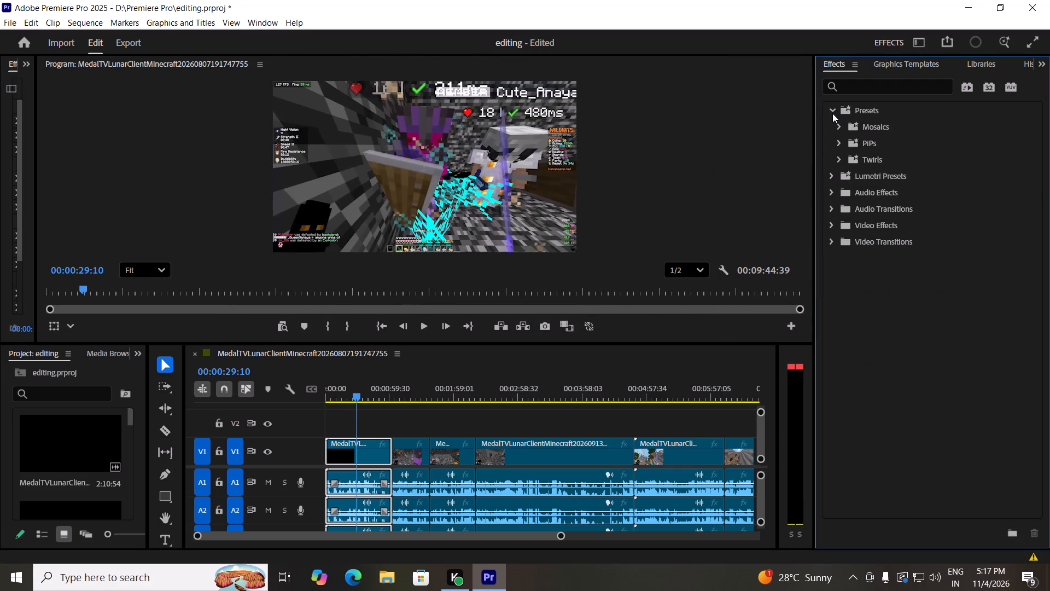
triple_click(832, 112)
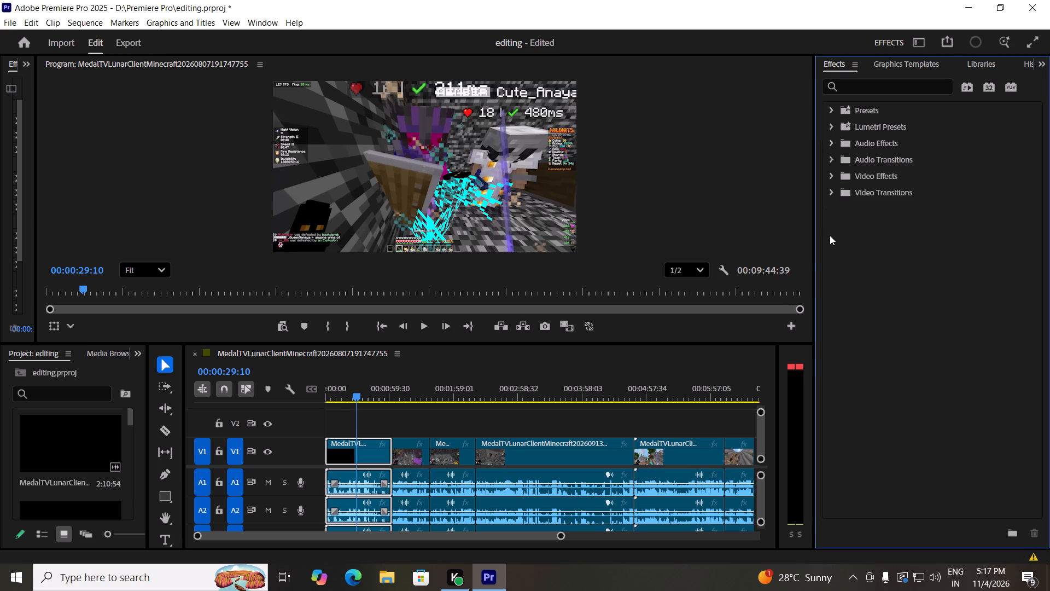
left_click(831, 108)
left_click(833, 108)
Apply the ASC CDL effect from the Color Correction video effects to the first section on the timeline.
left_click(830, 178)
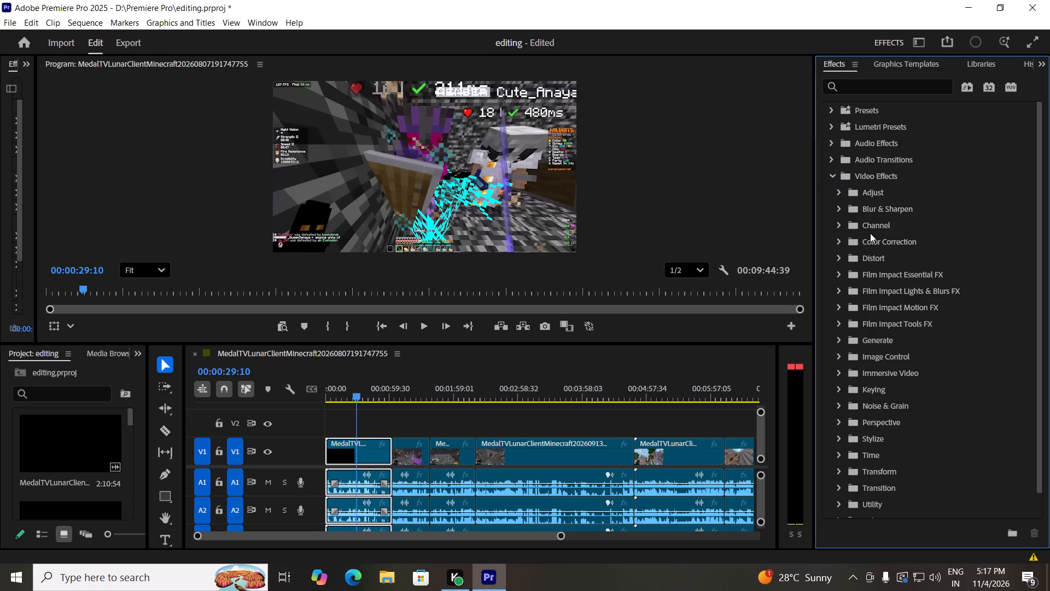
left_click(837, 241)
left_click_drag(878, 259, 374, 448)
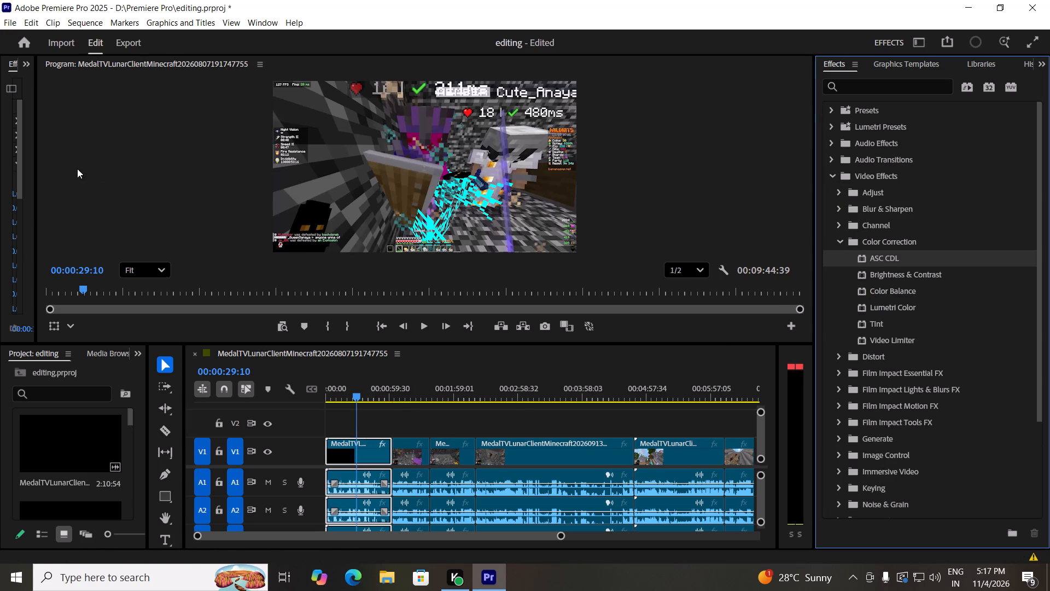
Widen the Effect Controls panel and lower the Red Slope of the first section's ASC CDL effect.
left_click_drag(35, 157, 252, 171)
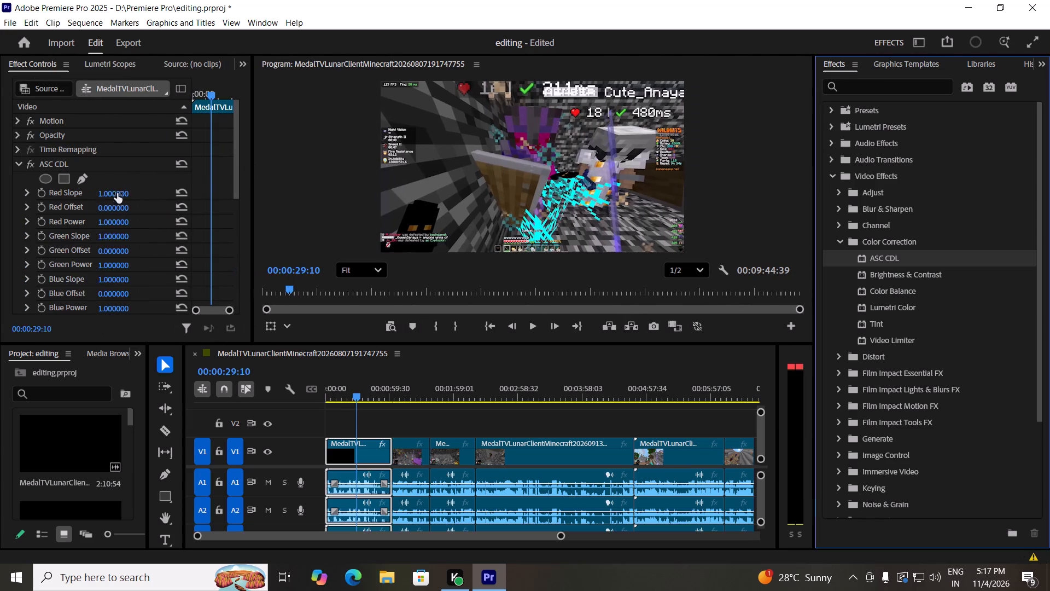
left_click_drag(113, 194, 113, 195)
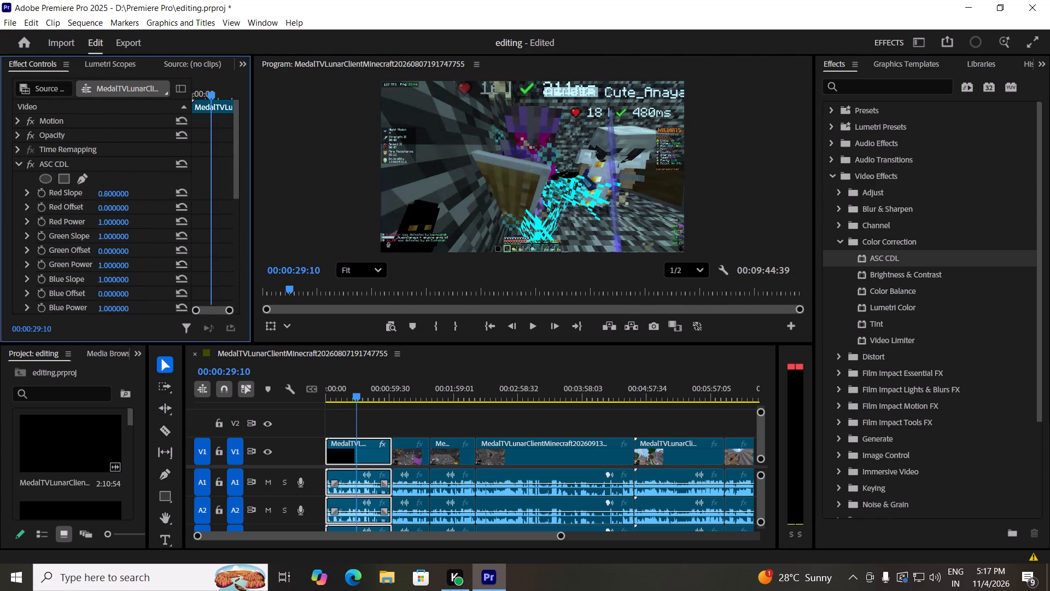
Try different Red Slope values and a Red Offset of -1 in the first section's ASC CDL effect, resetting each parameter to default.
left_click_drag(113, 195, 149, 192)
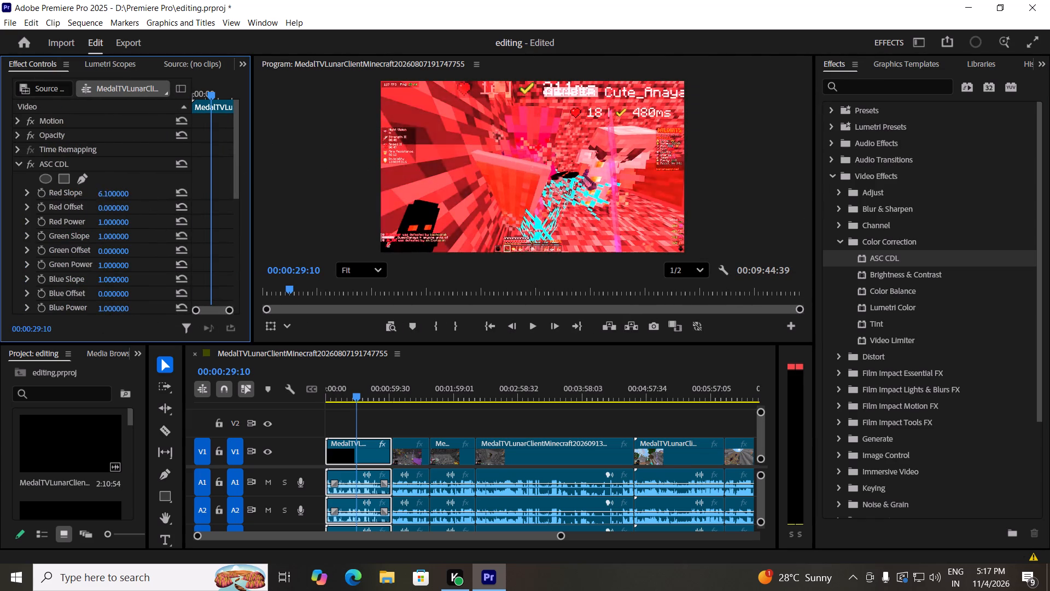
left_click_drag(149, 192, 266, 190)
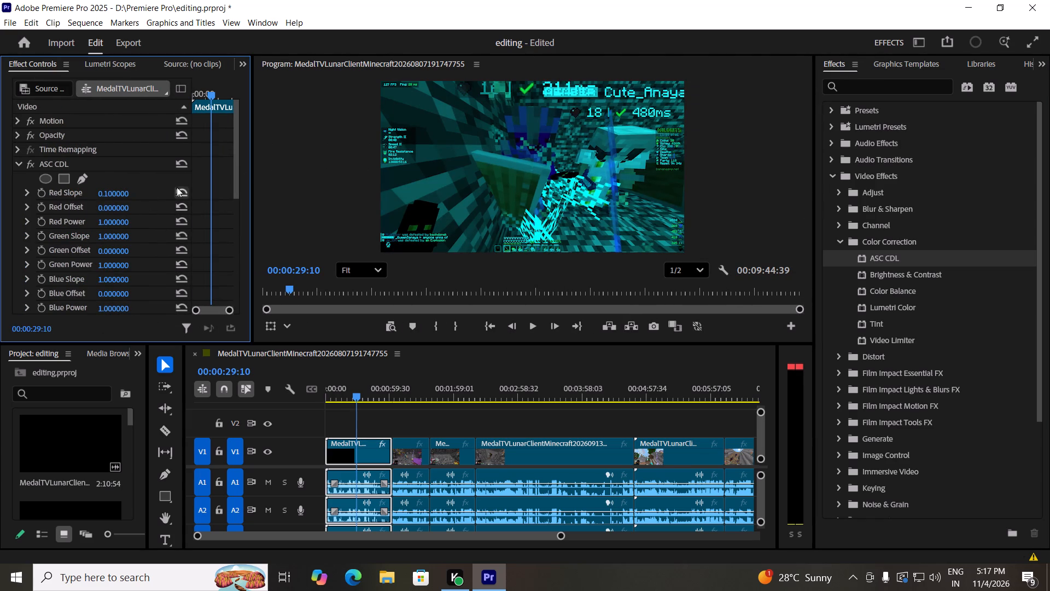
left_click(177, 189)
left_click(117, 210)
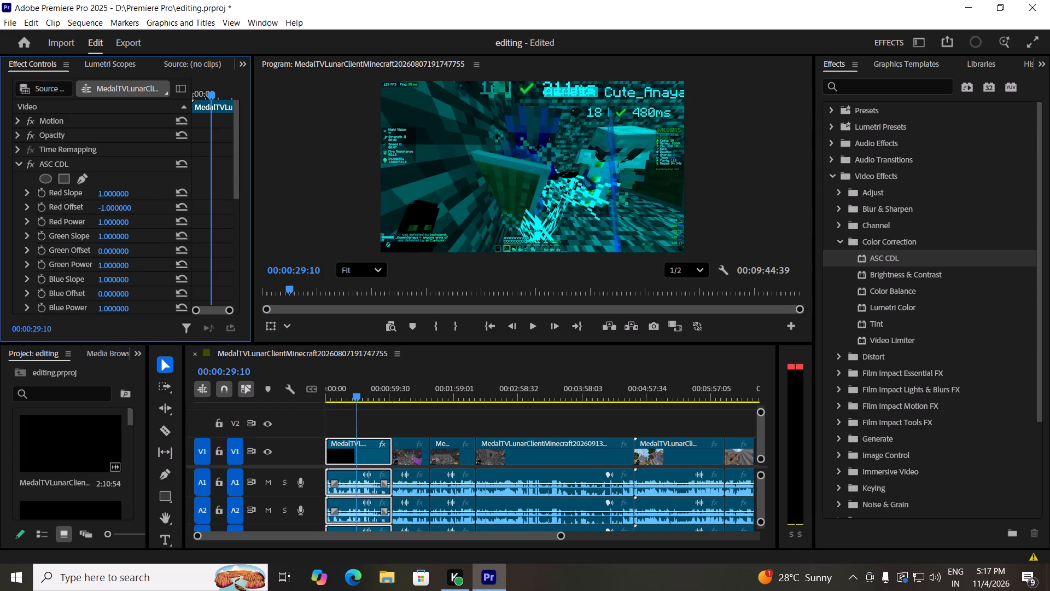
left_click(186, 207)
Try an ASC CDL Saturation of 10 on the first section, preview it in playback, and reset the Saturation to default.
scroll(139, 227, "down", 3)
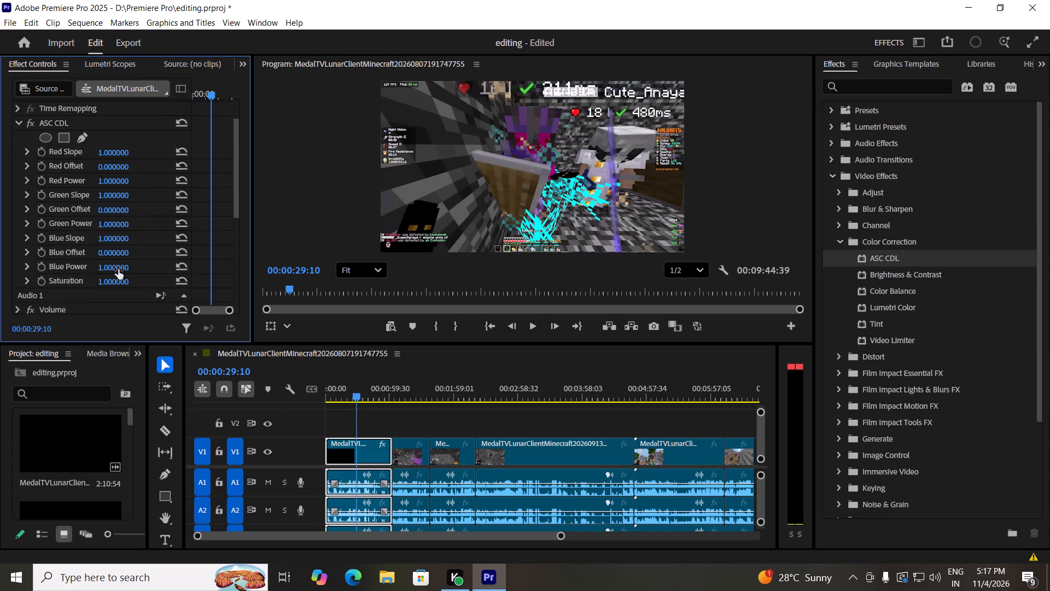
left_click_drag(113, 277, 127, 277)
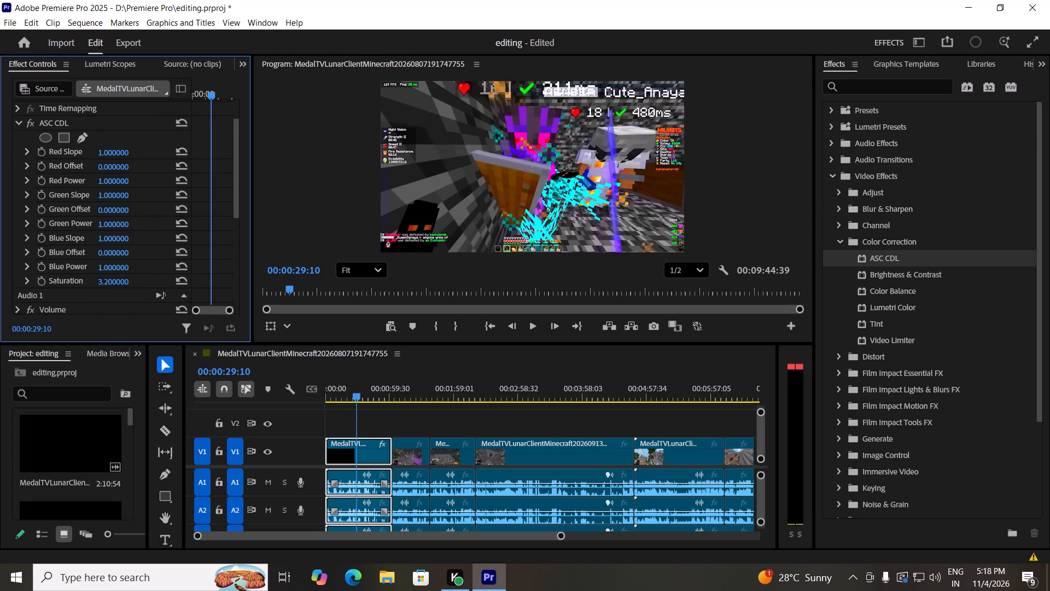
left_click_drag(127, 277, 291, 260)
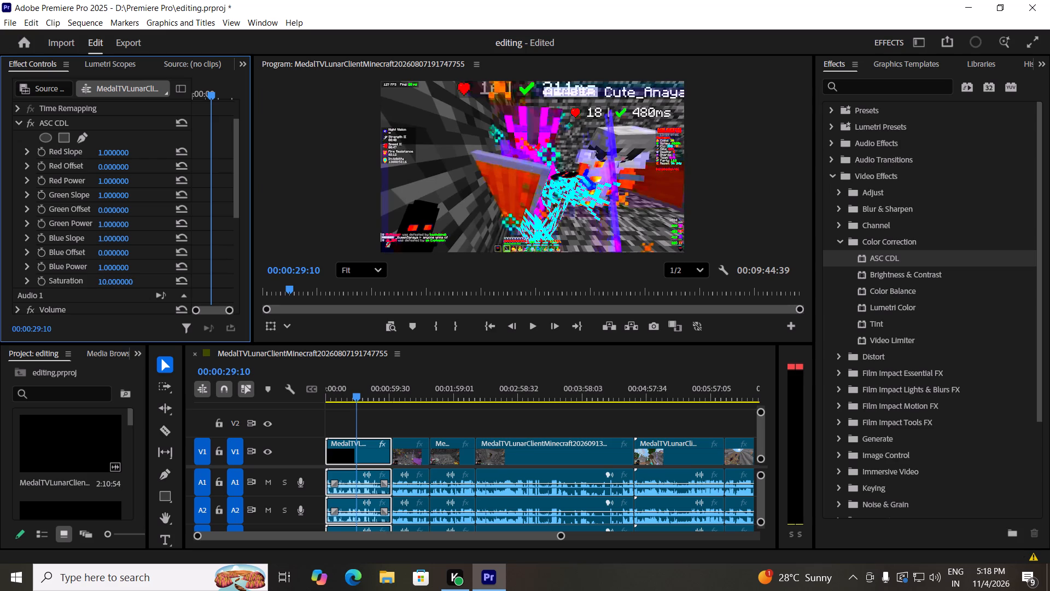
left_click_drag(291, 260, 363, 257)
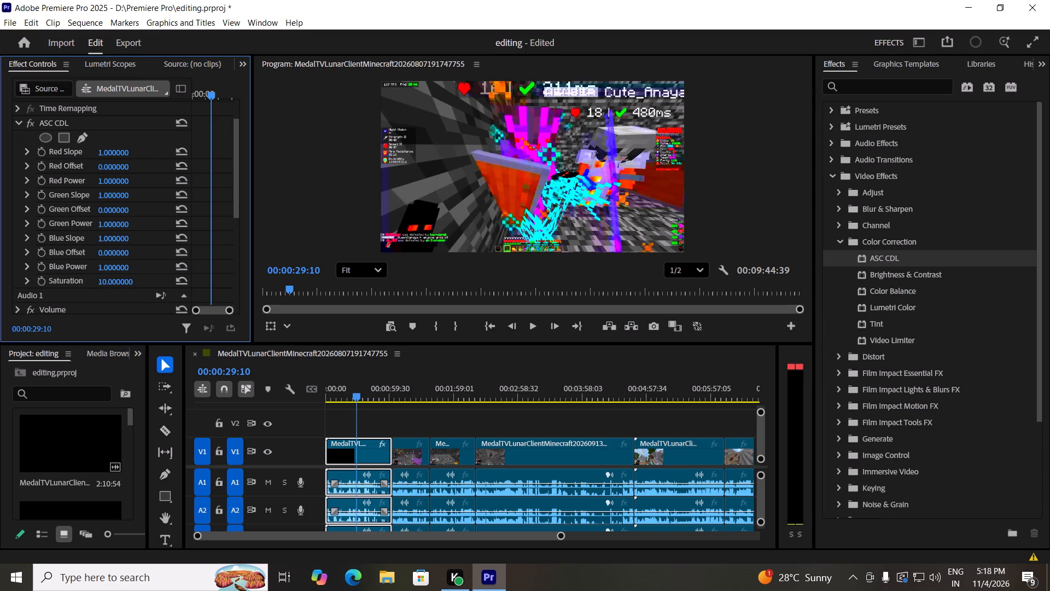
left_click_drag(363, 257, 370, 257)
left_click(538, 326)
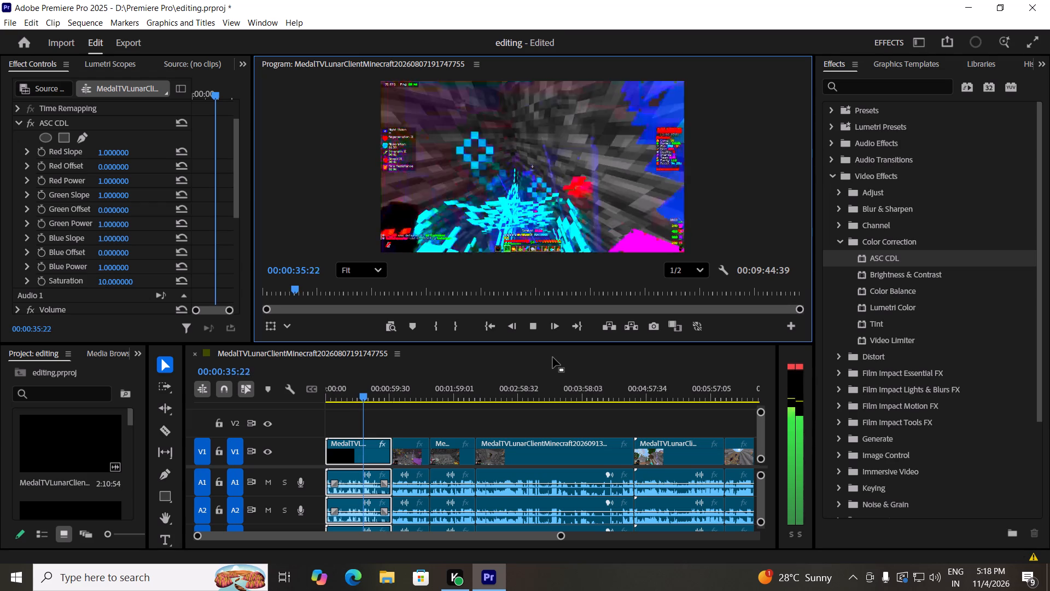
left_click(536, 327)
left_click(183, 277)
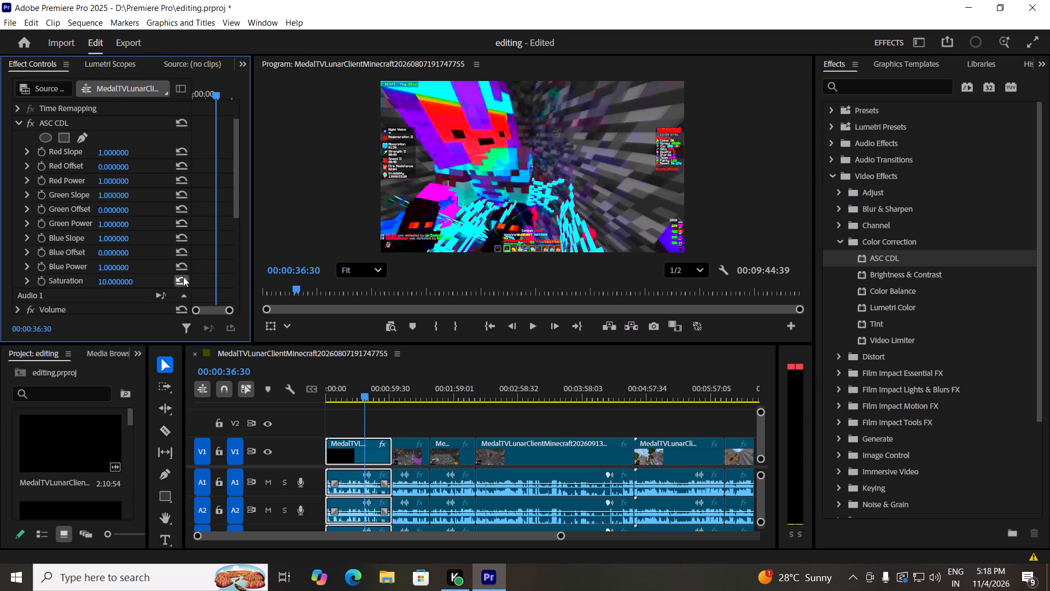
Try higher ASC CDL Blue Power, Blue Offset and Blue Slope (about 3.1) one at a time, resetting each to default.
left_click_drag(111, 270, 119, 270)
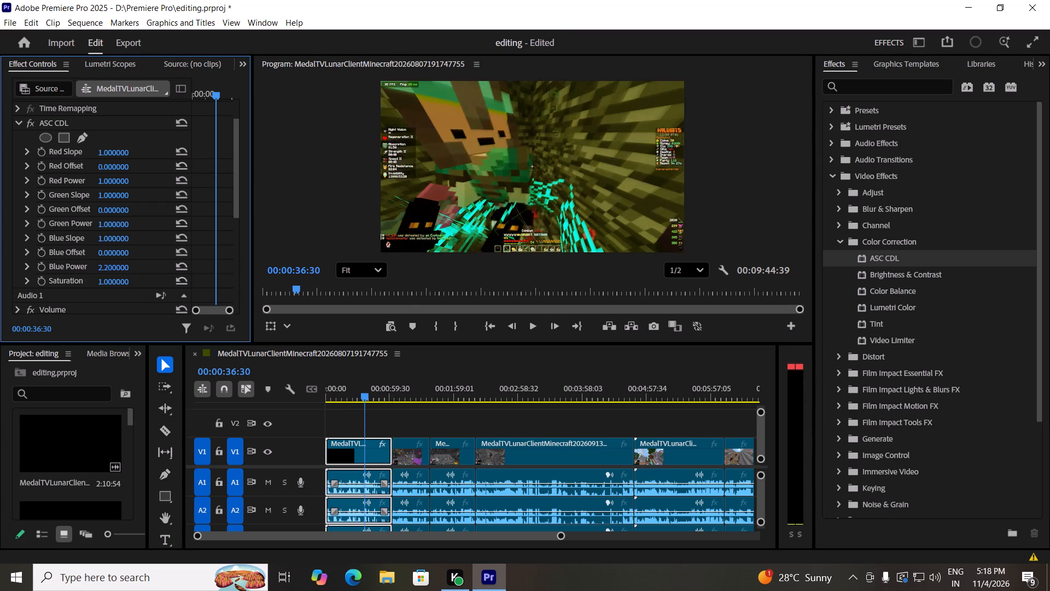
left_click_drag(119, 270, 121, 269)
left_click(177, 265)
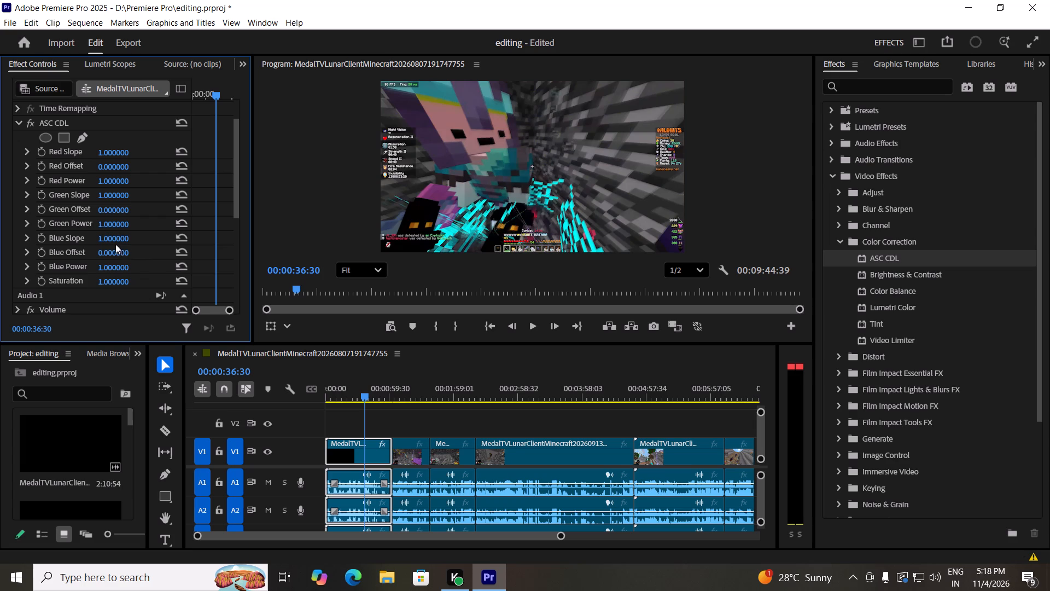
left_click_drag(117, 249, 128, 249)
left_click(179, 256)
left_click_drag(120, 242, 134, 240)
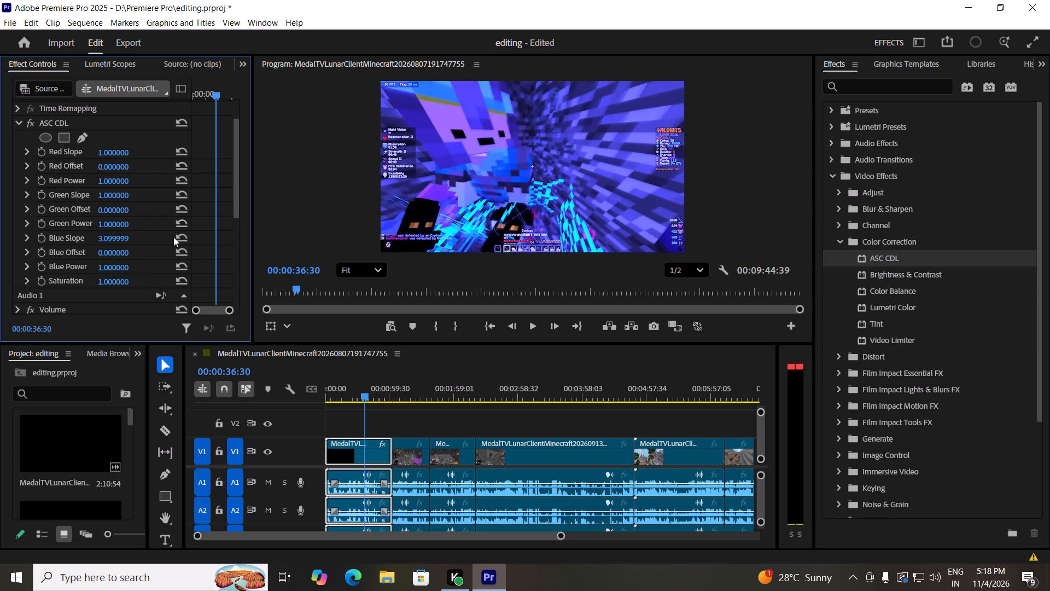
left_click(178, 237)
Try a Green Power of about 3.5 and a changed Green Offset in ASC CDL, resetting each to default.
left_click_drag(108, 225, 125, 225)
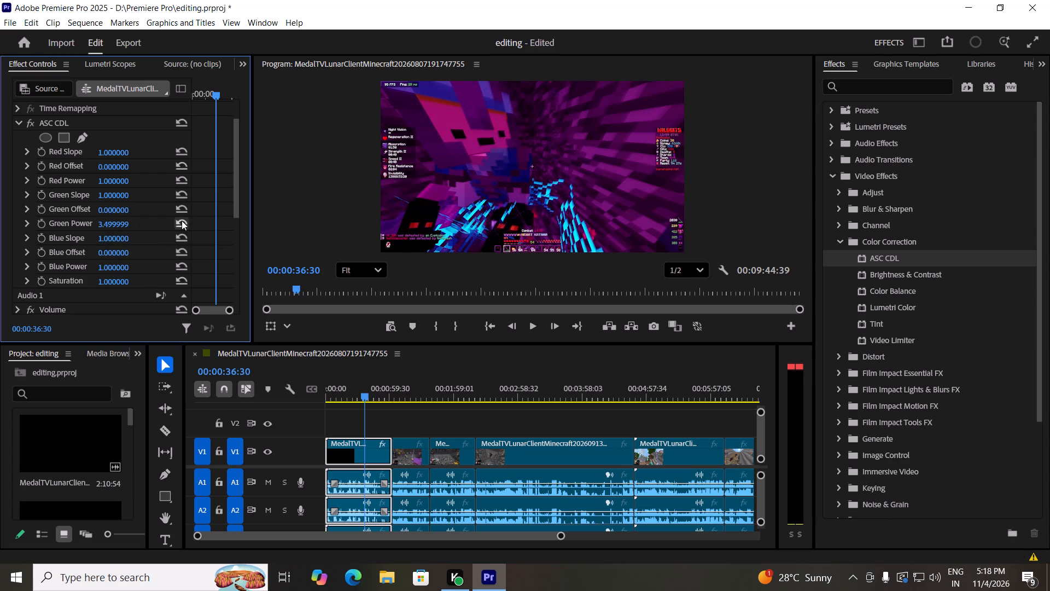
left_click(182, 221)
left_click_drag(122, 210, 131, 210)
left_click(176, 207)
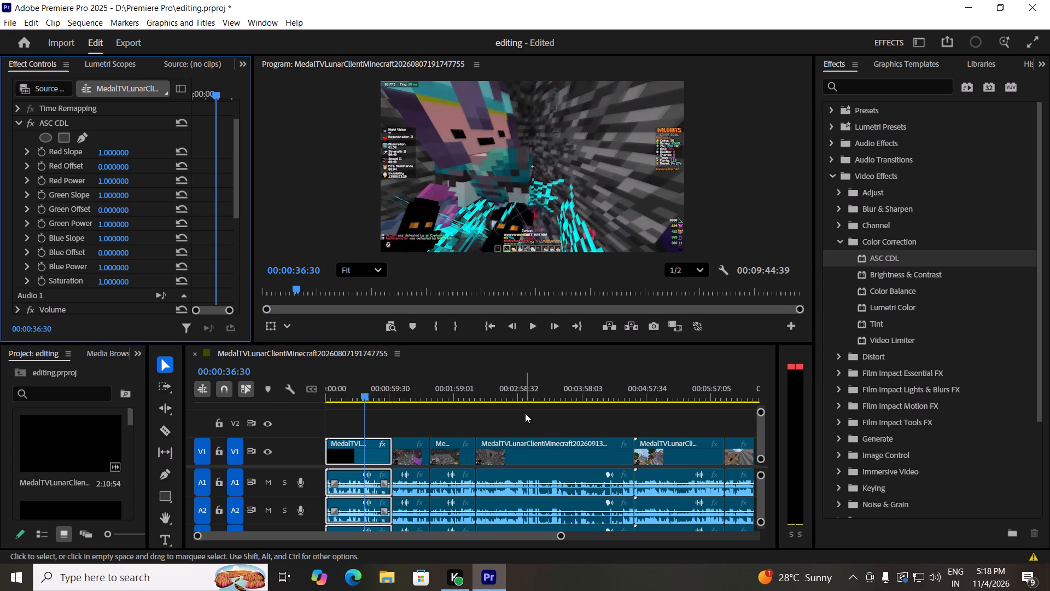
Undo all the ASC CDL parameter changes and the application of the ASC CDL effect to the first section.
key("ctrl+z")
key("ctrl+z")
key("ctrl+z")
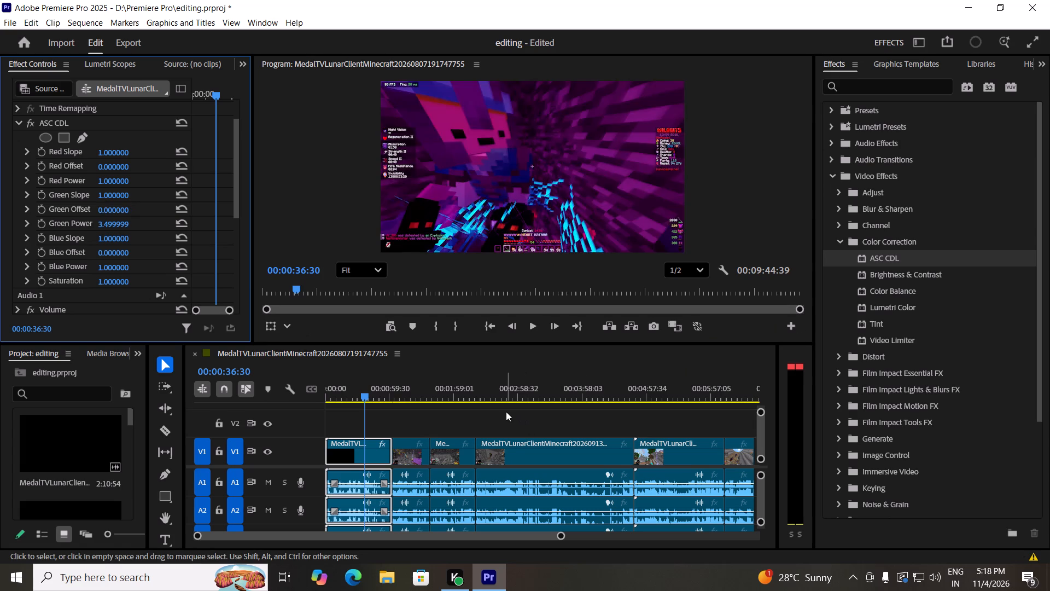
key("ctrl+z")
key("ctrl+z")
key("ctrl+z")
key("ctrl+z")
key("ctrl+z")
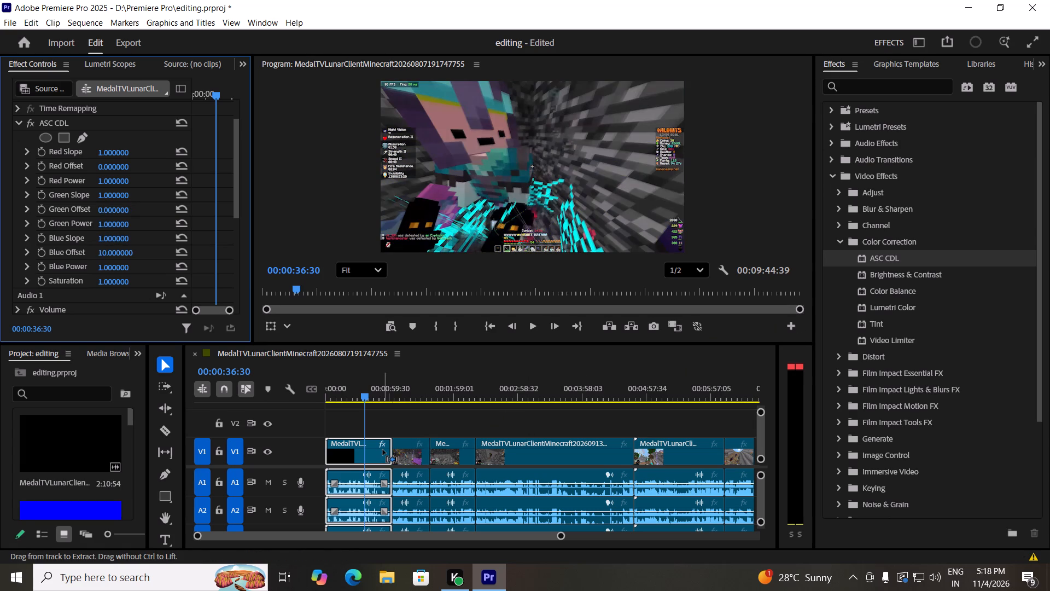
key("ctrl+z")
key("ctrl+z")
key("ctrl+z")
key("ctrl+z")
key("ctrl+z")
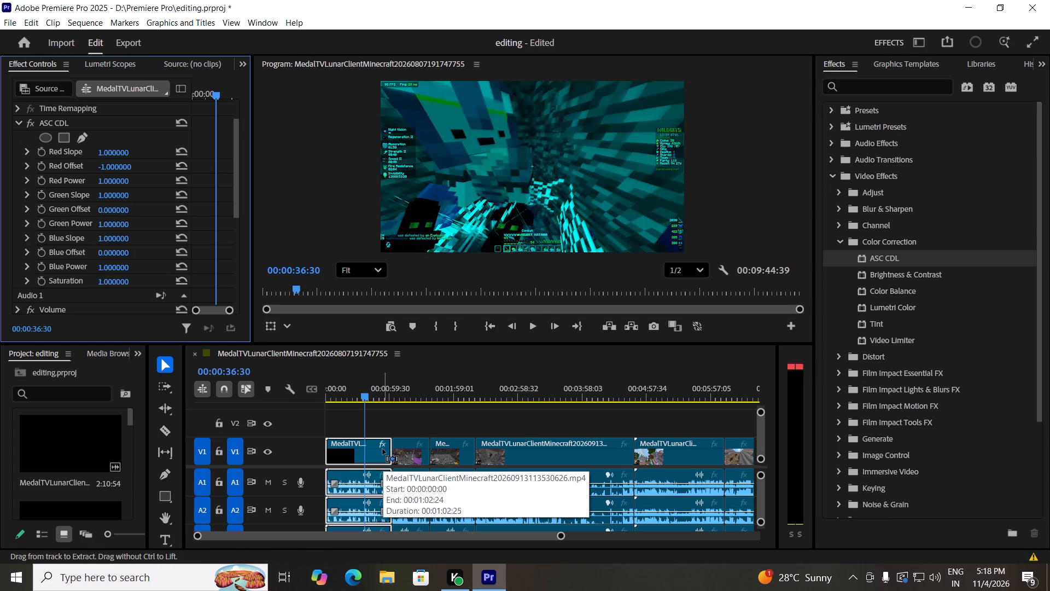
key("ctrl+z")
key("ctrl+z")
key("ctrl+z")
key("ctrl+z")
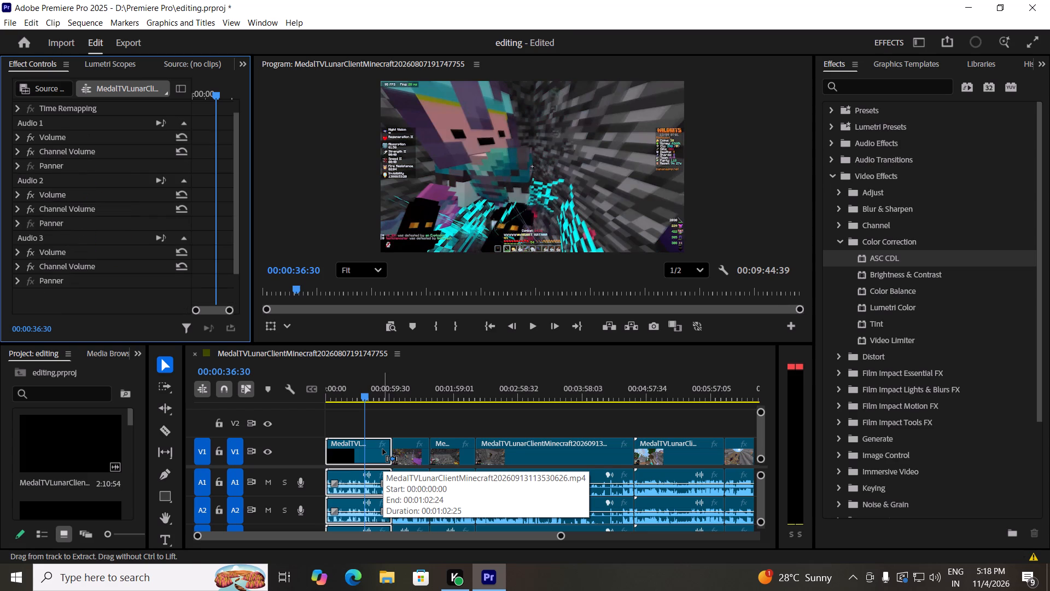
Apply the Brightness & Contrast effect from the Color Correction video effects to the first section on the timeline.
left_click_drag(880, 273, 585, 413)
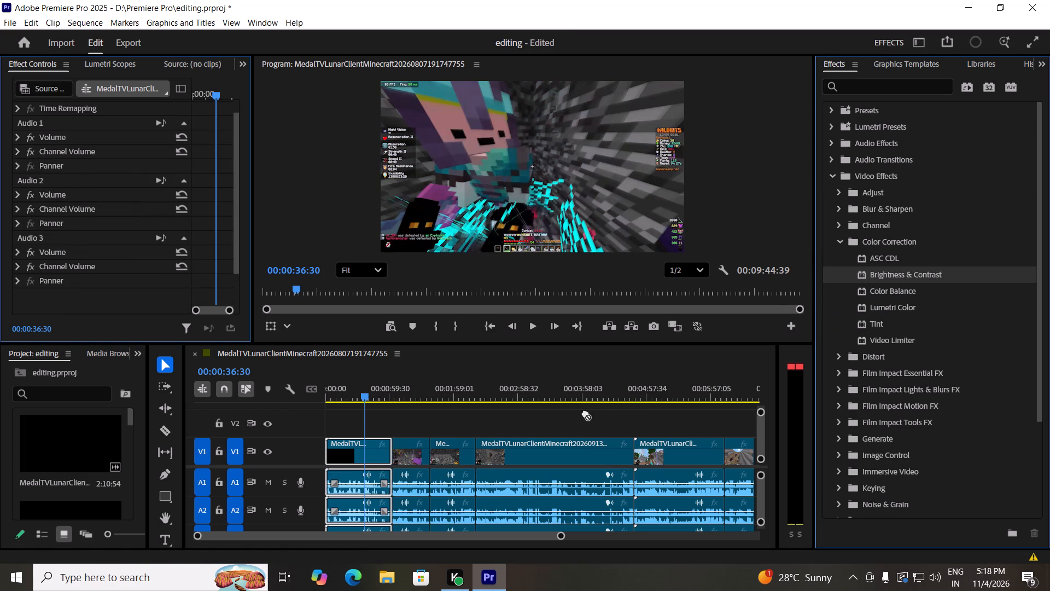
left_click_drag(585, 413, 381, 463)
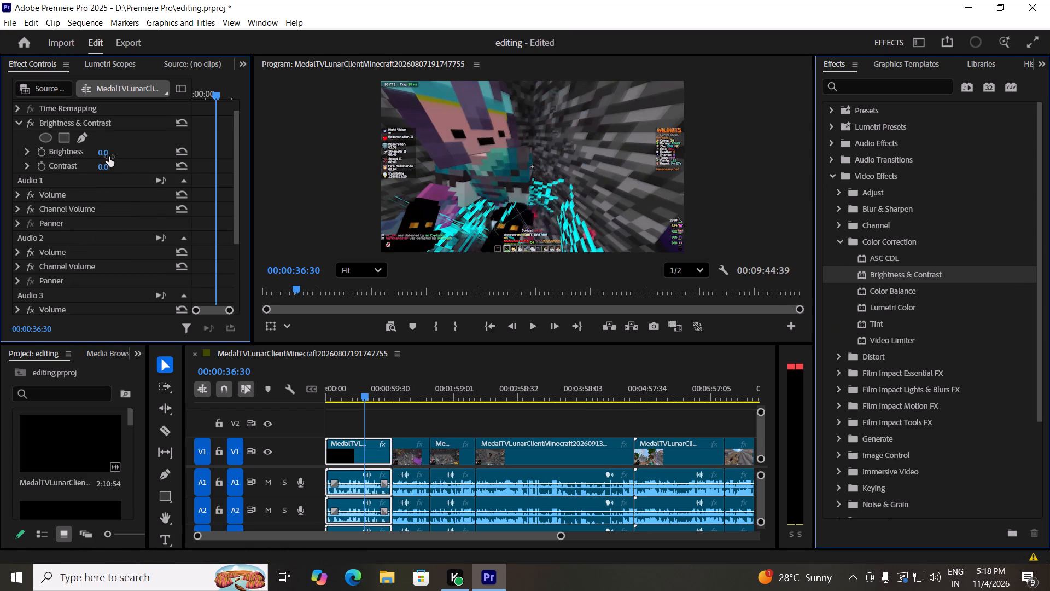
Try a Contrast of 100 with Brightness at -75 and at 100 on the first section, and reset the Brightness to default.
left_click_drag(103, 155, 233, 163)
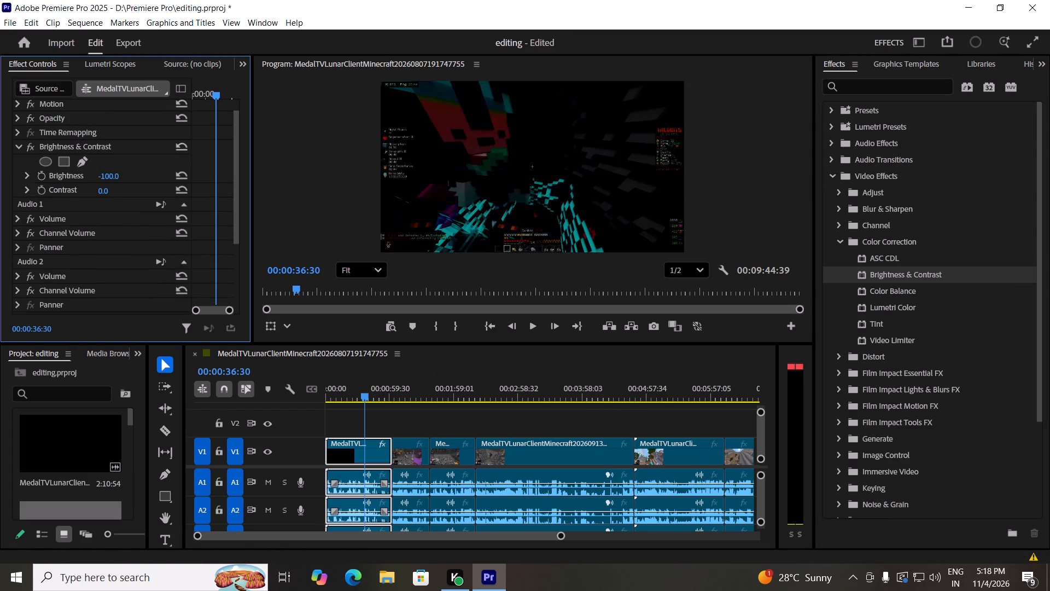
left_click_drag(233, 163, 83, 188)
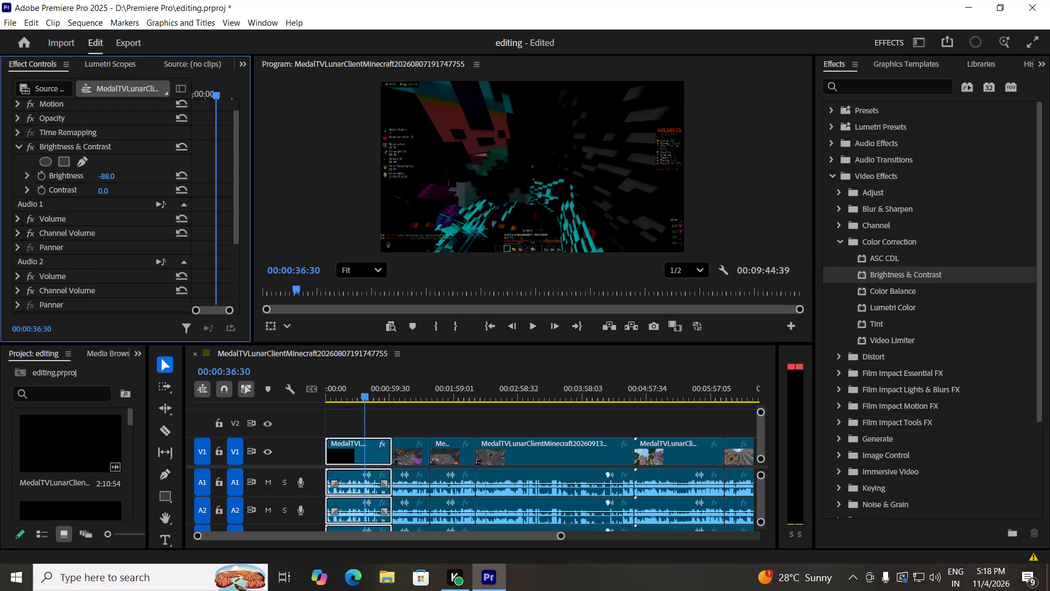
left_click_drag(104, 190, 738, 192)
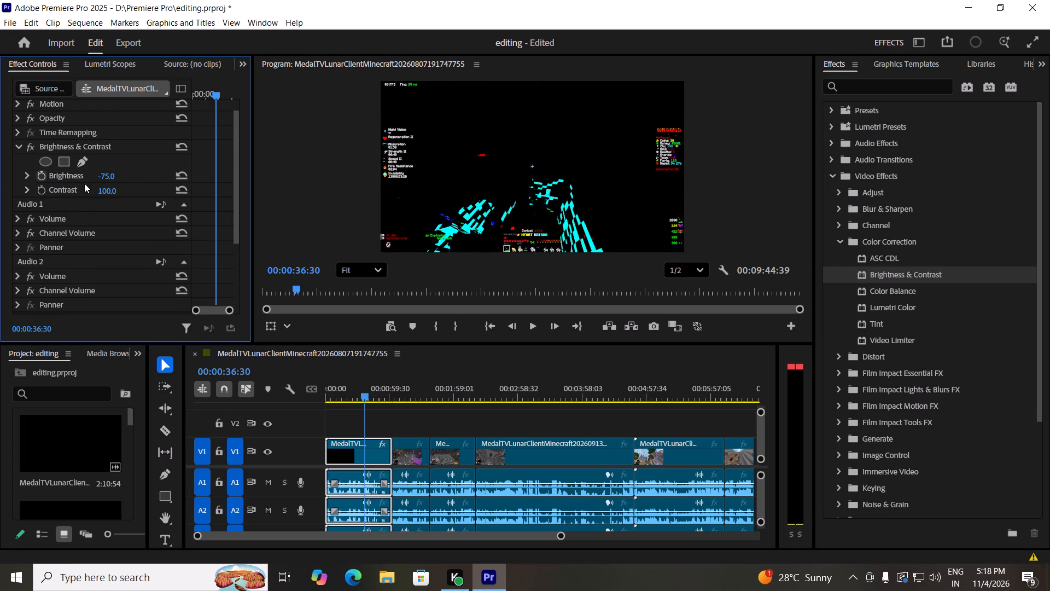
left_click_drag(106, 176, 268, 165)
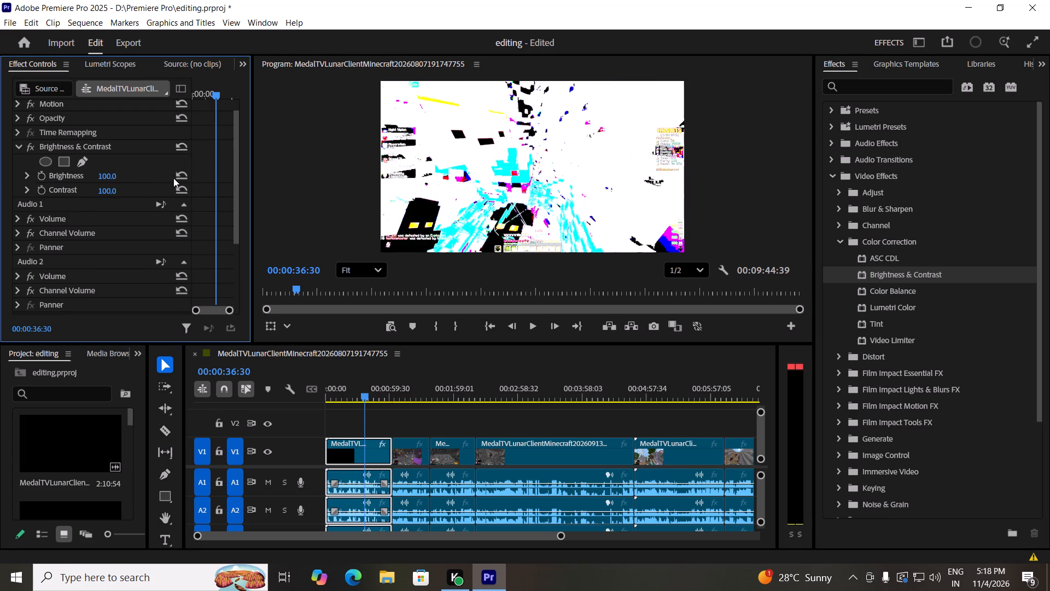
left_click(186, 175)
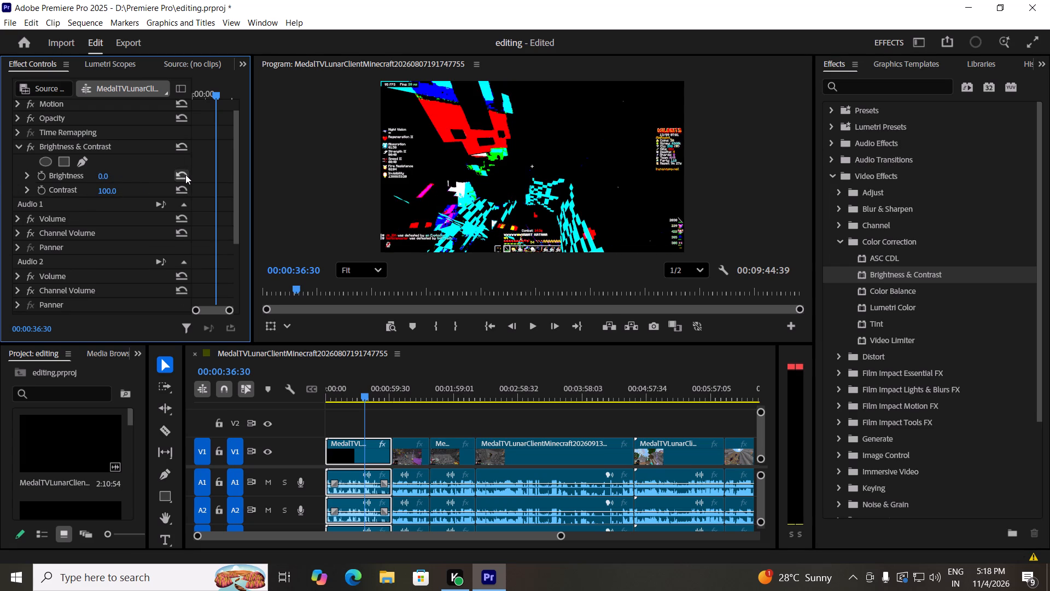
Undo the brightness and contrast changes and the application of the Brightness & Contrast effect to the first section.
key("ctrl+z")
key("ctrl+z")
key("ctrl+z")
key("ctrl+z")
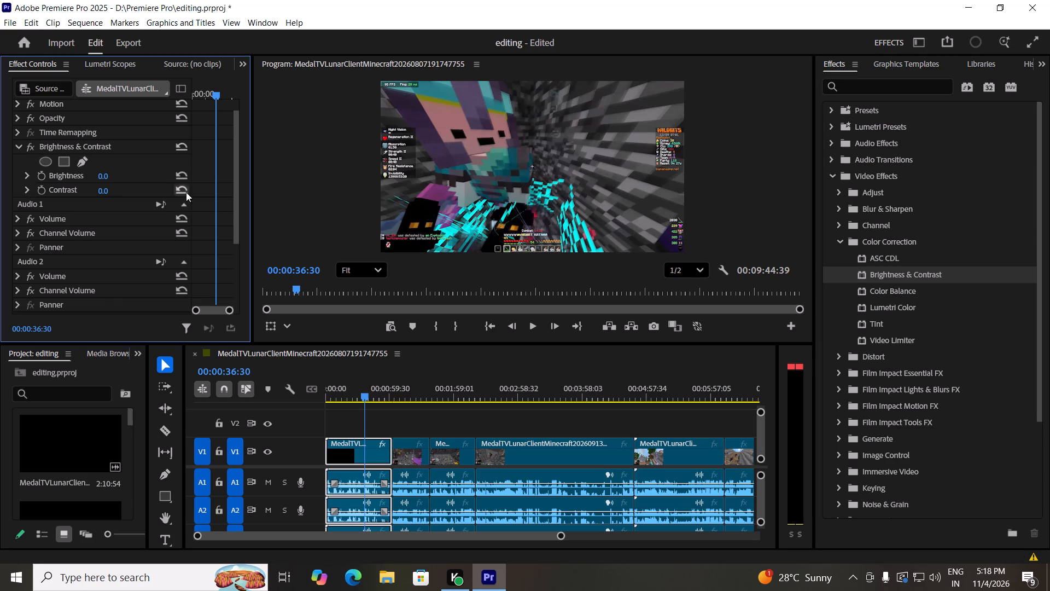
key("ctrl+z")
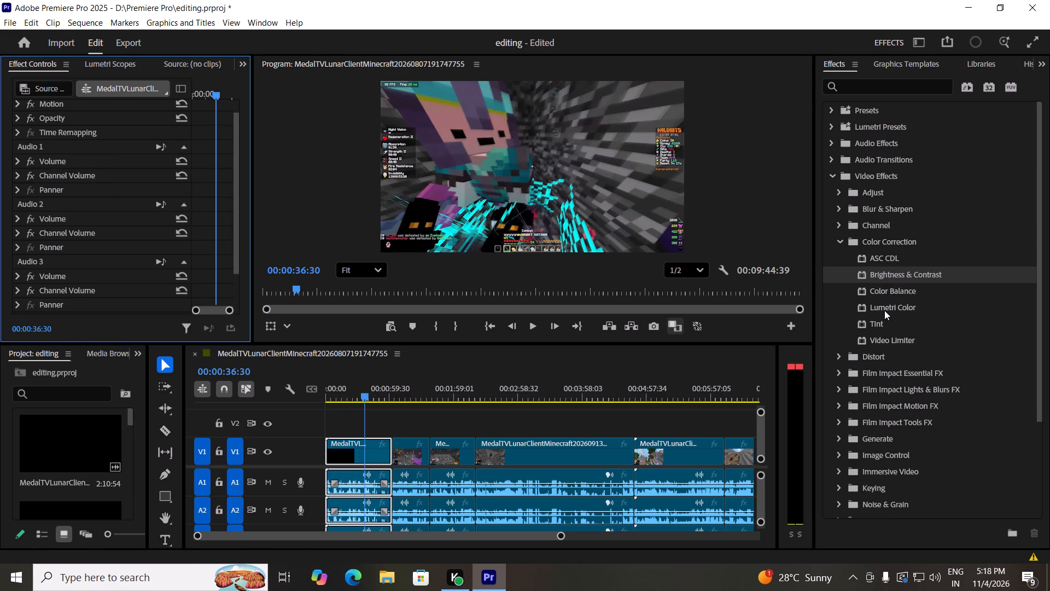
Apply the Lumetri Color effect from the Color Correction video effects to the first section on the timeline.
left_click_drag(884, 310, 359, 450)
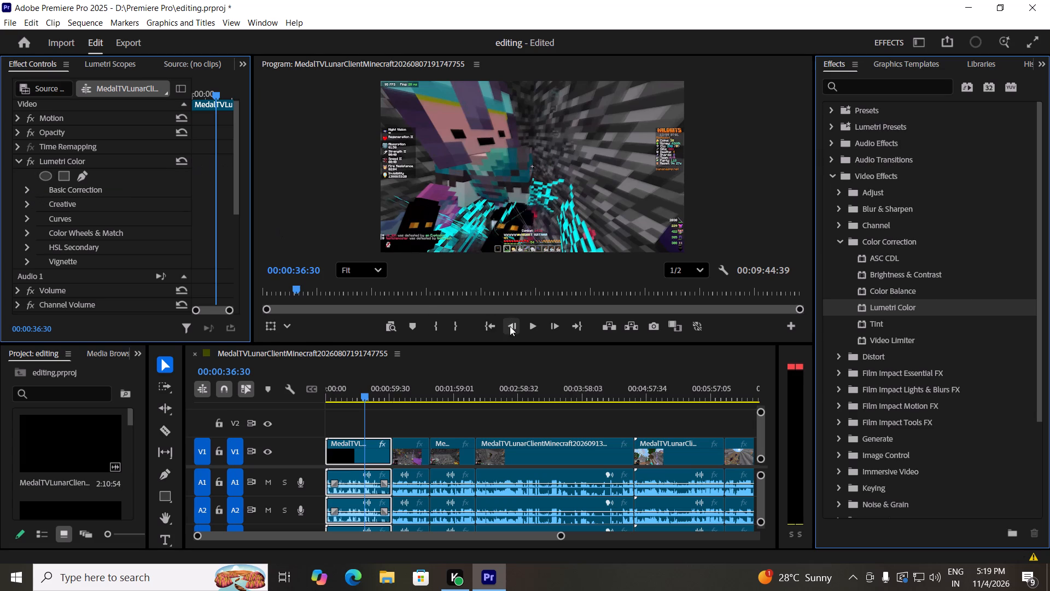
Play back the first section in short stretches to examine its picture, and look over the Lumetri Color setting groups.
left_click(527, 325)
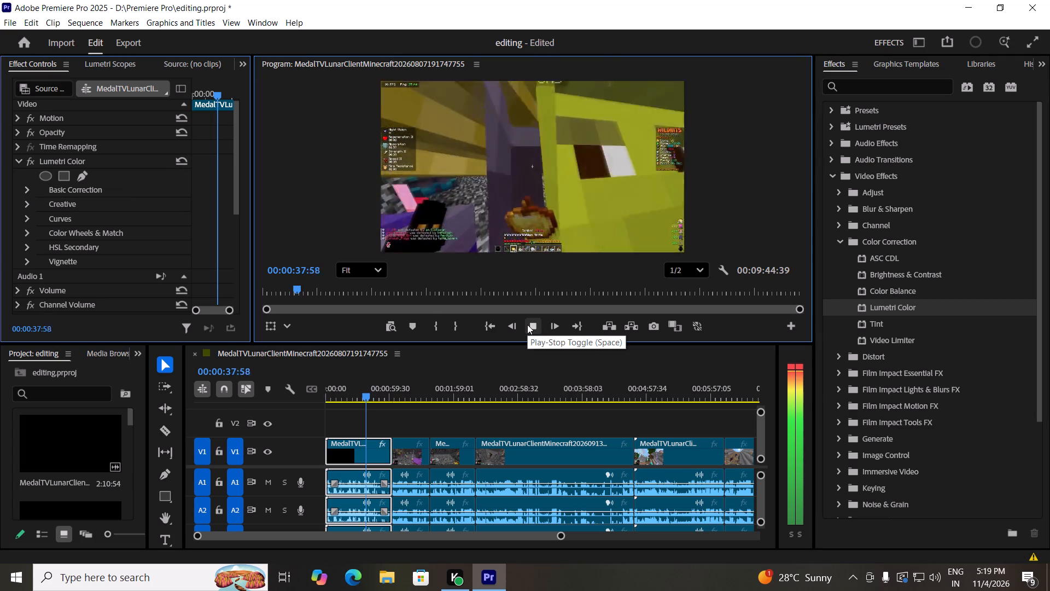
left_click(527, 325)
left_click(526, 325)
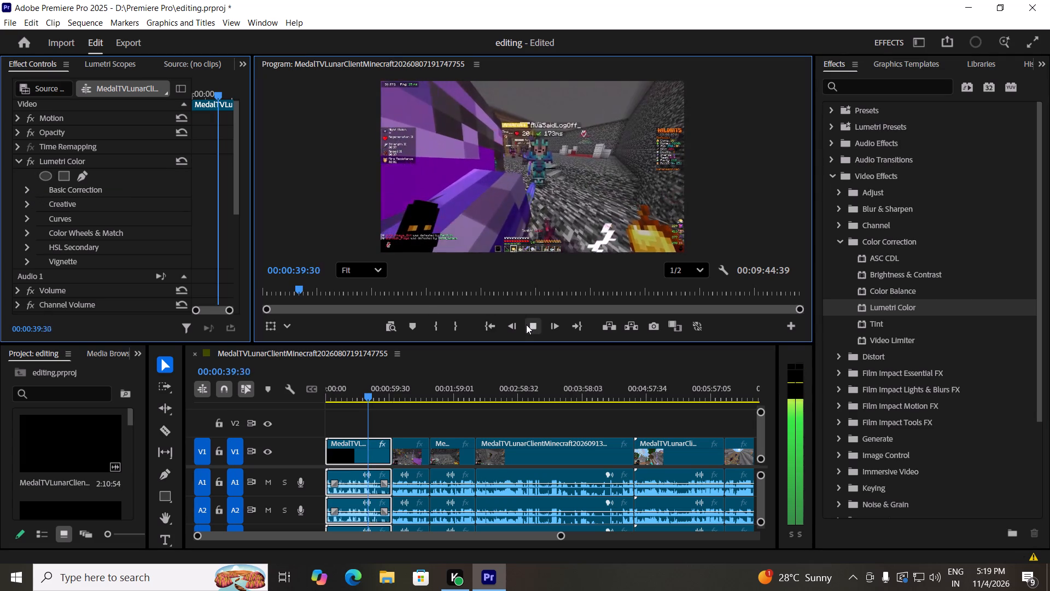
double_click(526, 325)
left_click(526, 325)
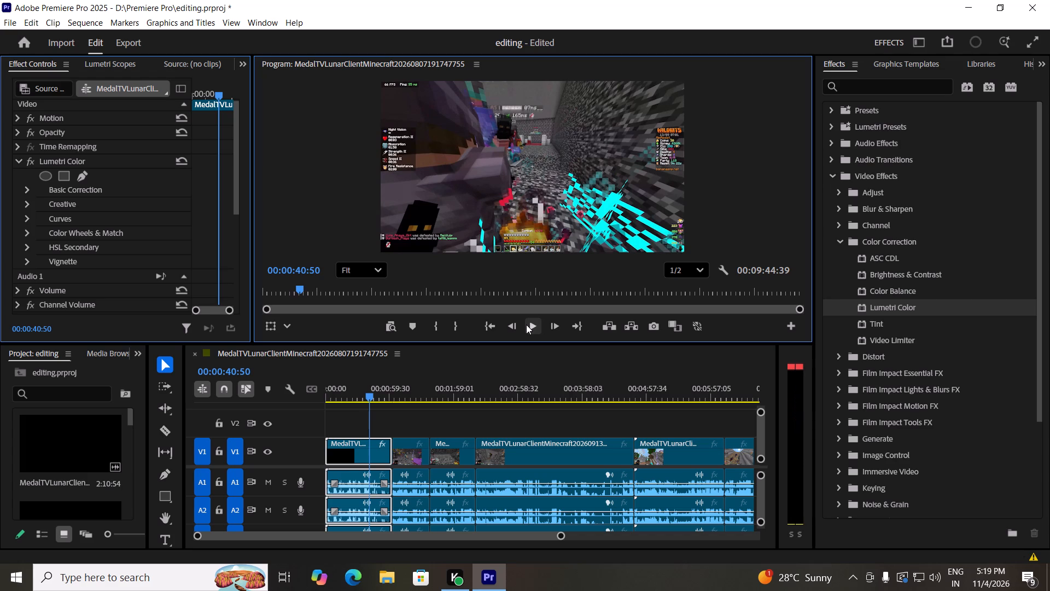
left_click(526, 325)
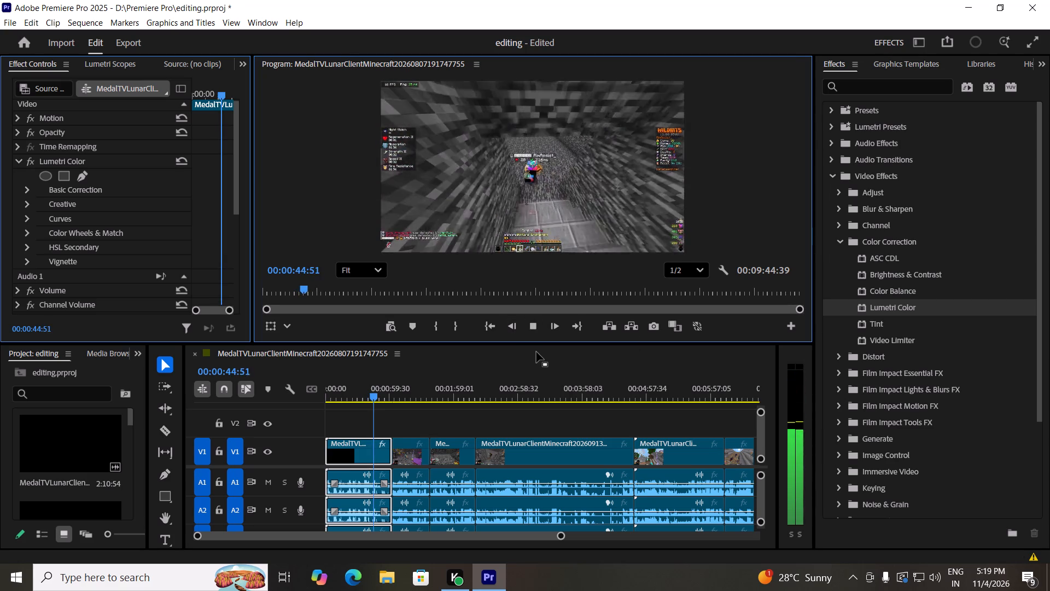
left_click(534, 327)
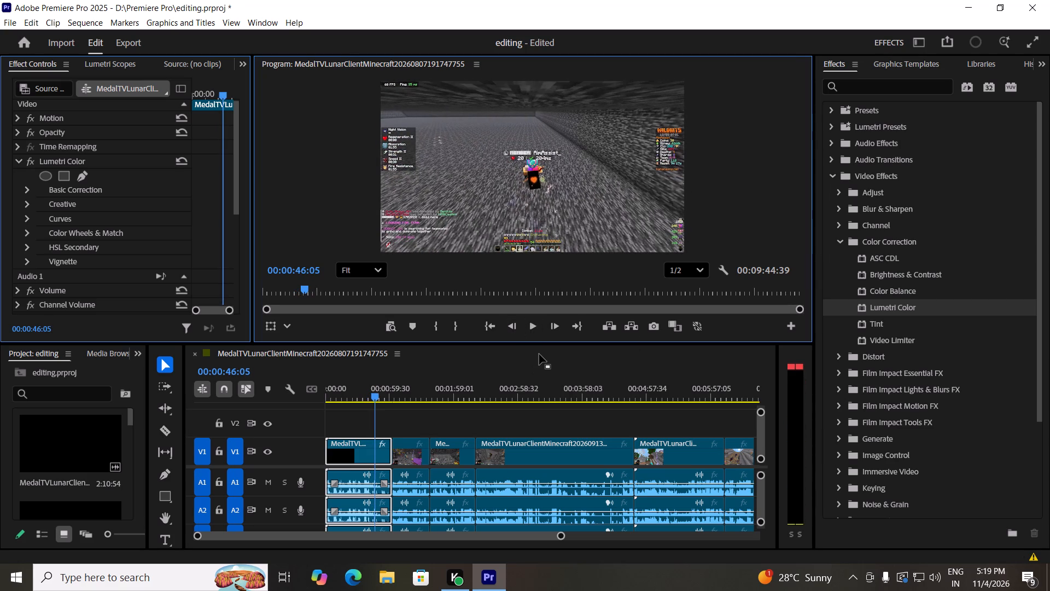
scroll(131, 233, "down", 5)
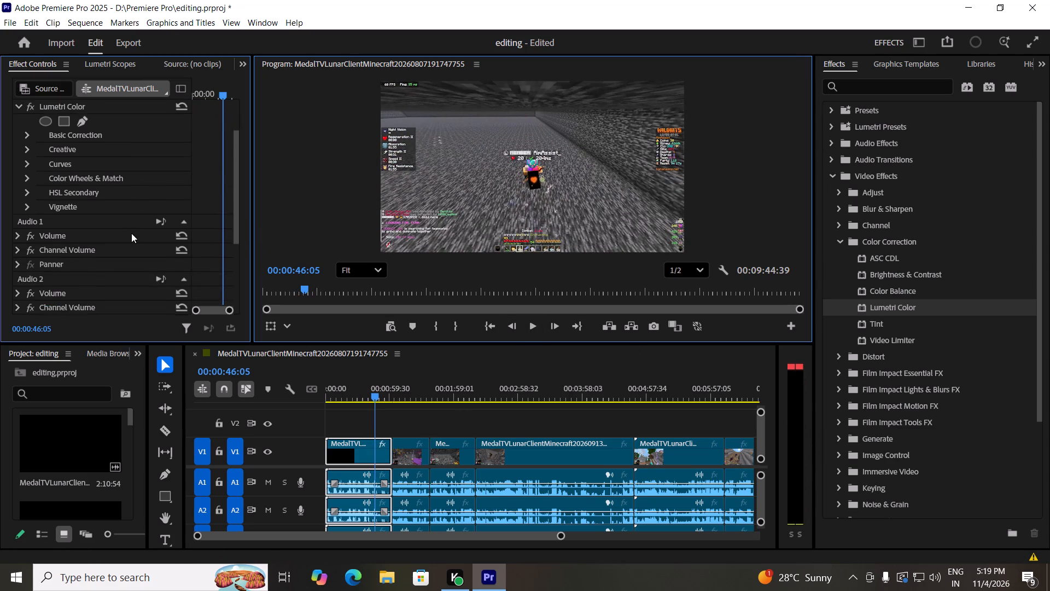
Look over the Lumetri Color setting groups of the first section, including the contents of Basic Correction.
scroll(131, 233, "down", 9)
scroll(132, 233, "up", 8)
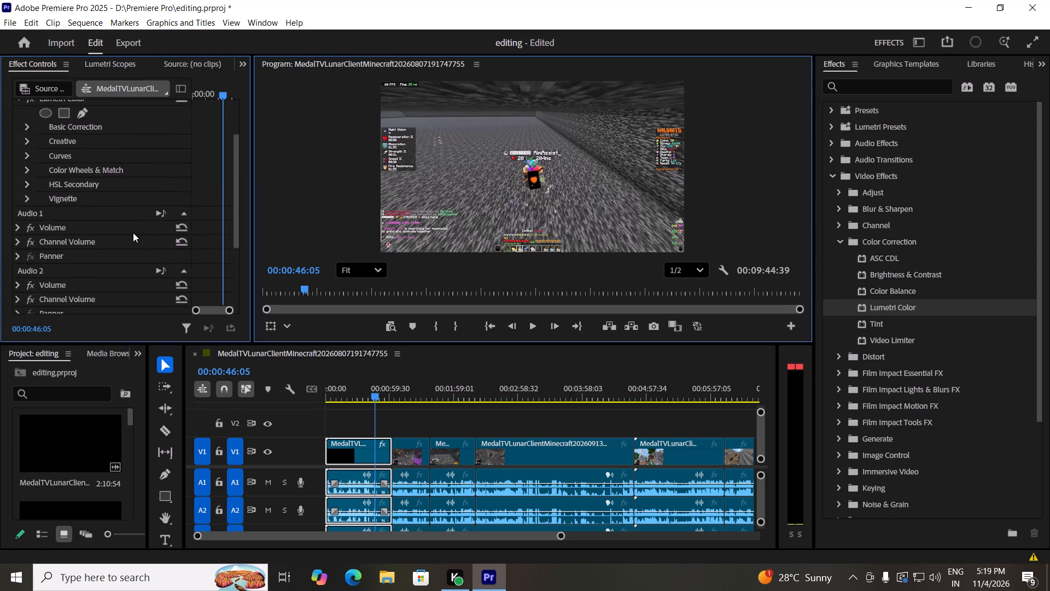
scroll(133, 233, "up", 6)
left_click(24, 193)
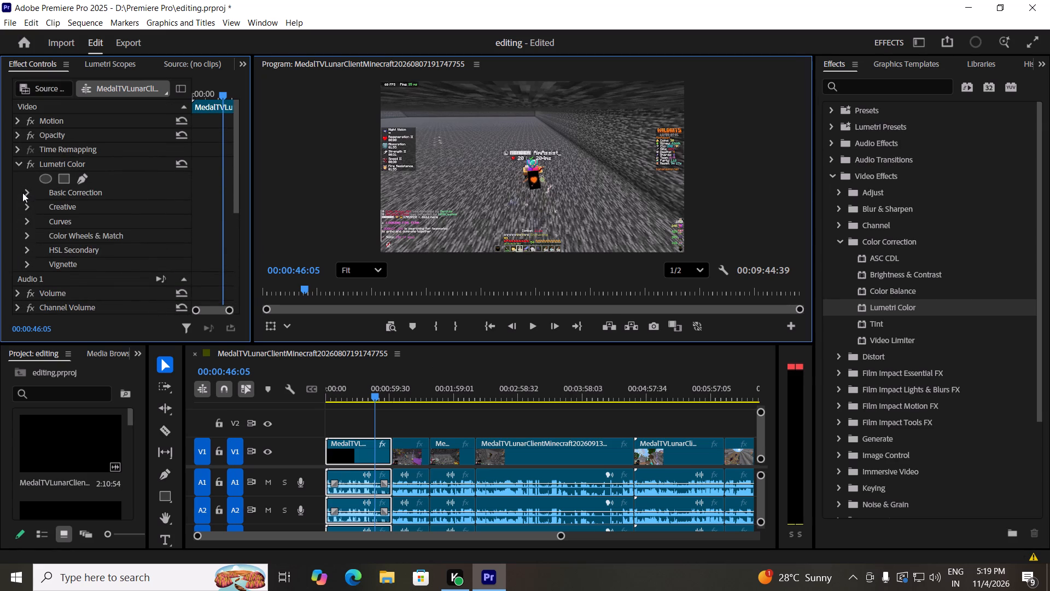
scroll(89, 238, "down", 4)
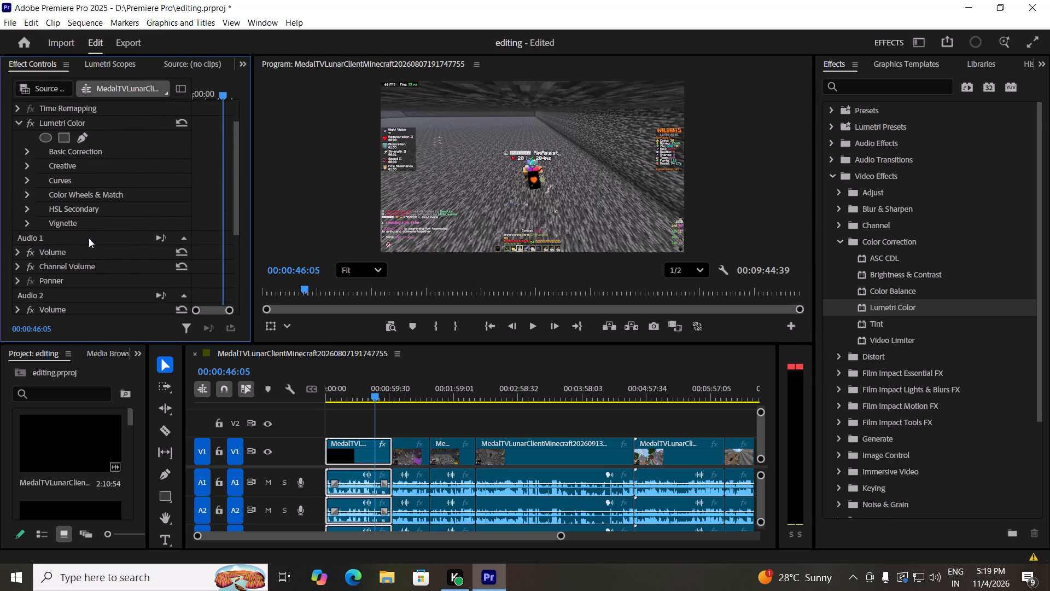
scroll(89, 238, "up", 4)
left_click(27, 193)
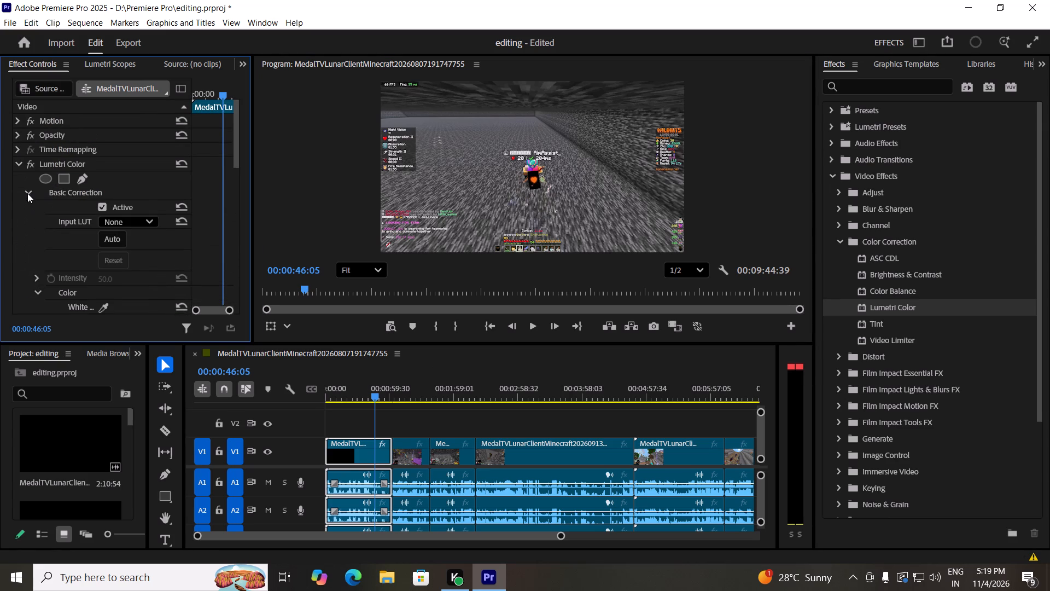
left_click(27, 193)
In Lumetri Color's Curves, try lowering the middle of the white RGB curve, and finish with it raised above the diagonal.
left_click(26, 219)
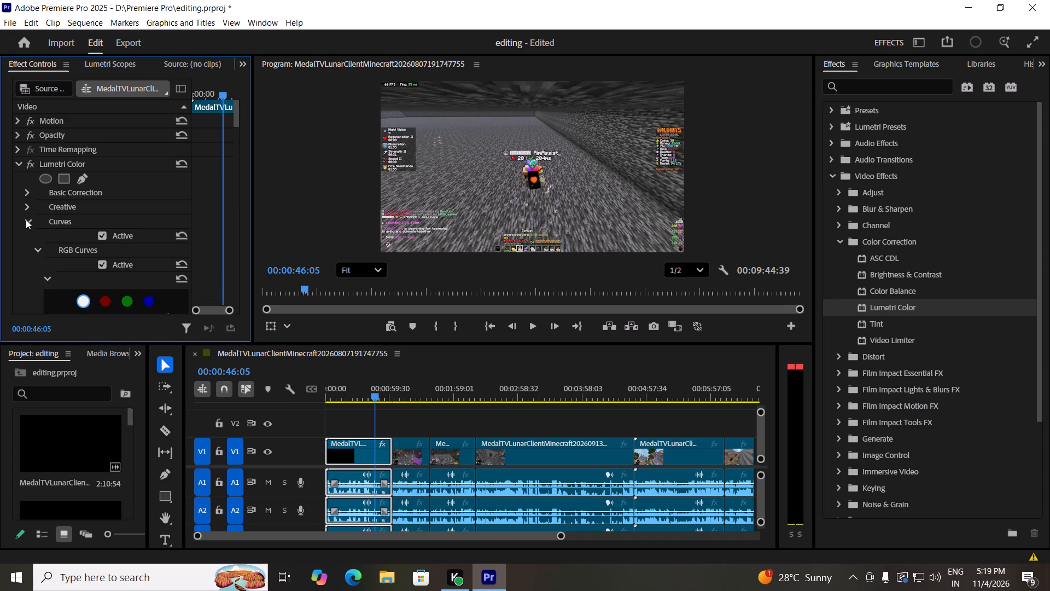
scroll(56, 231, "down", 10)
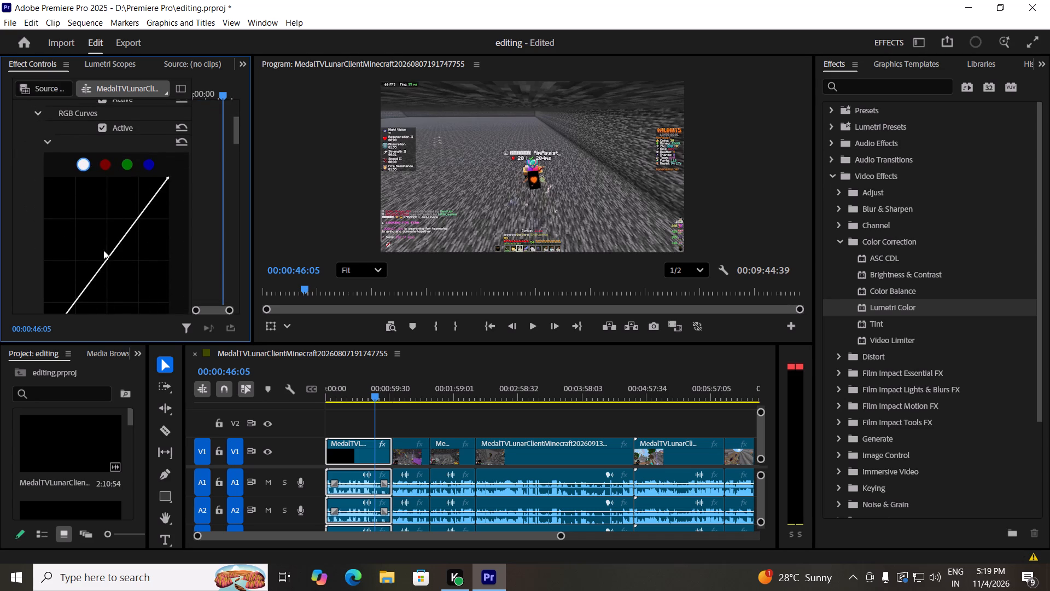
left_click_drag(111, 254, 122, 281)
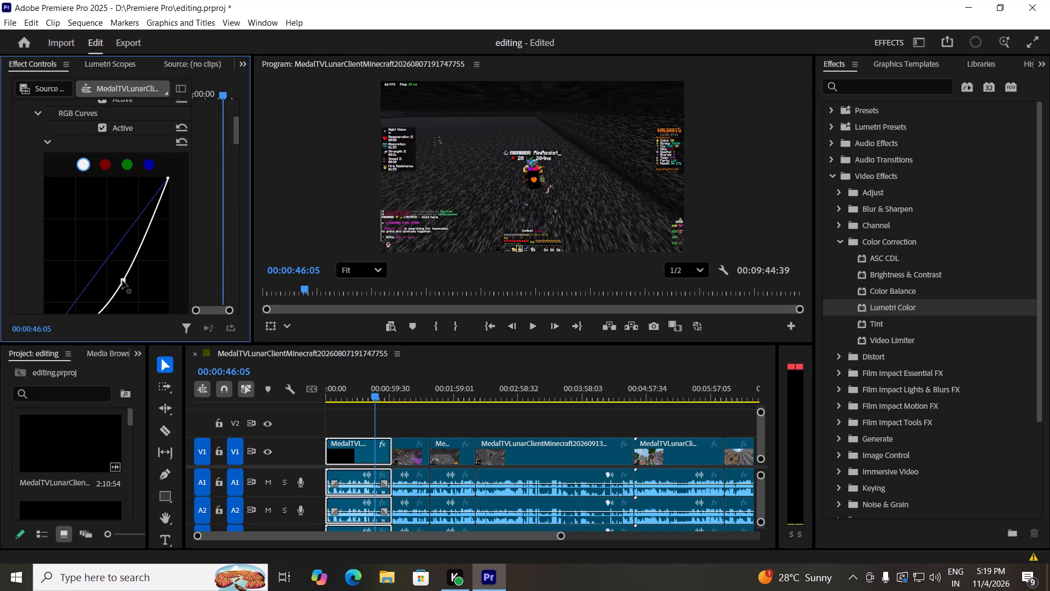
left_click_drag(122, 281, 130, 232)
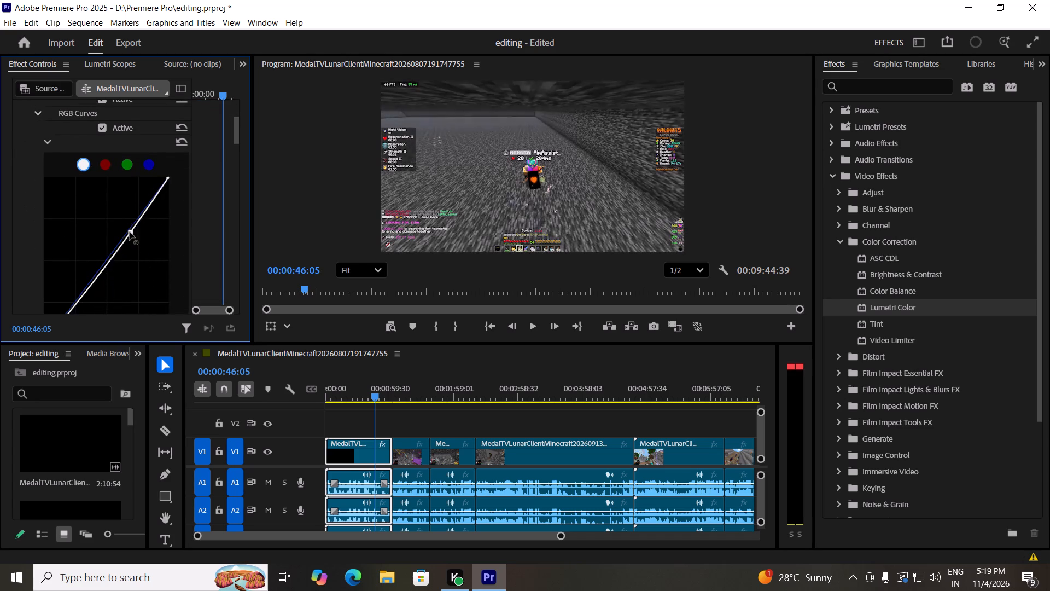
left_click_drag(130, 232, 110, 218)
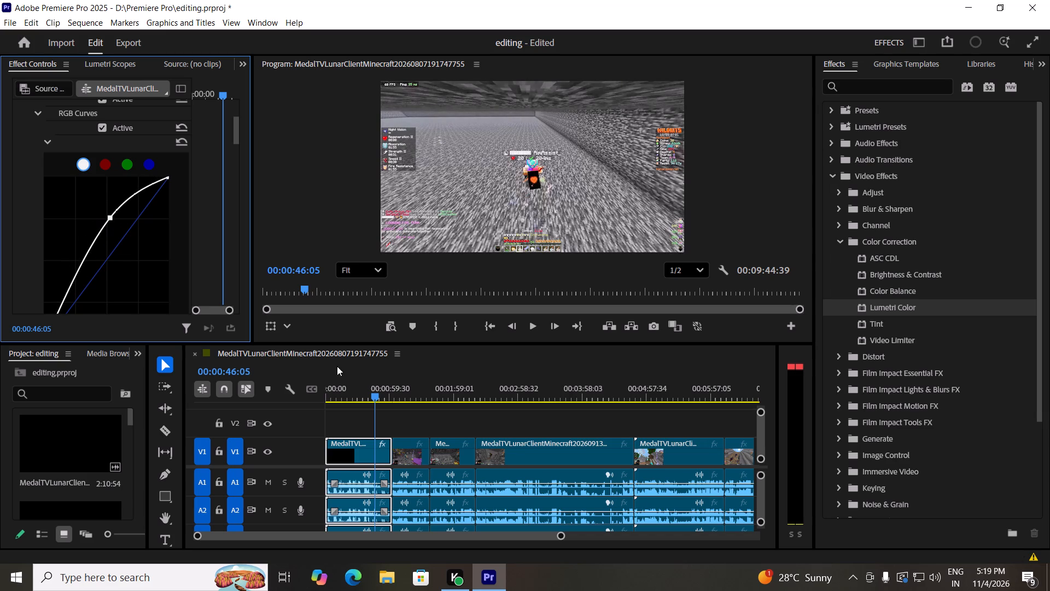
Play back the first section from the current frame and again from near its start to examine the curve adjustment.
left_click(527, 326)
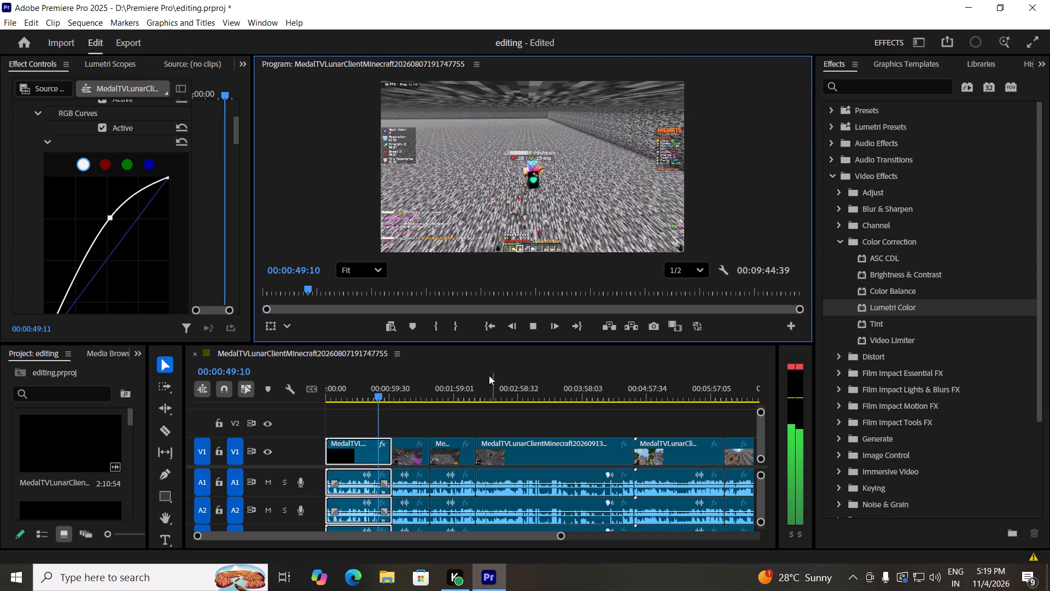
left_click_drag(359, 389, 330, 390)
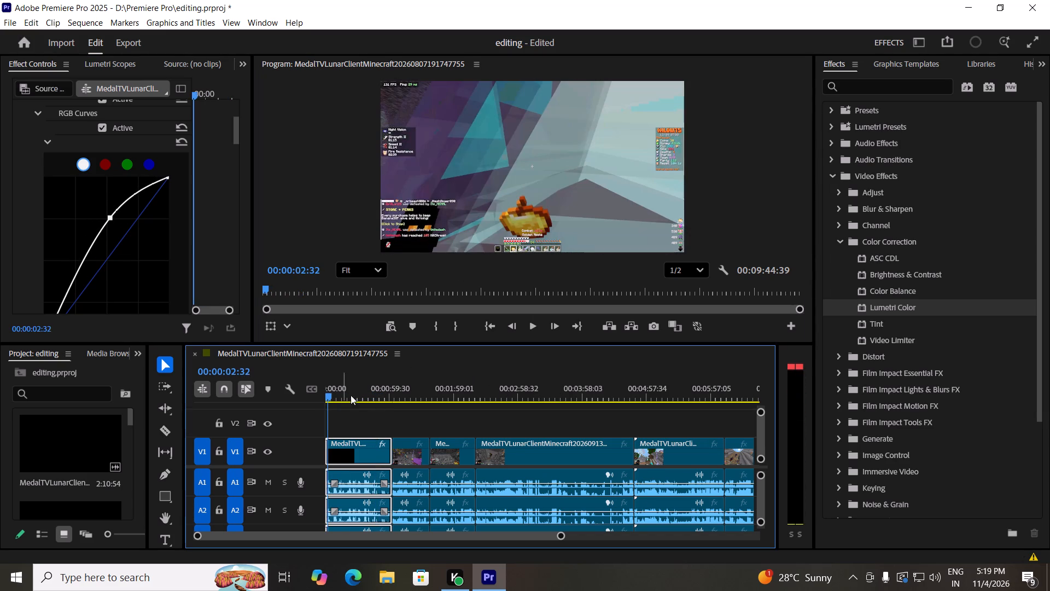
left_click(532, 328)
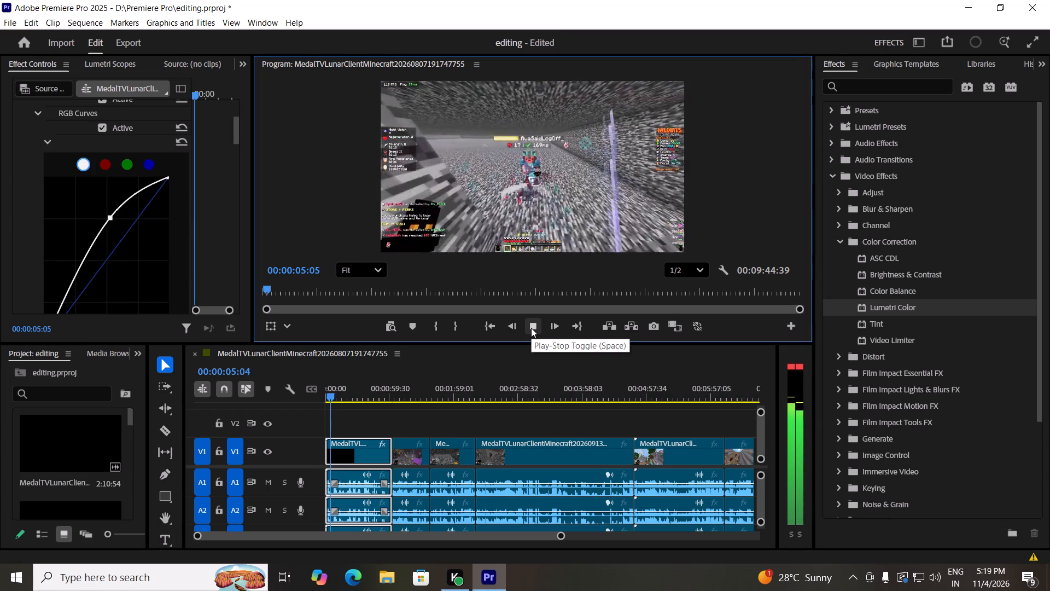
left_click(531, 328)
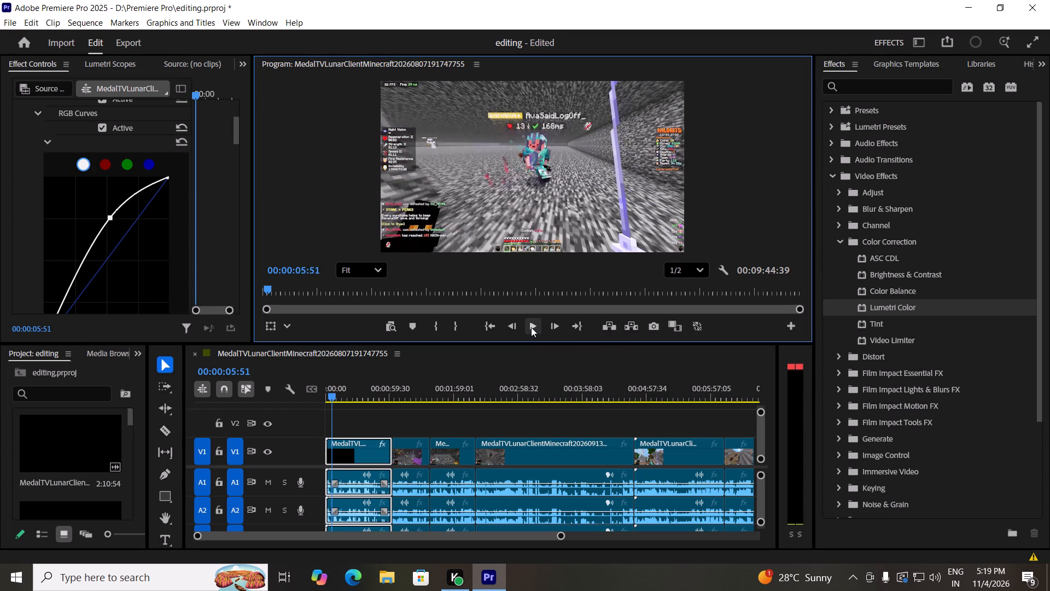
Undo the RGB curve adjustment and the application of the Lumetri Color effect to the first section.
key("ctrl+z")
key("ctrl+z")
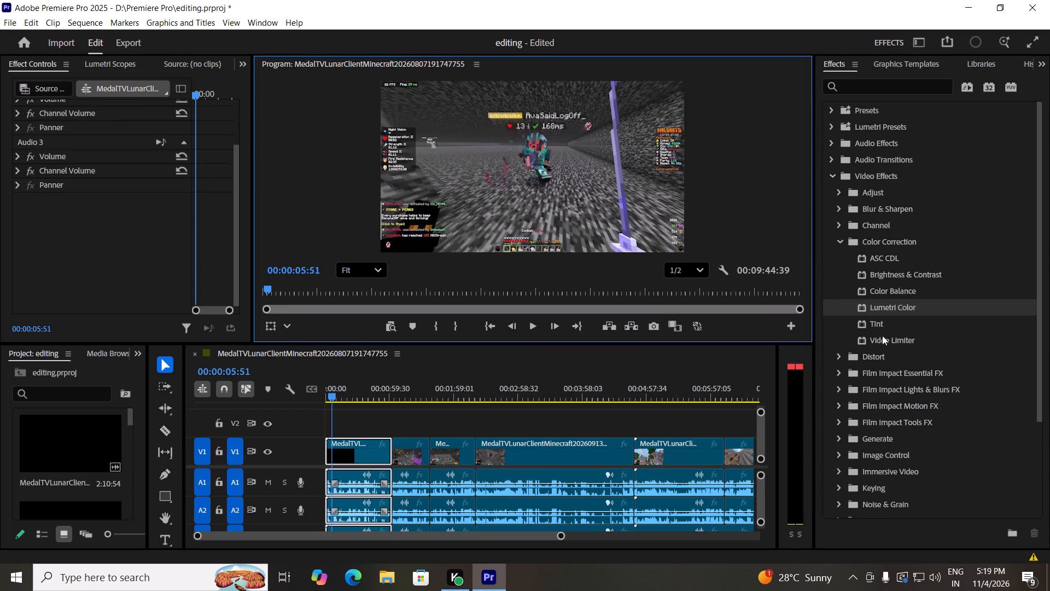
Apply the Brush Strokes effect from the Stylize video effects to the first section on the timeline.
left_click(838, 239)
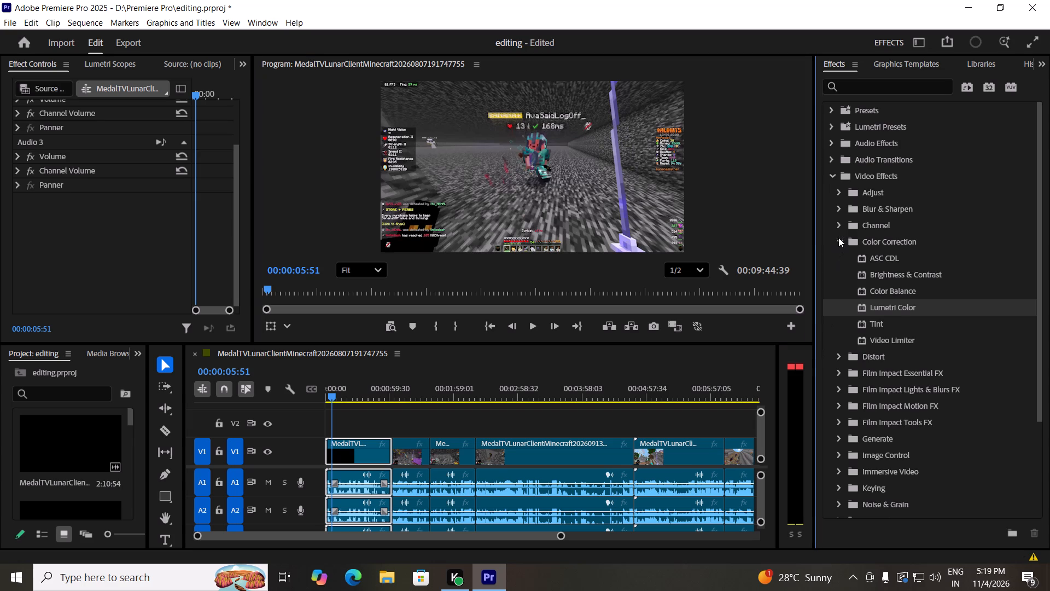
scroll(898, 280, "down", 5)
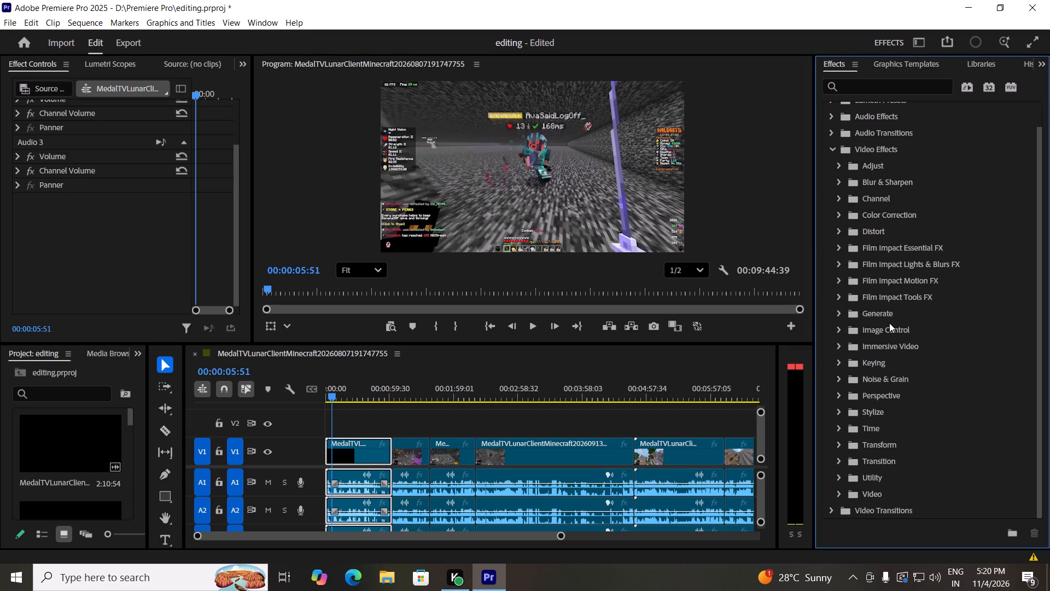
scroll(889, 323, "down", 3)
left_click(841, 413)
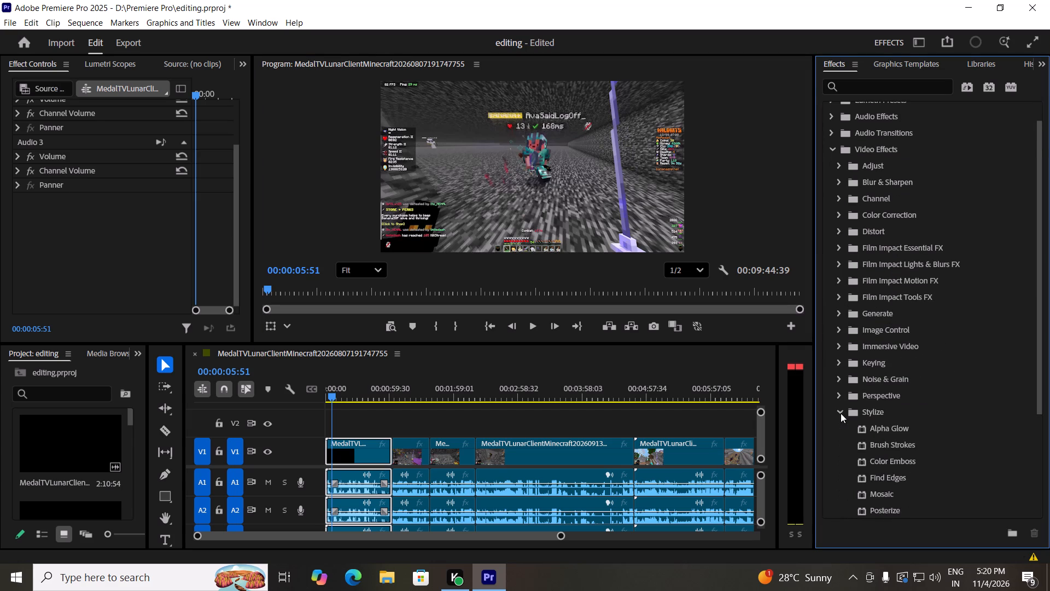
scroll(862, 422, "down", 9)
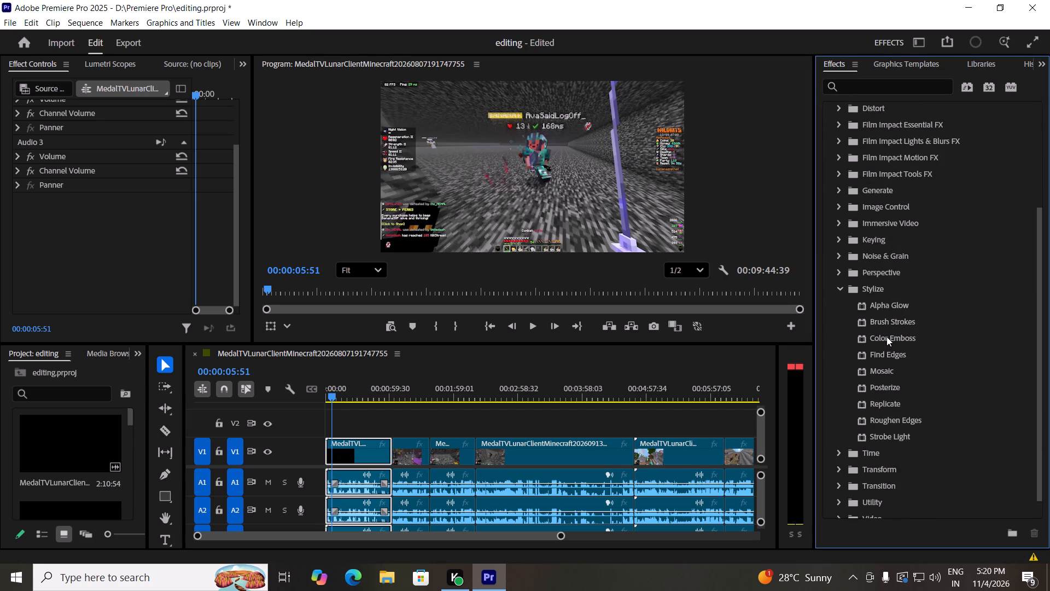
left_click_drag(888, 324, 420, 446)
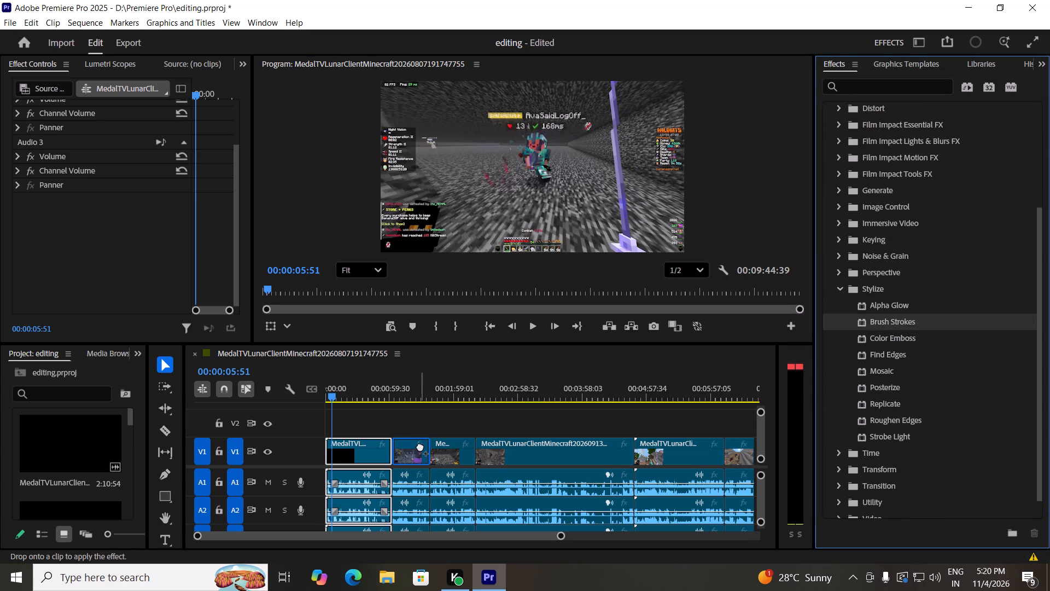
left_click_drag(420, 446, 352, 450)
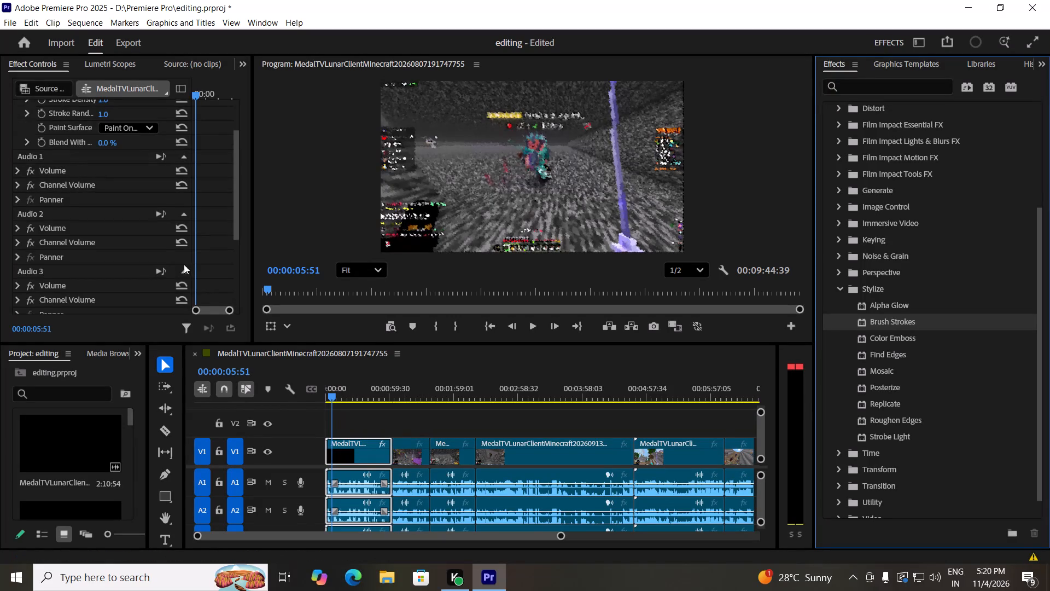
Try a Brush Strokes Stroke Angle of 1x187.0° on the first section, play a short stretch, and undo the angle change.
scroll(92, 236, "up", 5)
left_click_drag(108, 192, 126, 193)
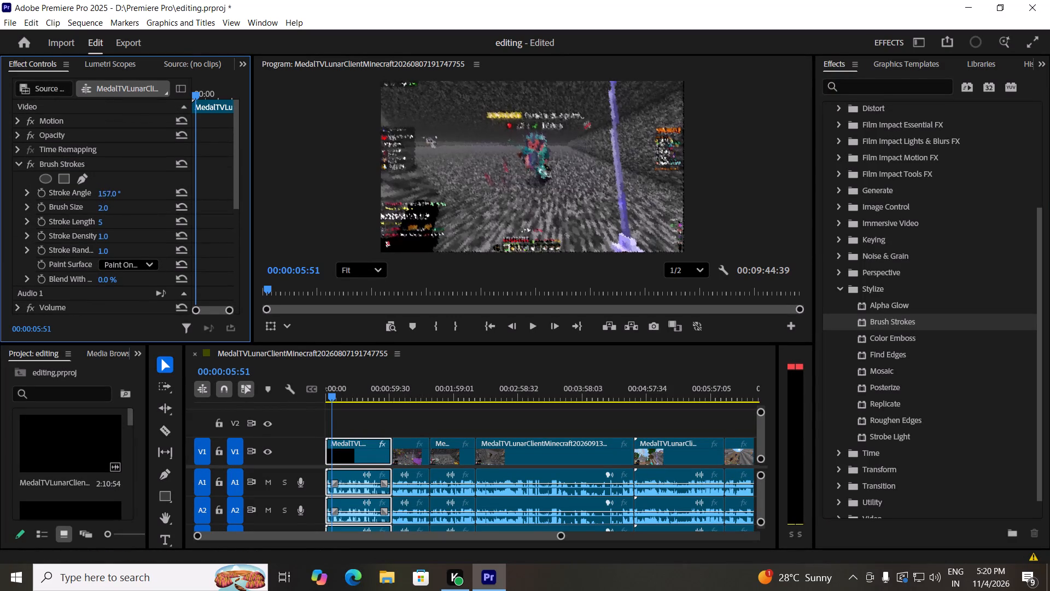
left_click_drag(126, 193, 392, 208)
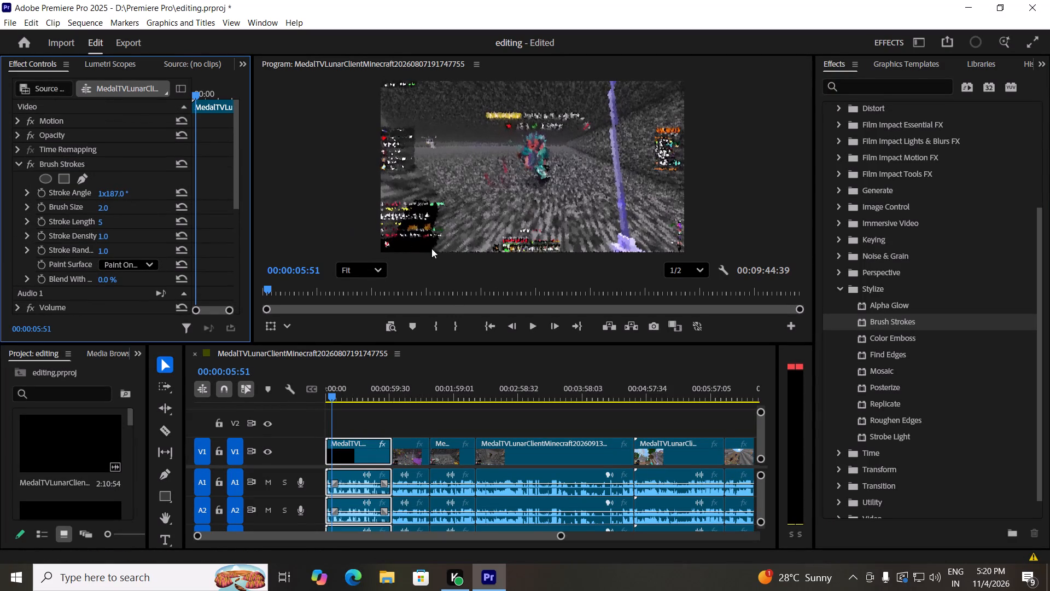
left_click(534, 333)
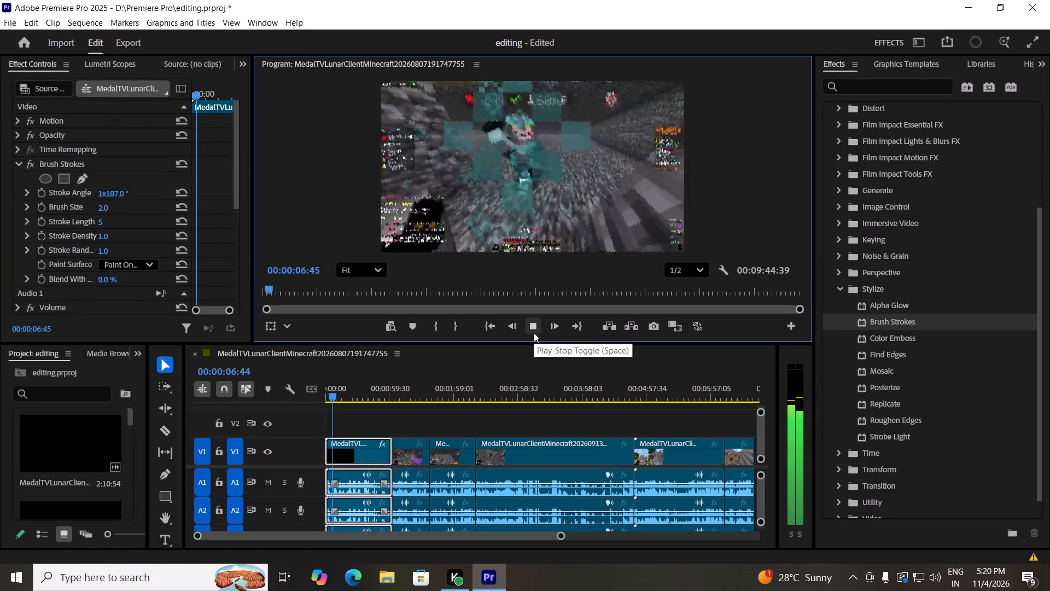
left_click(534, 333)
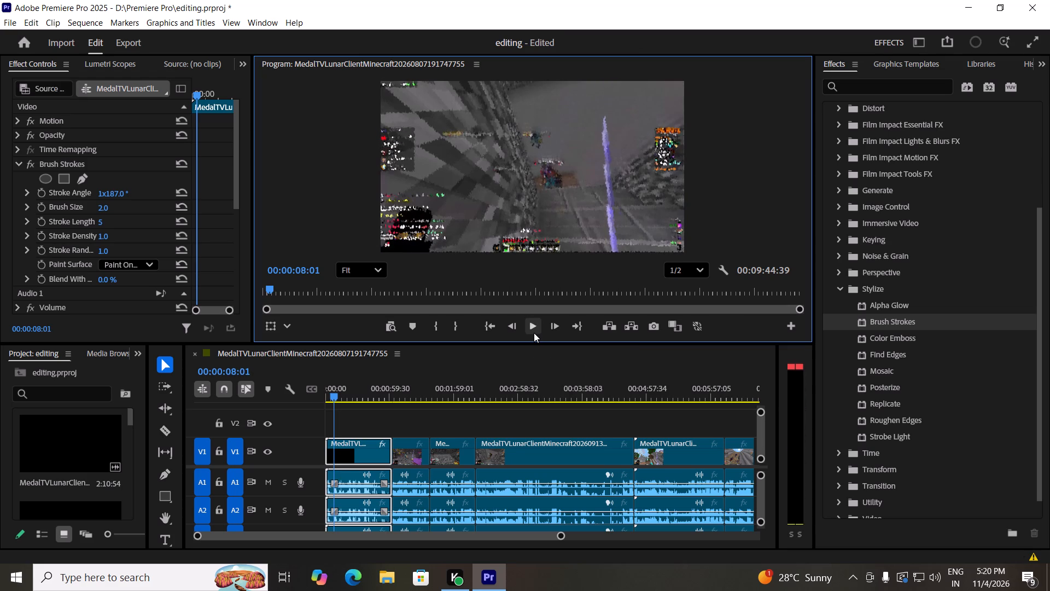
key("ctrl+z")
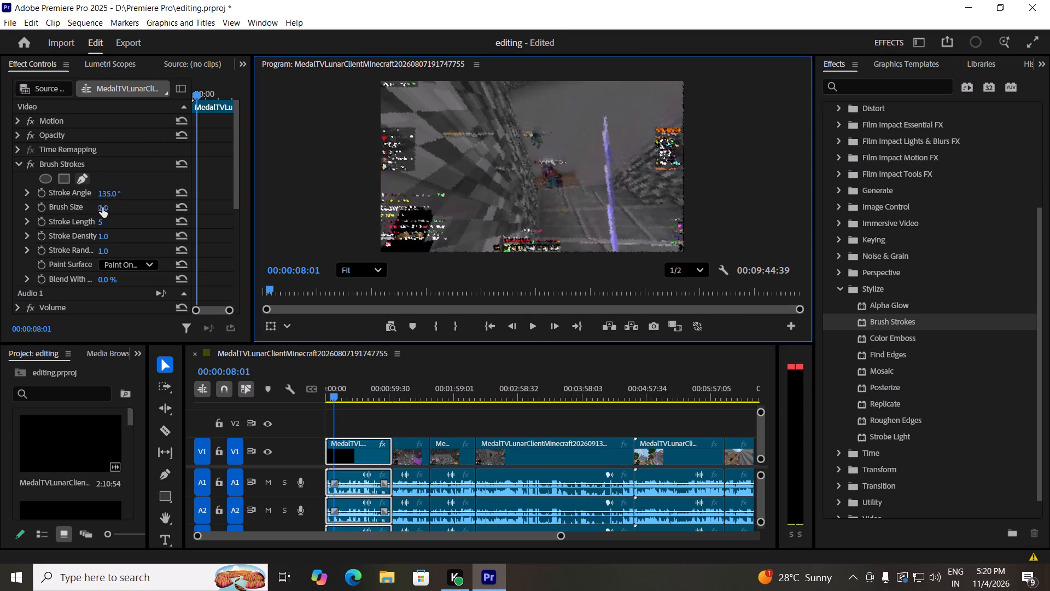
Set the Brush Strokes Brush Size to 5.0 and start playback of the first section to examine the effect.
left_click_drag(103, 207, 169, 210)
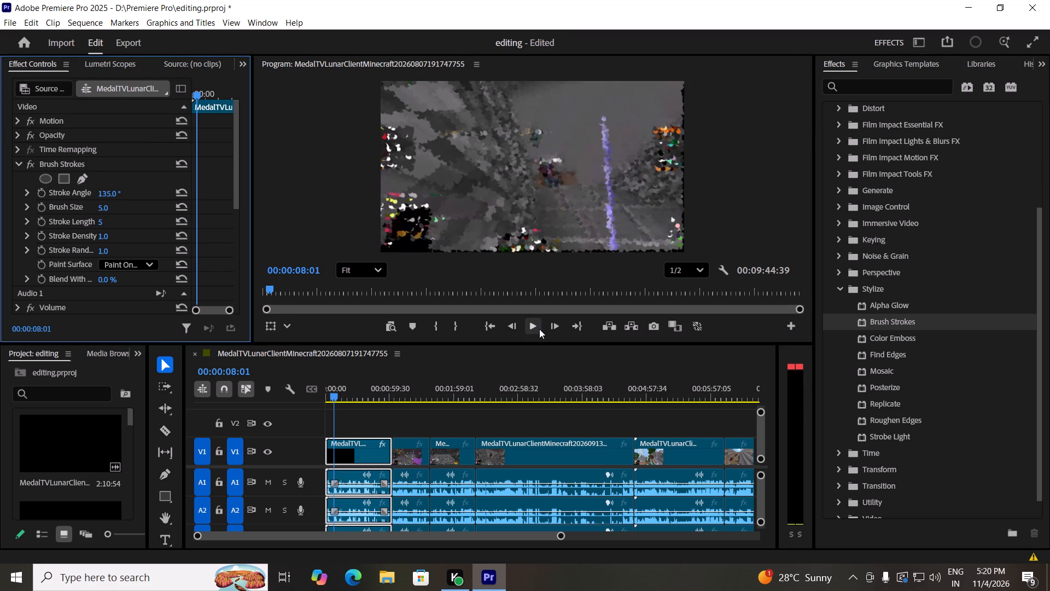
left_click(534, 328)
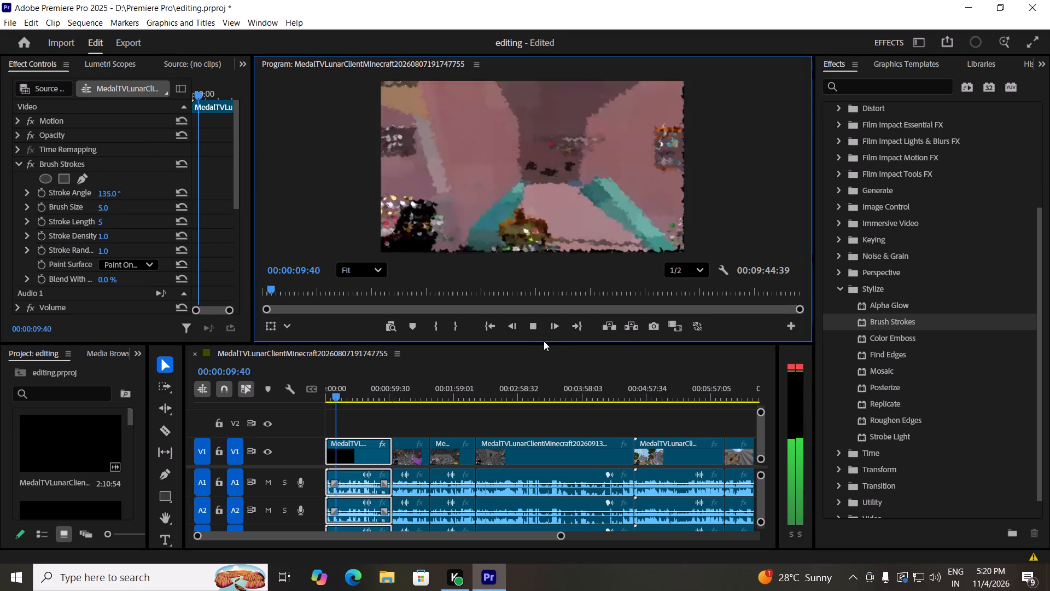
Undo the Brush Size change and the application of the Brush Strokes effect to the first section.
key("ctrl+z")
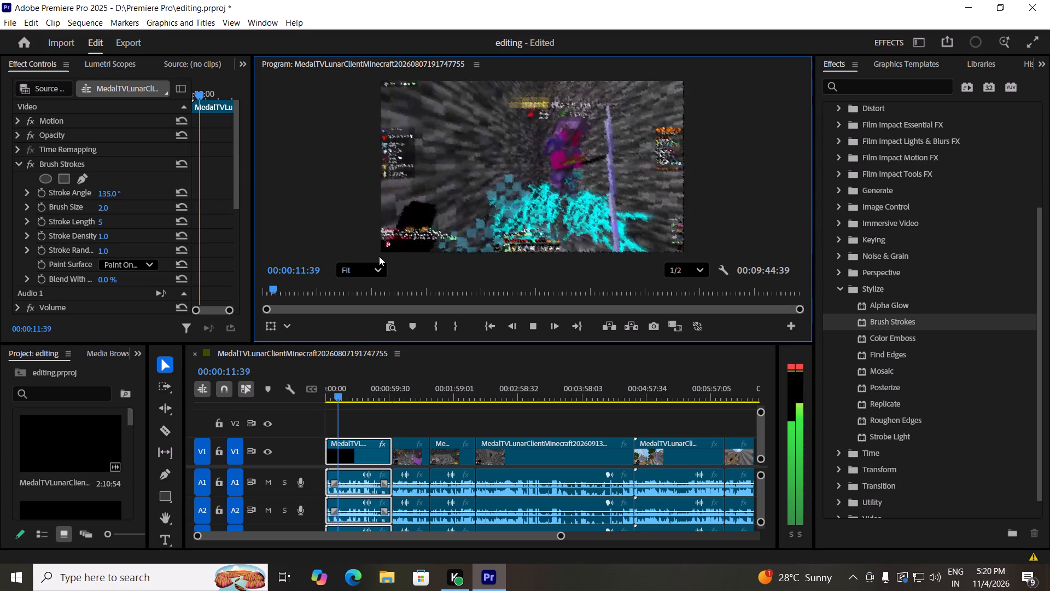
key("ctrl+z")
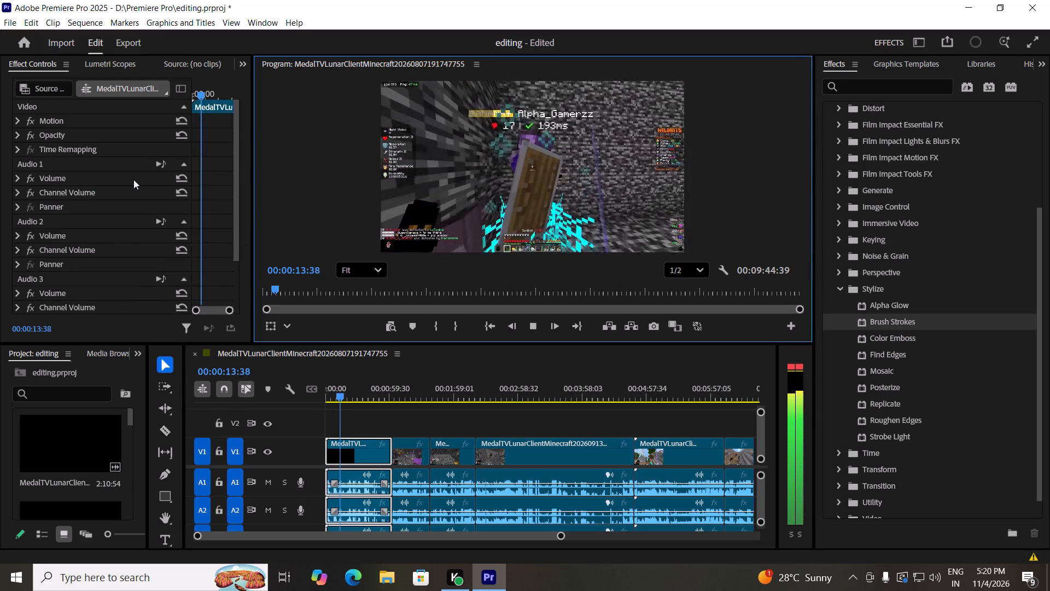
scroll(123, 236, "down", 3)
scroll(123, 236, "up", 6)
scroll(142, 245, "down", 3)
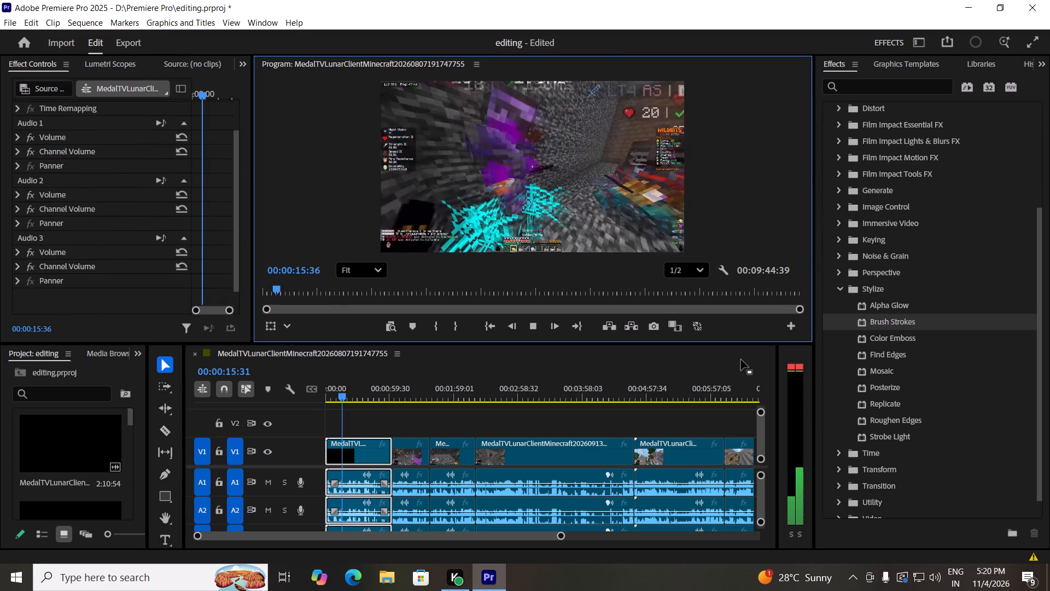
Apply the Find Edges effect from the Stylize video effects to the first section on the timeline.
left_click_drag(904, 339, 882, 345)
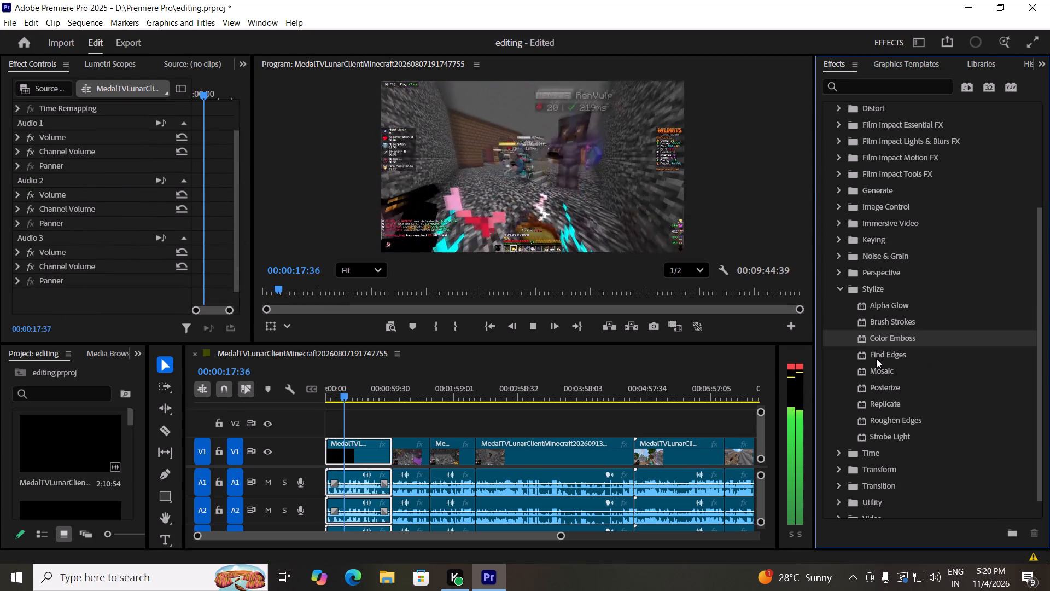
left_click_drag(877, 356, 361, 463)
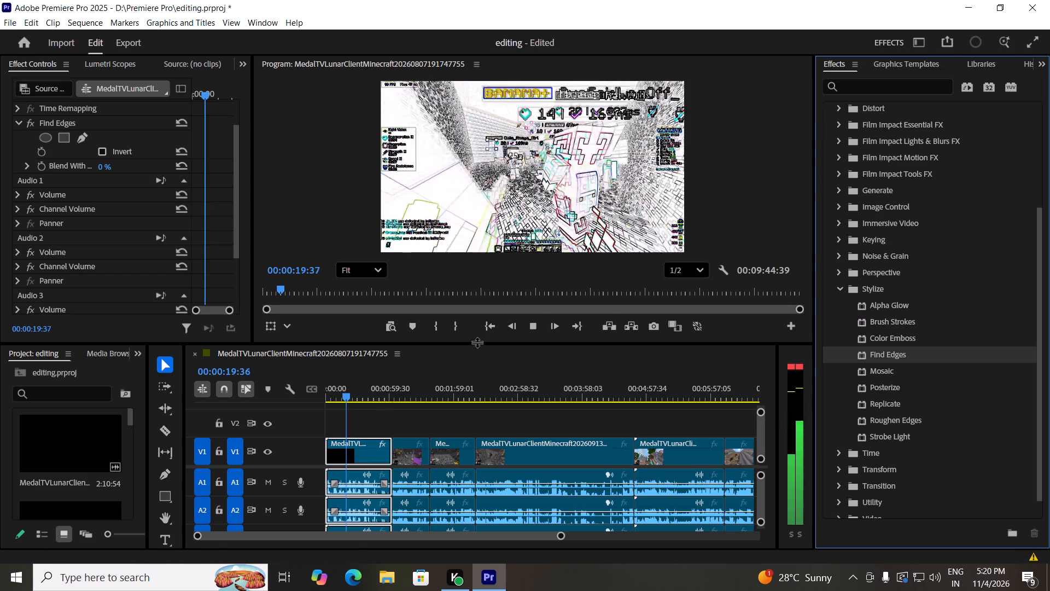
Play back a short stretch of the first section to examine its picture with the Find Edges effect.
left_click(534, 325)
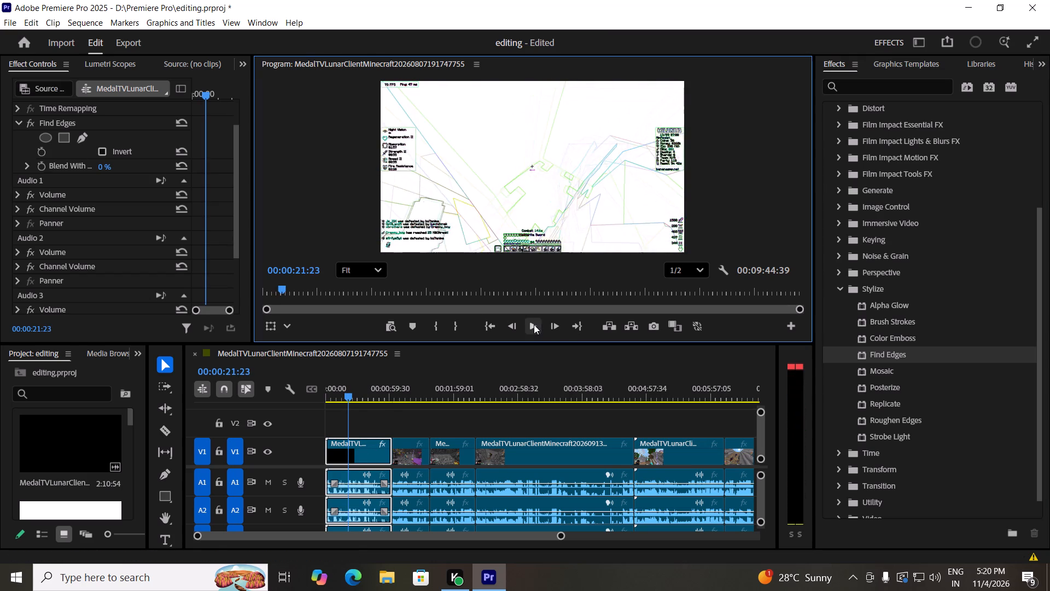
left_click(534, 325)
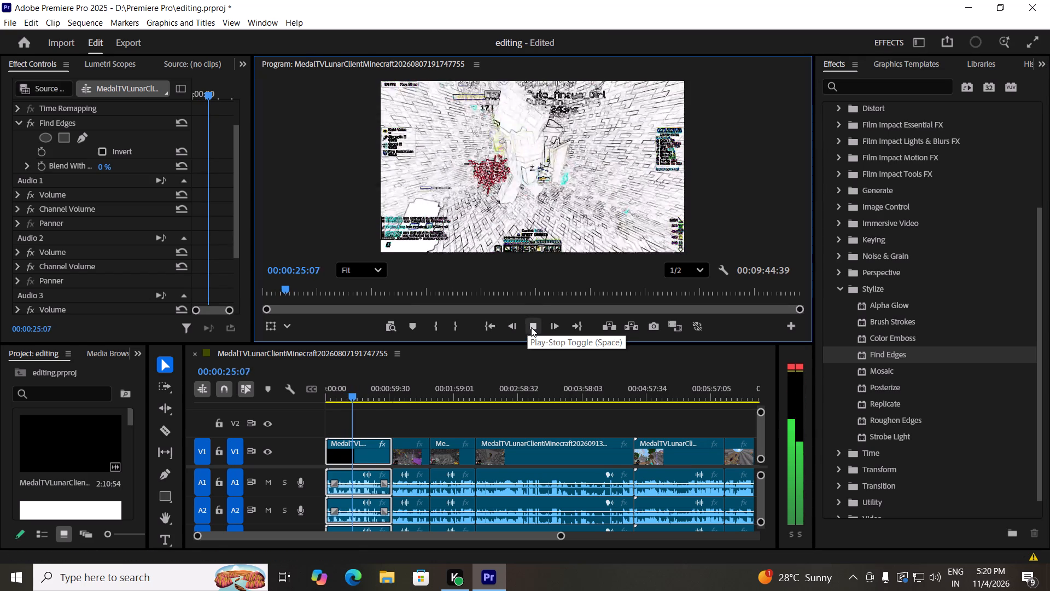
left_click(531, 327)
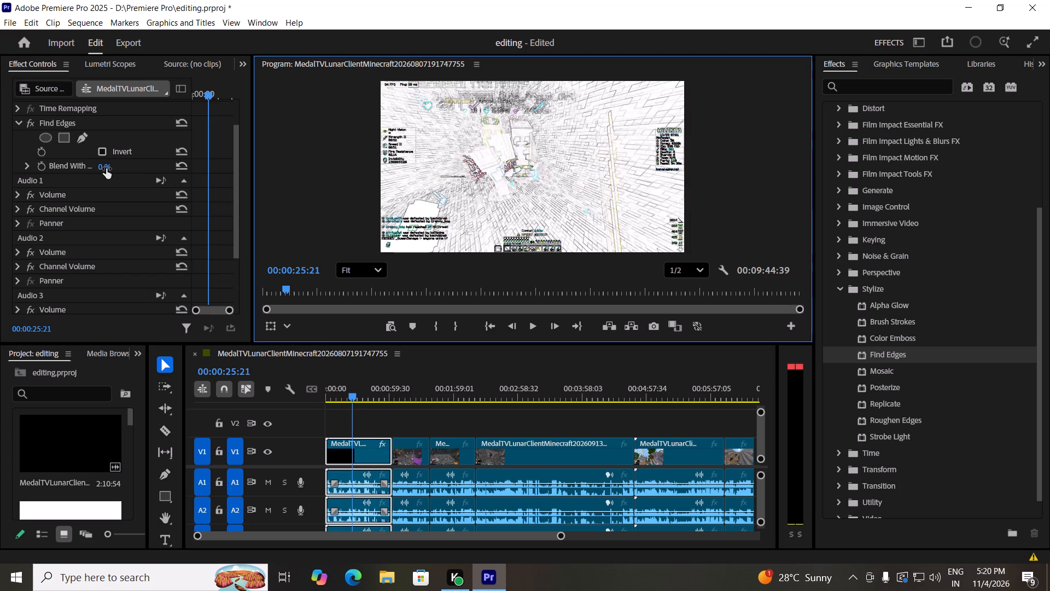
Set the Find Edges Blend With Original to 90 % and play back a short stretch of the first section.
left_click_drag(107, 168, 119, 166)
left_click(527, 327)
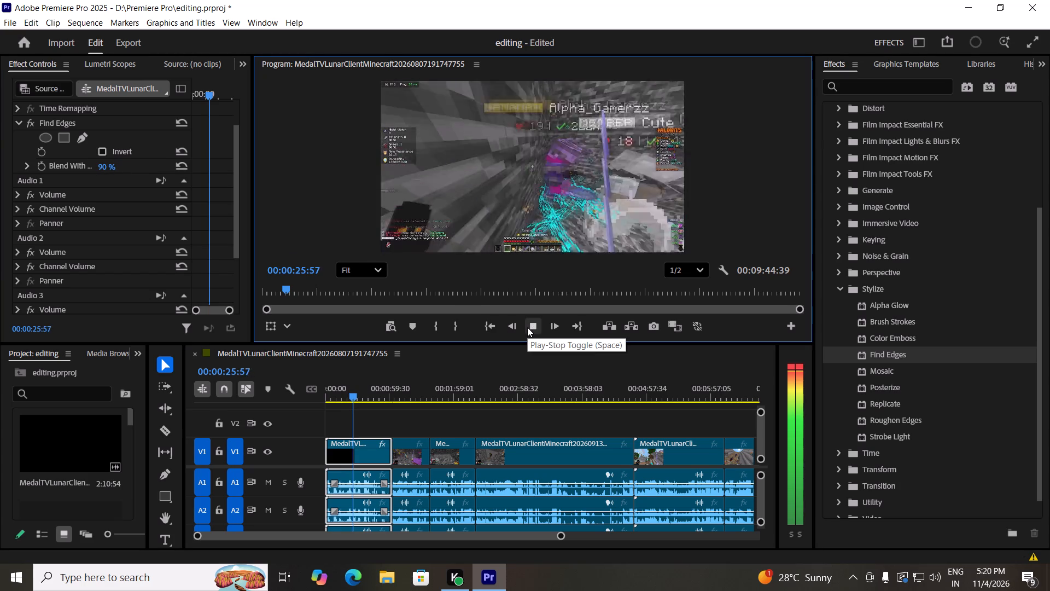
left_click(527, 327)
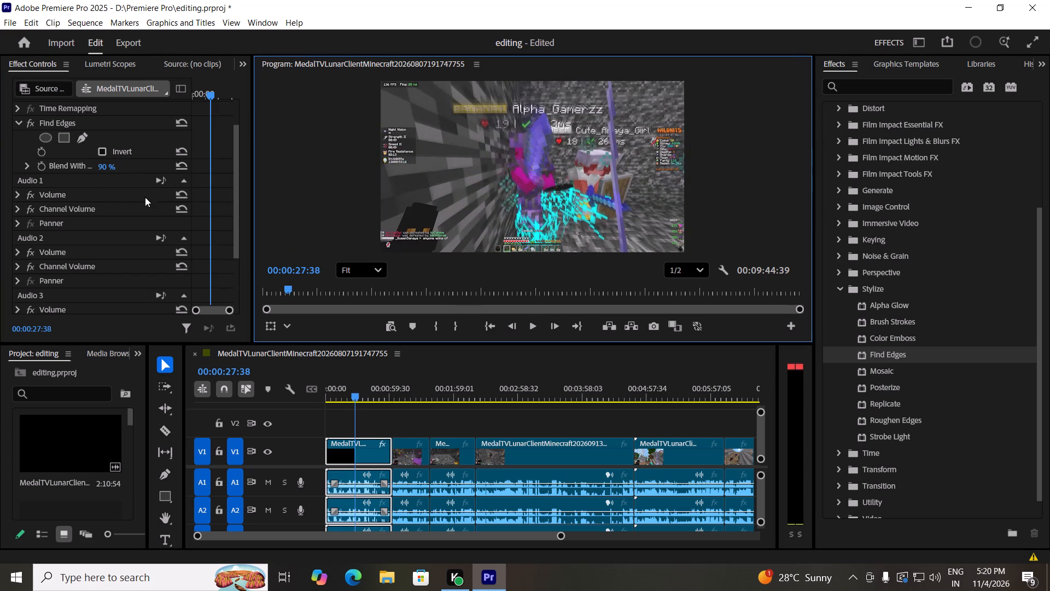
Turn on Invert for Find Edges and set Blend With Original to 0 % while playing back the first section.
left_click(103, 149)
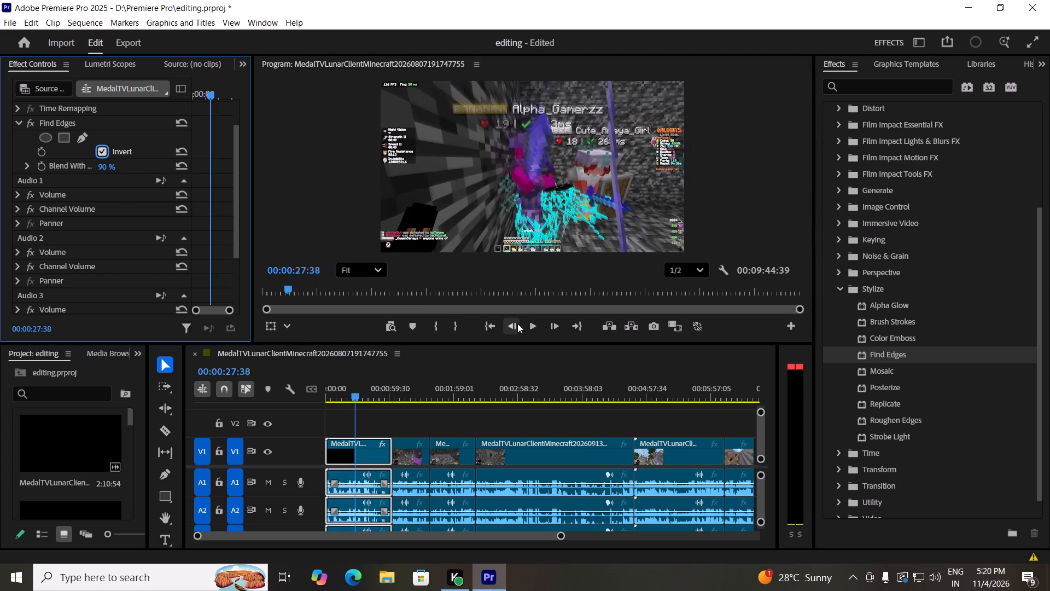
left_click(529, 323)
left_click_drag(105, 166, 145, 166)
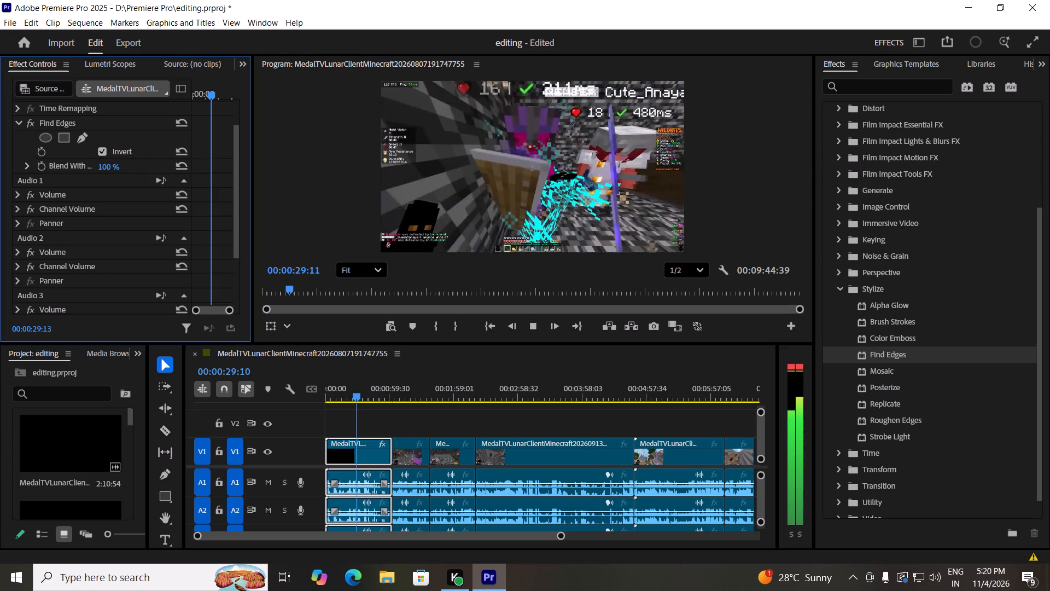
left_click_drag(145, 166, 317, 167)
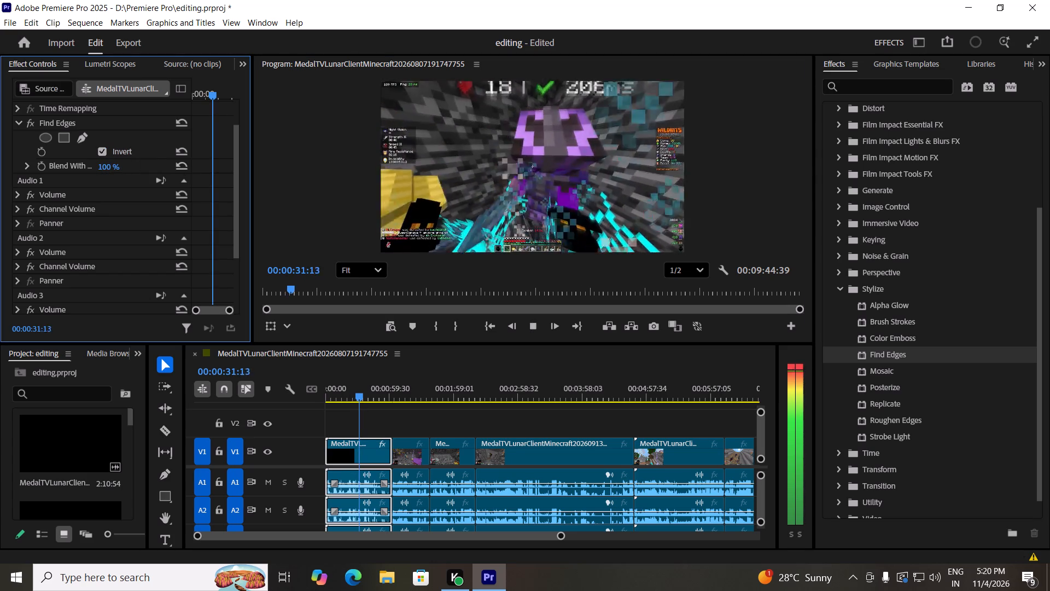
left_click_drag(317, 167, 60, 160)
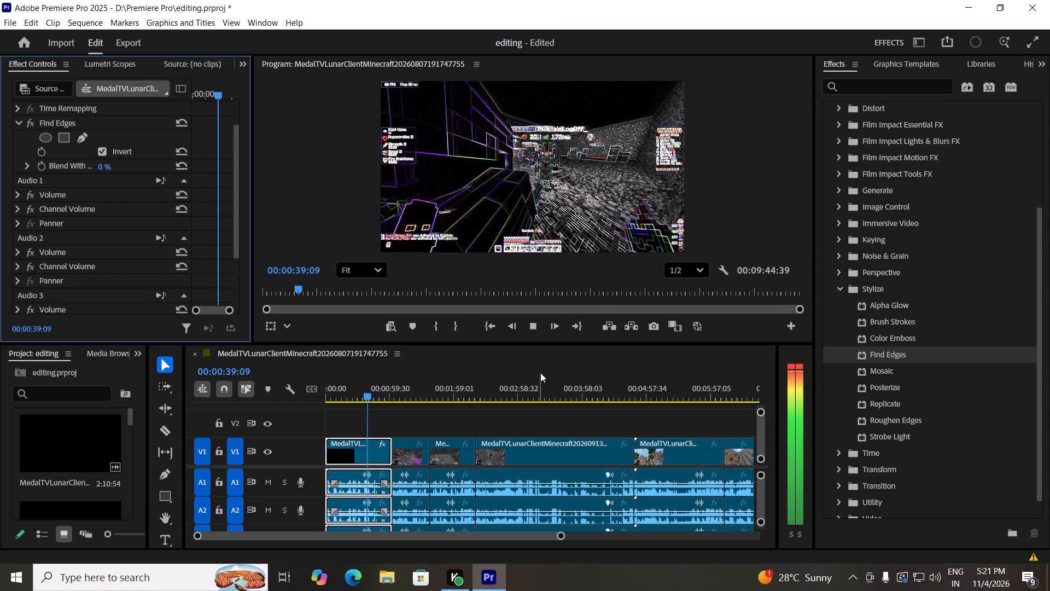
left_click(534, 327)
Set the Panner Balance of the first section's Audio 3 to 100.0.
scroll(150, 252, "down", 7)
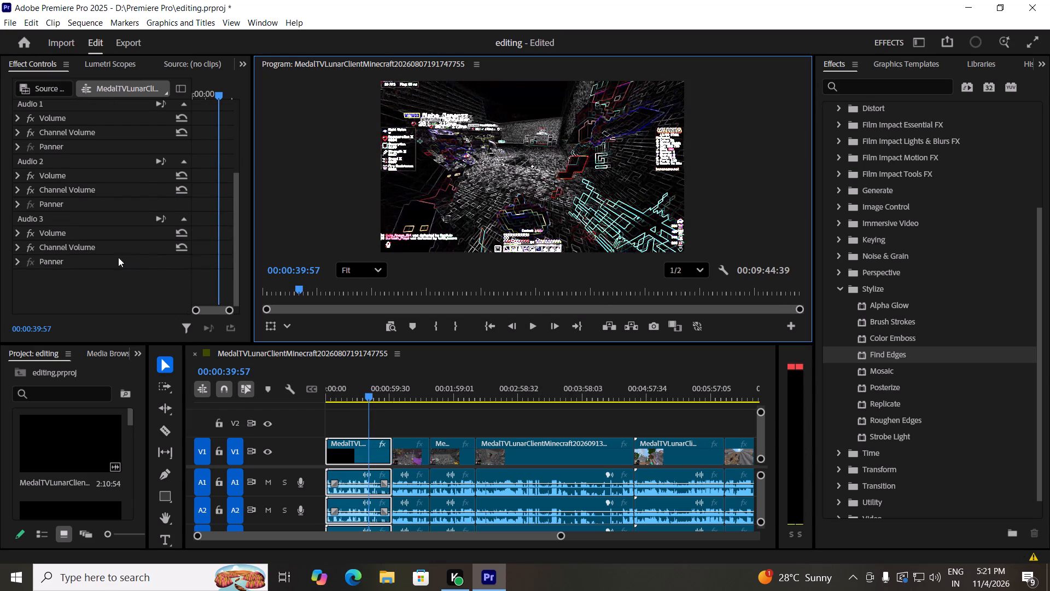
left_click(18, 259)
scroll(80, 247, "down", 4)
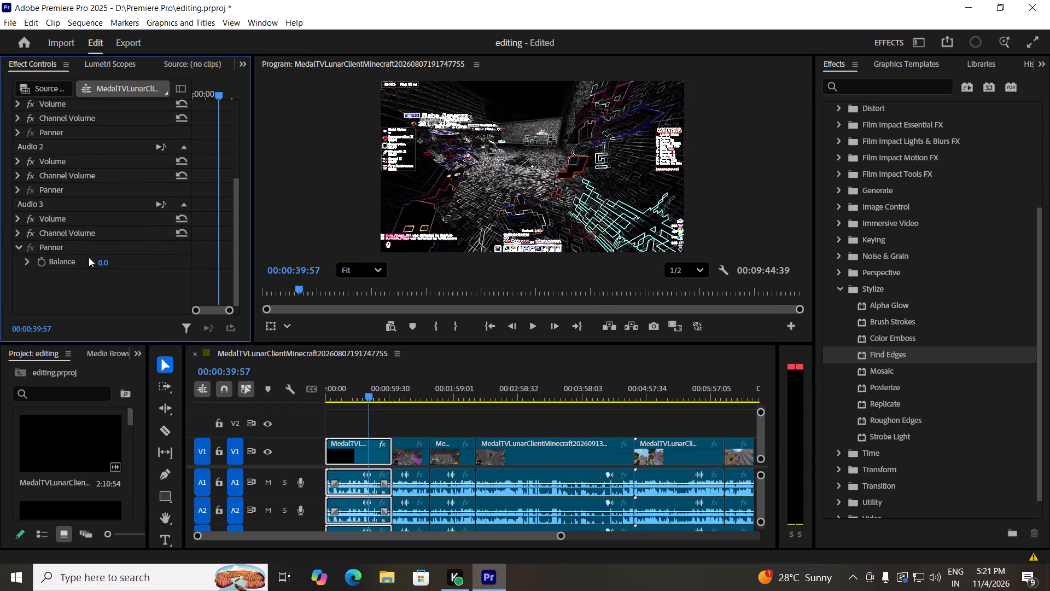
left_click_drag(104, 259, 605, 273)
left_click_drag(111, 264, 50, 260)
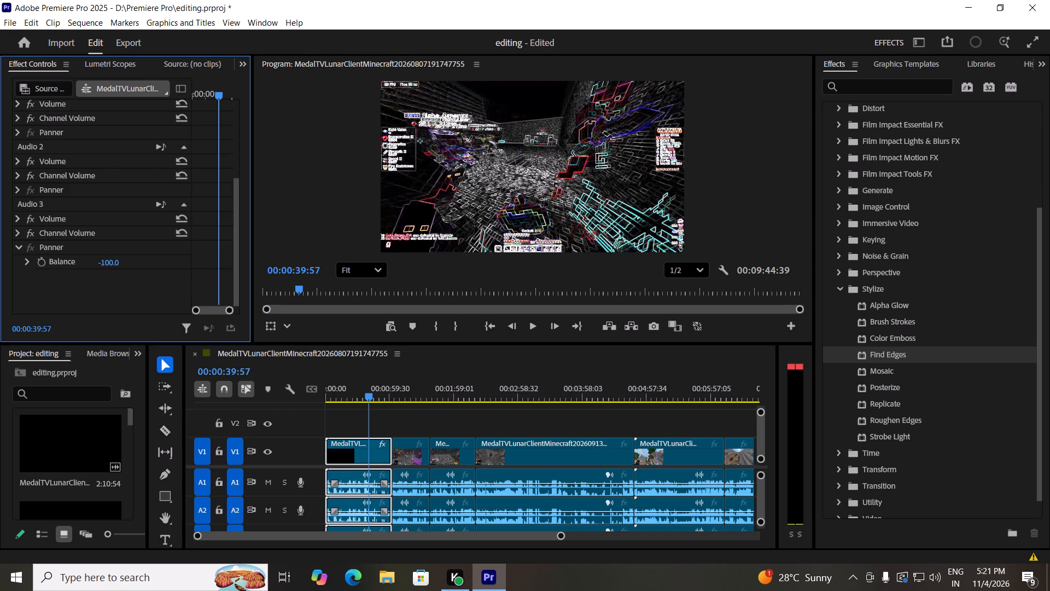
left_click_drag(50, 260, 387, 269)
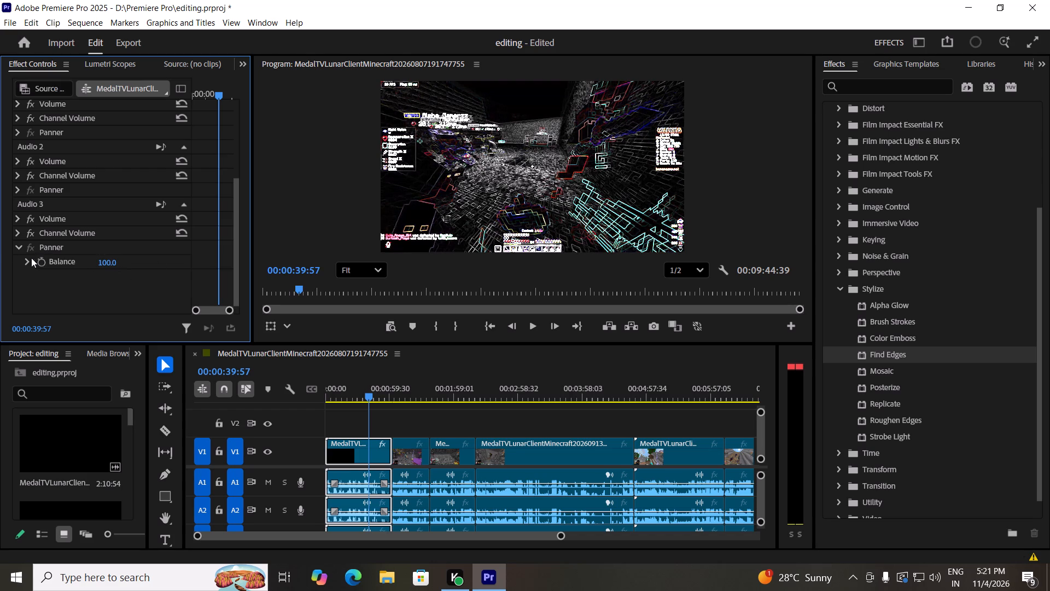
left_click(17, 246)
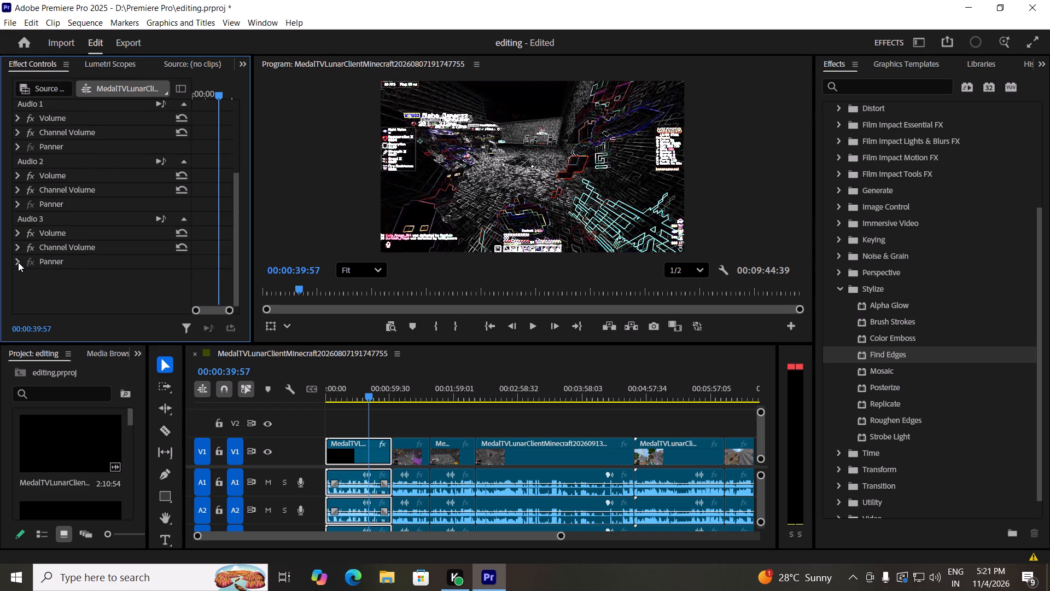
Undo the Balance and Find Edges changes, the Find Edges effect itself, and the earlier cuts that divided the first recording.
key("ctrl+z")
key("ctrl+z")
key("ctrl+z")
key("ctrl+z")
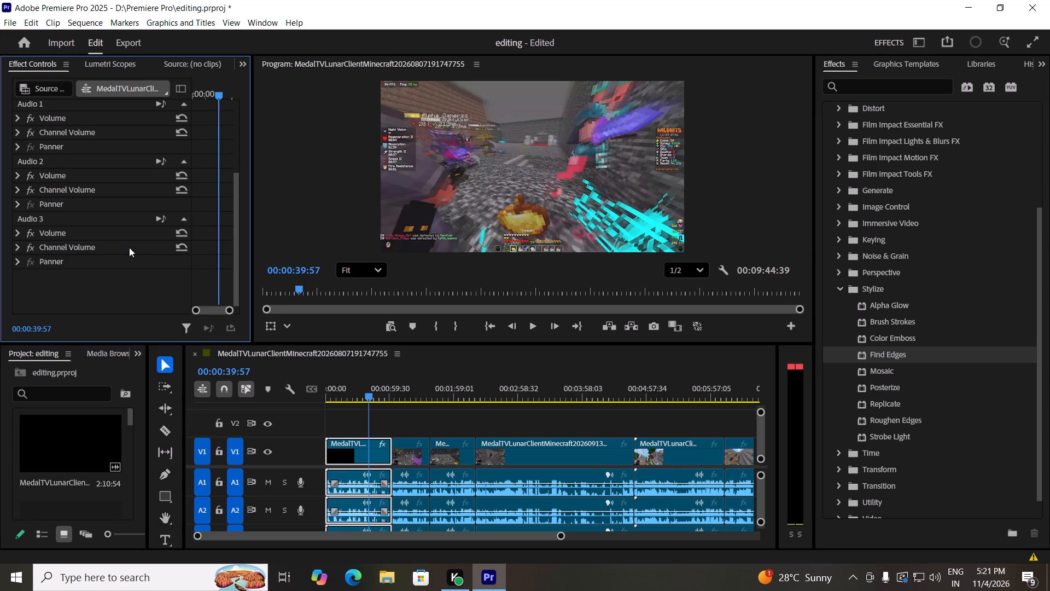
key("ctrl+z")
key("ctrl+z")
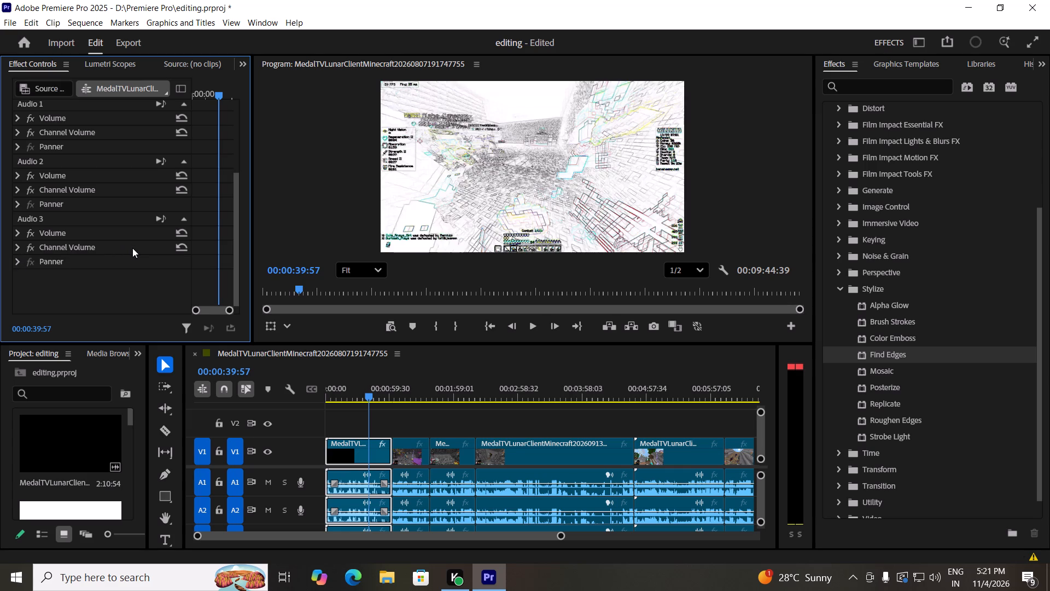
key("ctrl+z")
key("ctrl+z")
key("ctrl+z")
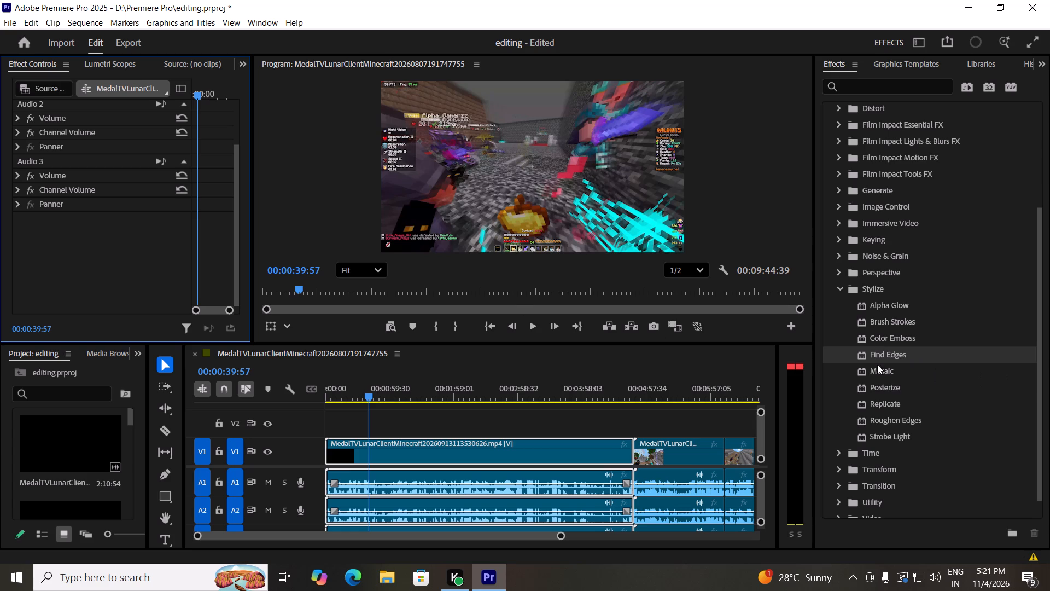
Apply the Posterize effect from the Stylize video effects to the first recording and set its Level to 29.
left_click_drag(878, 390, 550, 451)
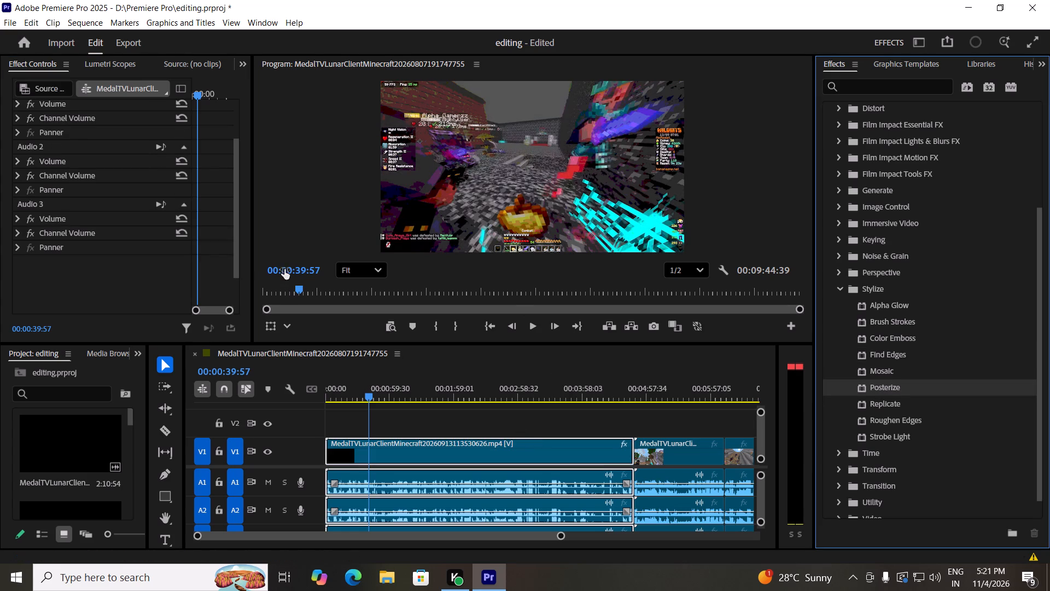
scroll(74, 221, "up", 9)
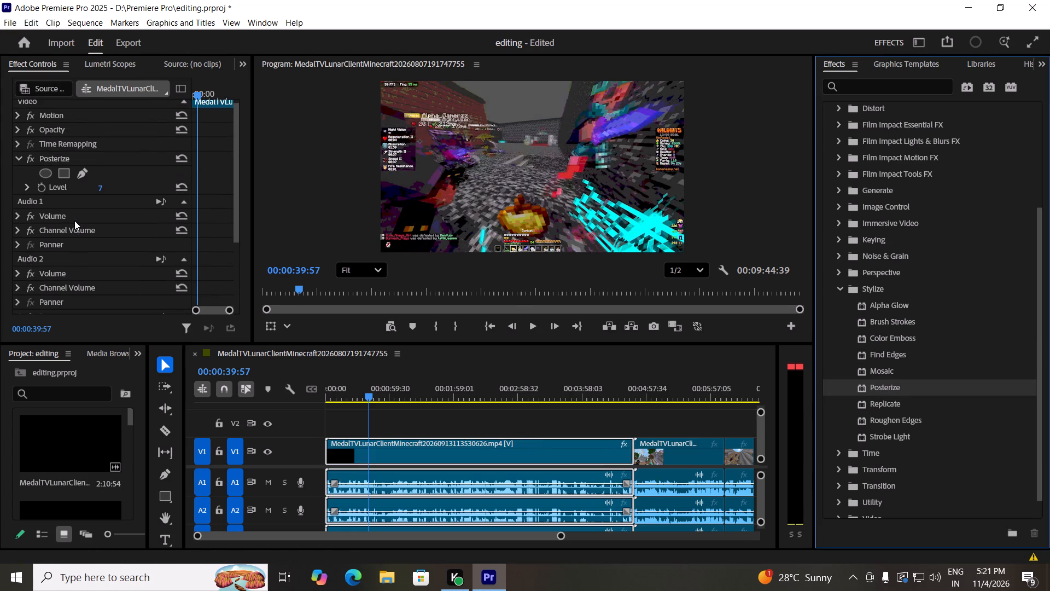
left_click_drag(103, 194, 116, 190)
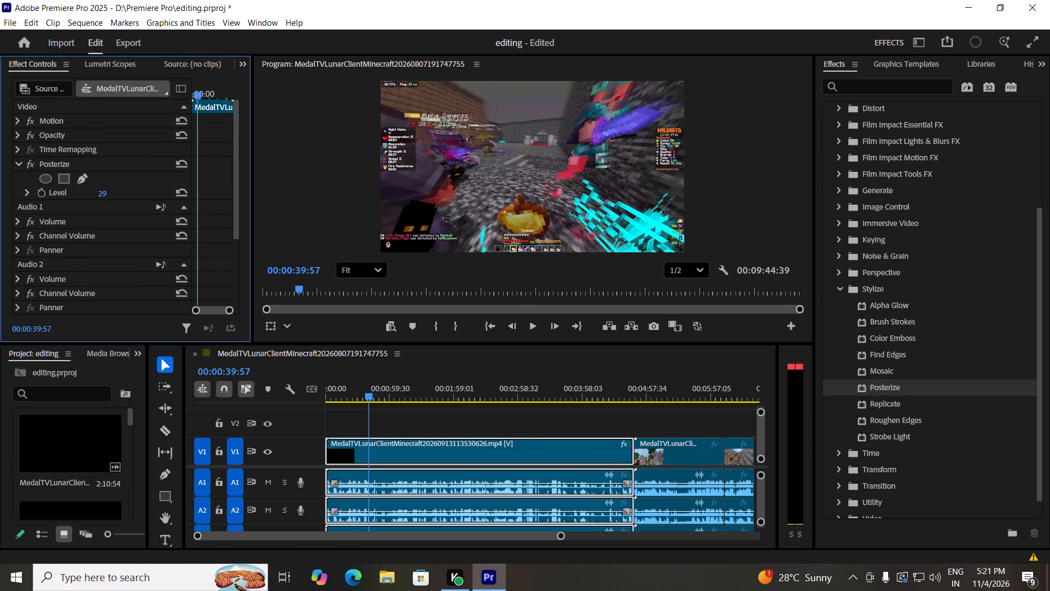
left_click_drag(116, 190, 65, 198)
Play back and scrub through the first recording to examine its picture with the Posterize effect.
left_click(535, 331)
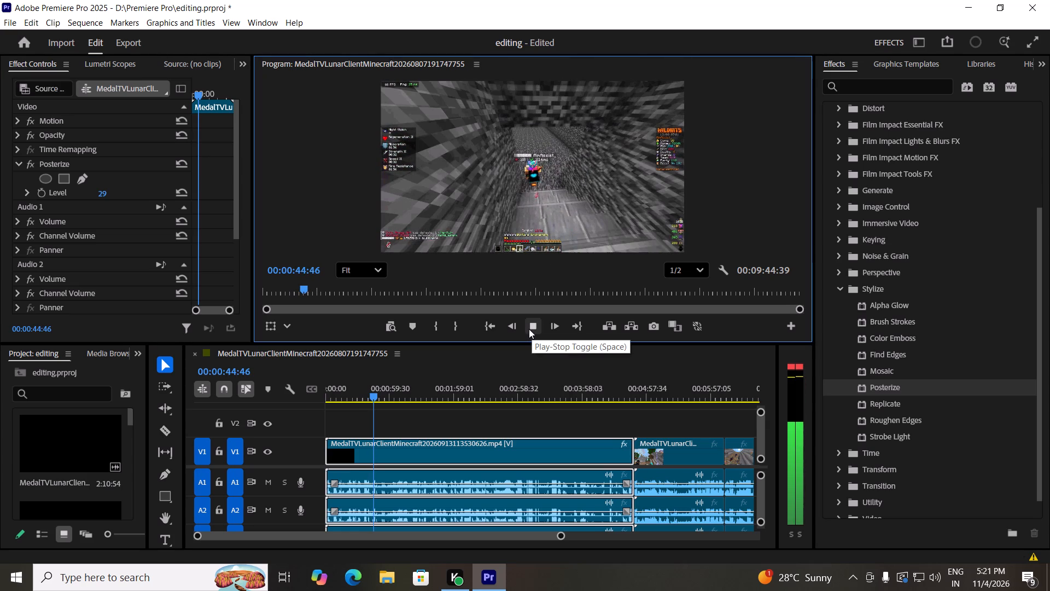
left_click(529, 329)
left_click(529, 329)
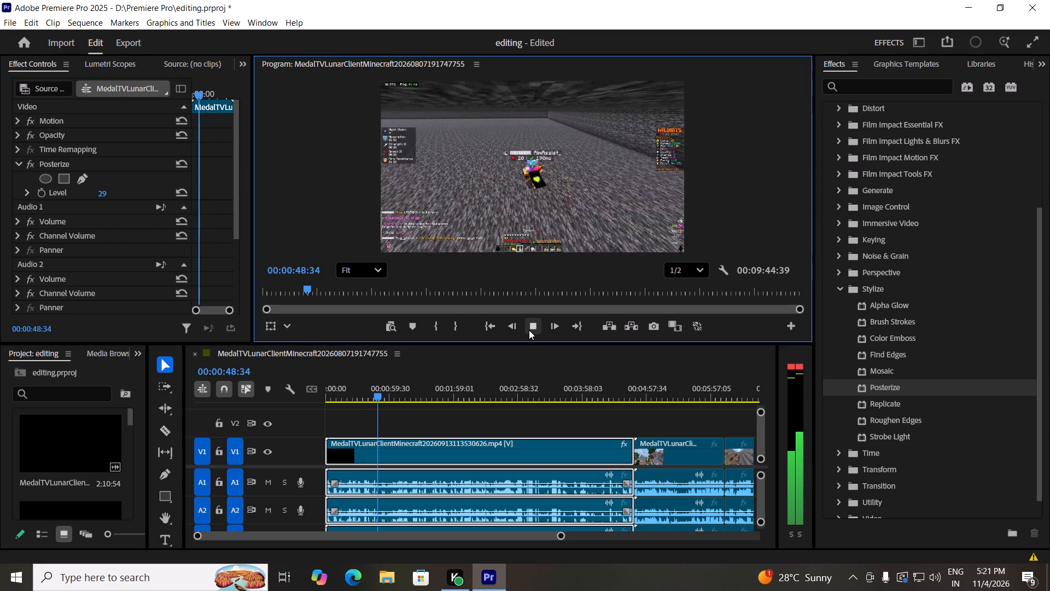
left_click(528, 330)
left_click_drag(383, 396, 406, 392)
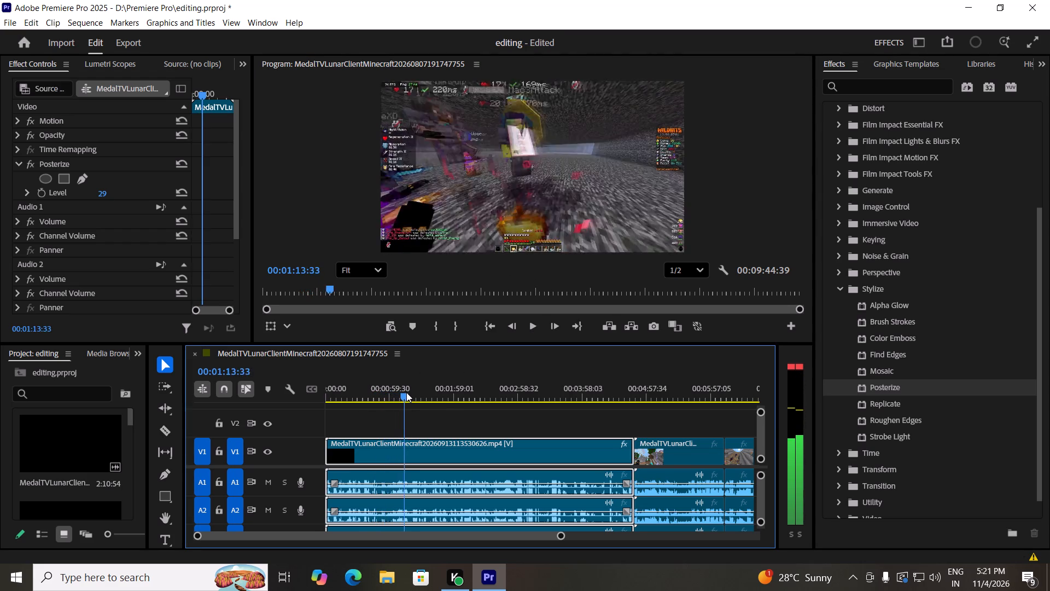
left_click_drag(406, 392, 413, 392)
scroll(133, 234, "down", 10)
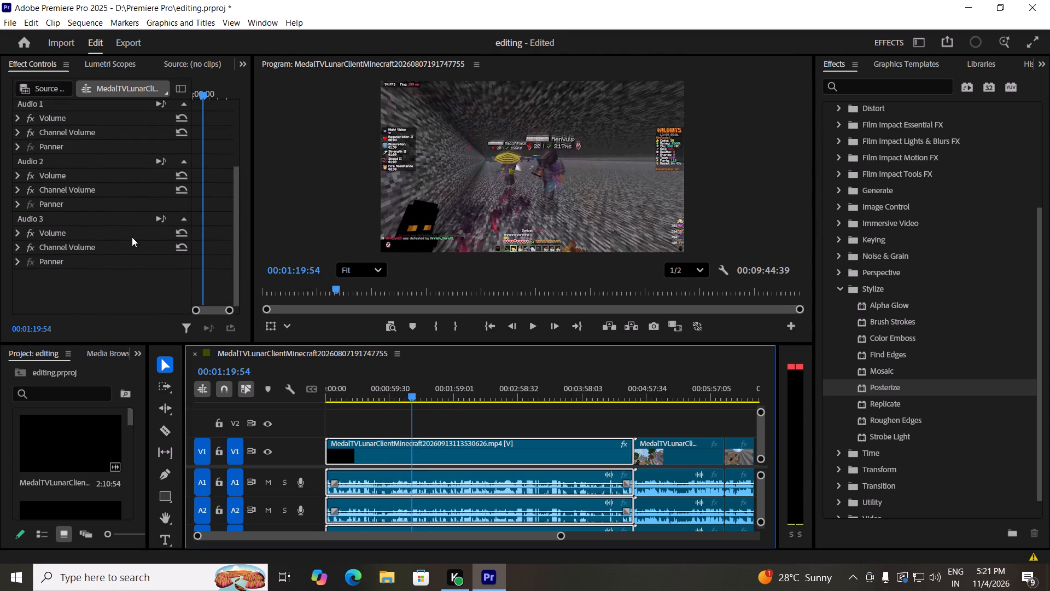
scroll(132, 237, "down", 2)
Undo the Posterize Level change, the Posterize effect on the first recording, and the earlier cut in the second recording.
key("ctrl+z")
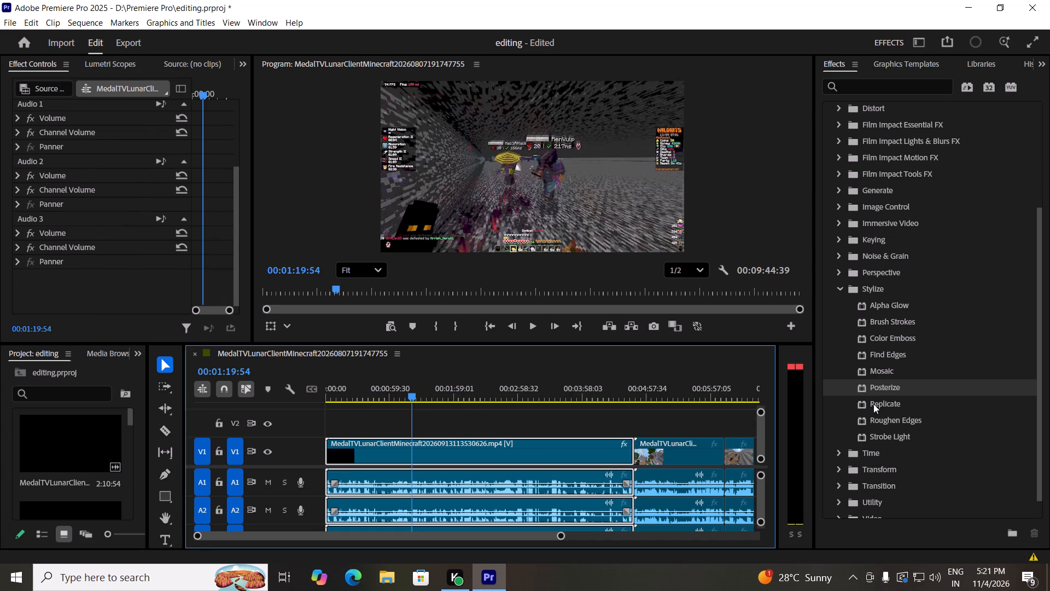
key("ctrl+z")
key("ctrl+z")
key("ctrl+z")
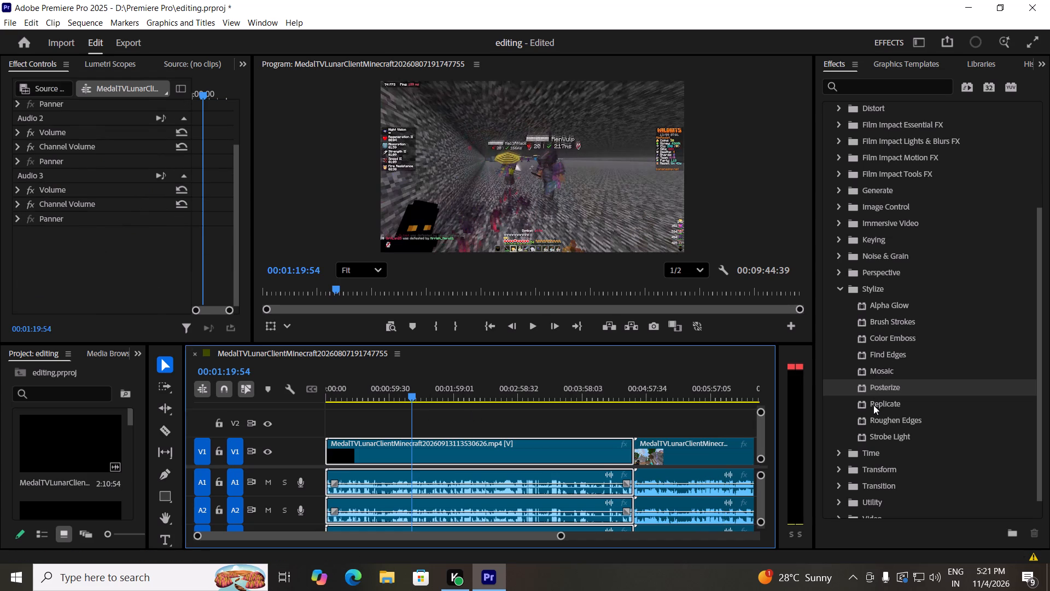
Apply the Strobe Light effect from Stylize to the first recording and set its Blend With Original to 55 %.
left_click_drag(880, 438, 575, 457)
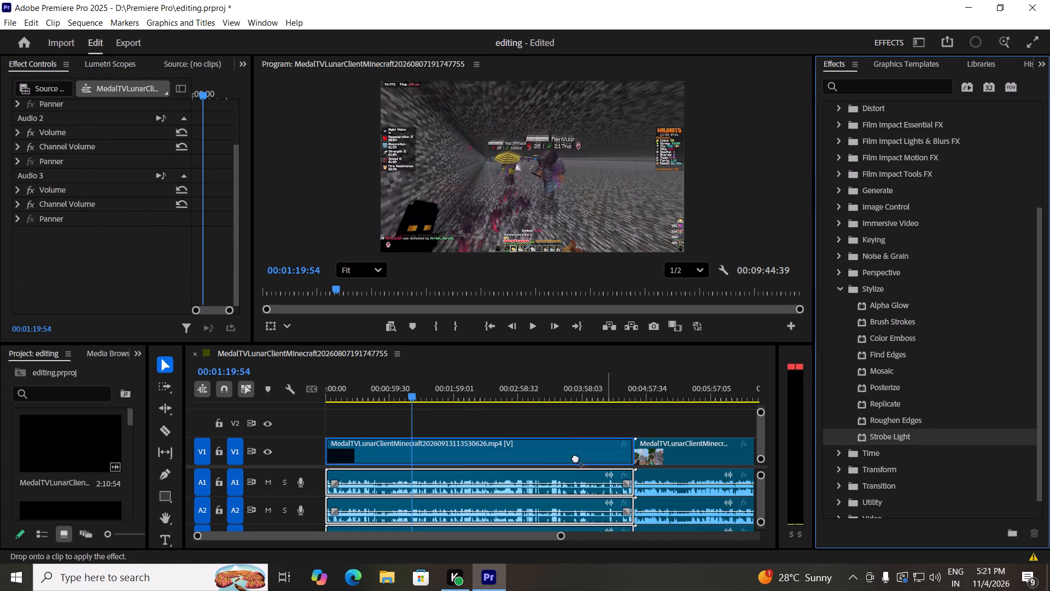
left_click_drag(575, 457, 465, 463)
scroll(145, 265, "up", 4)
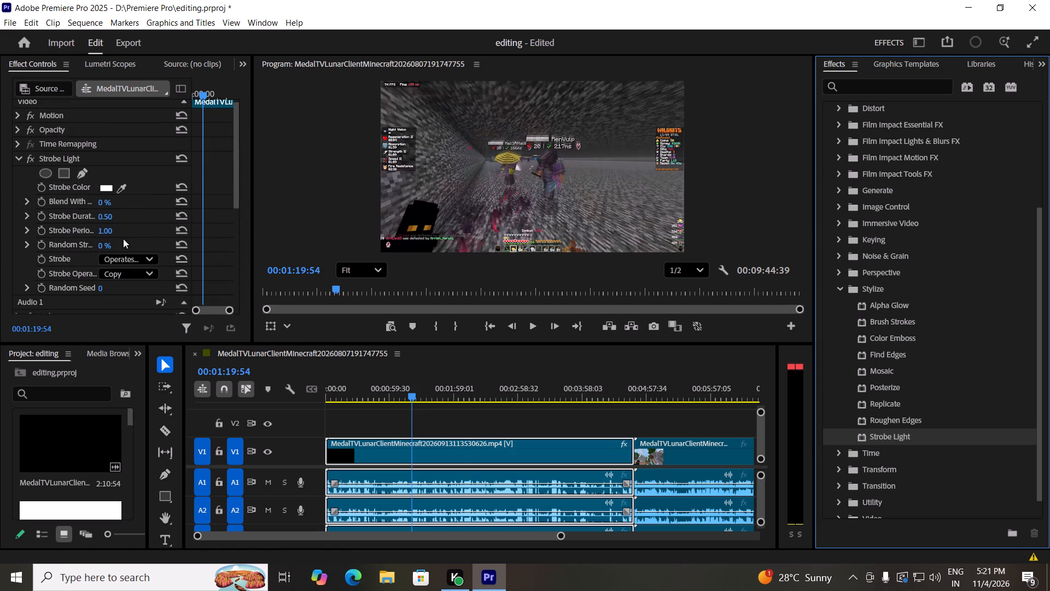
left_click_drag(105, 201, 616, 230)
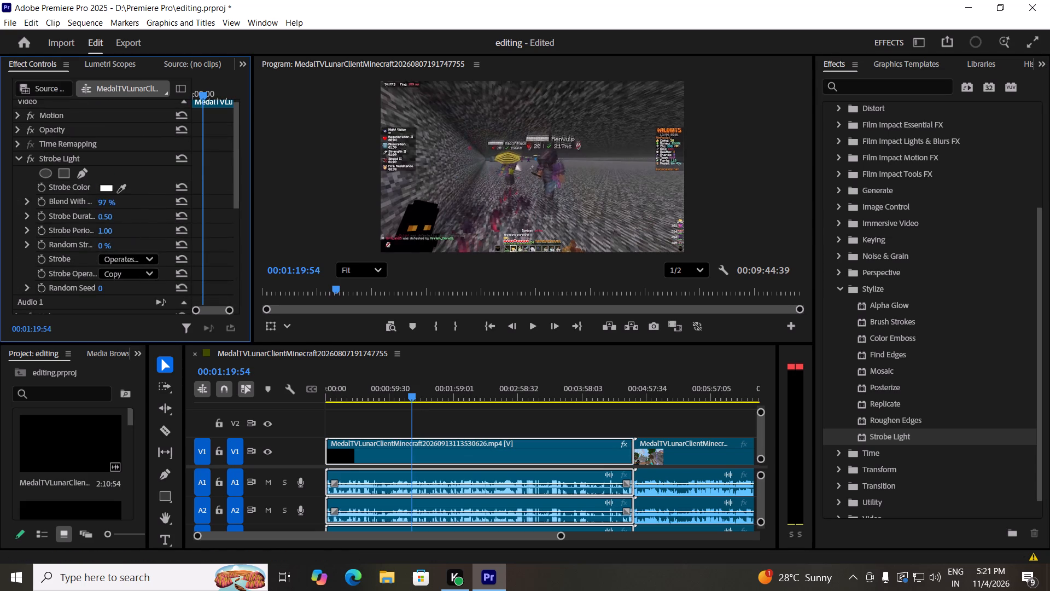
left_click_drag(616, 230, 435, 223)
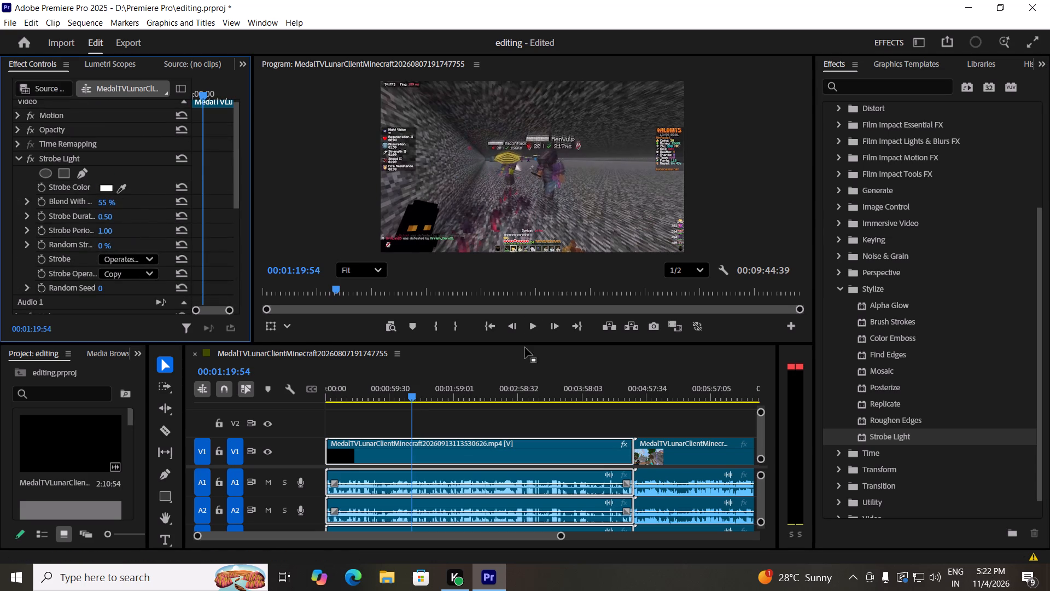
Play back a short stretch of the first recording to examine its picture with the Strobe Light effect.
left_click(526, 325)
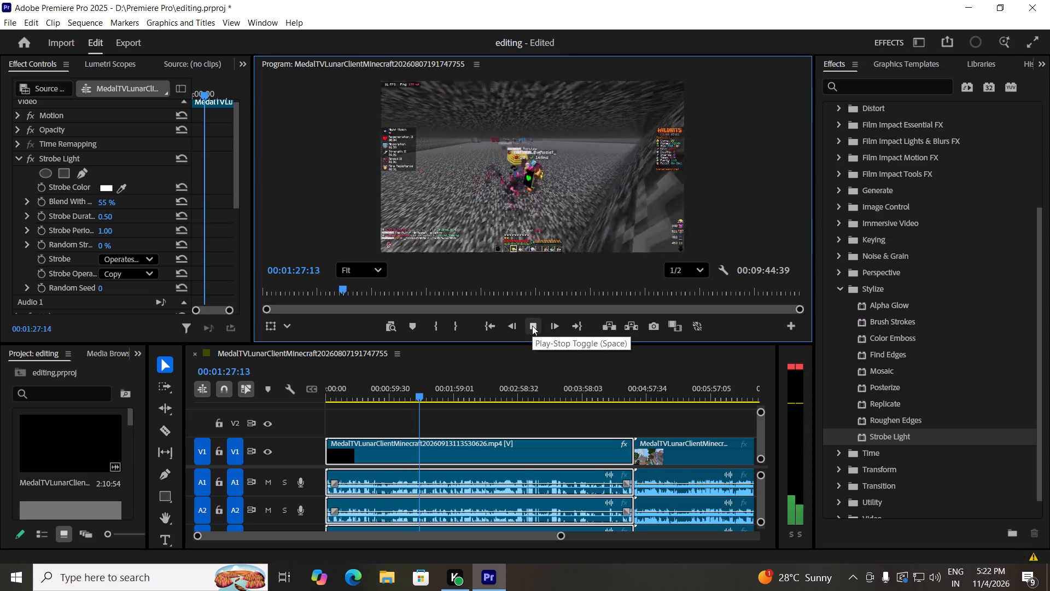
left_click(532, 326)
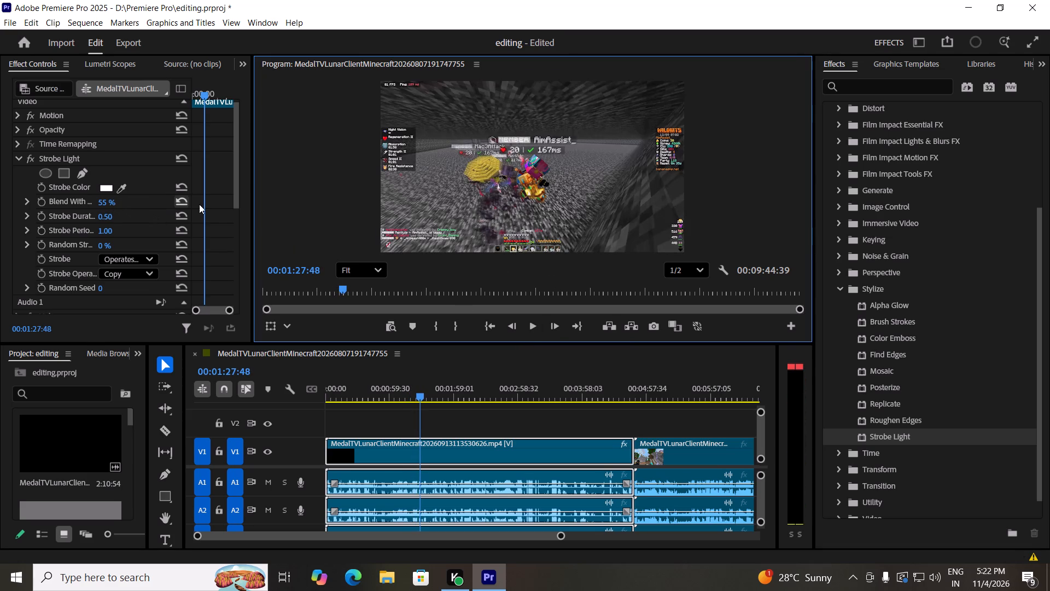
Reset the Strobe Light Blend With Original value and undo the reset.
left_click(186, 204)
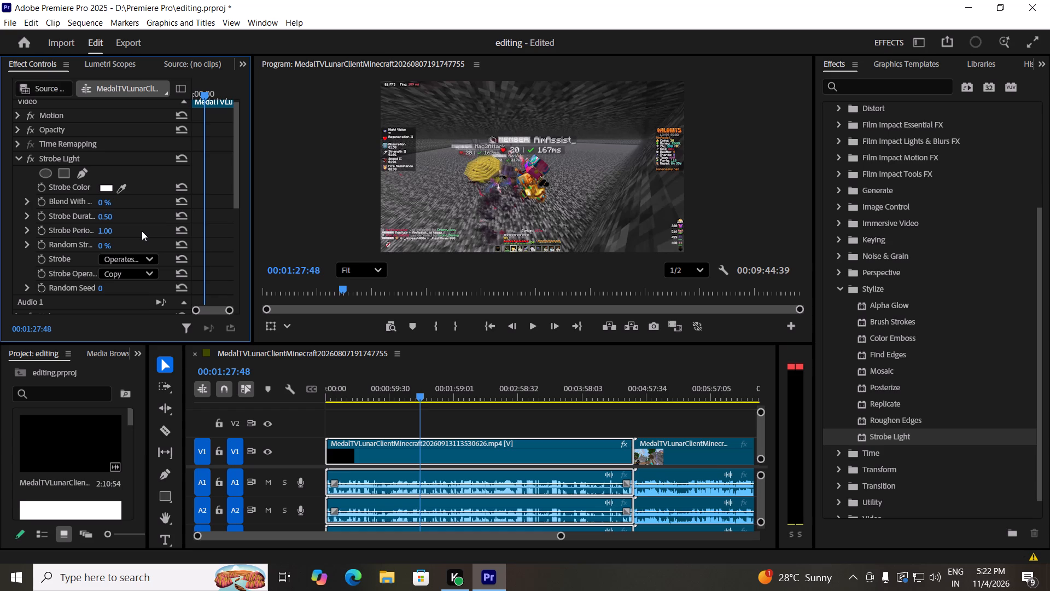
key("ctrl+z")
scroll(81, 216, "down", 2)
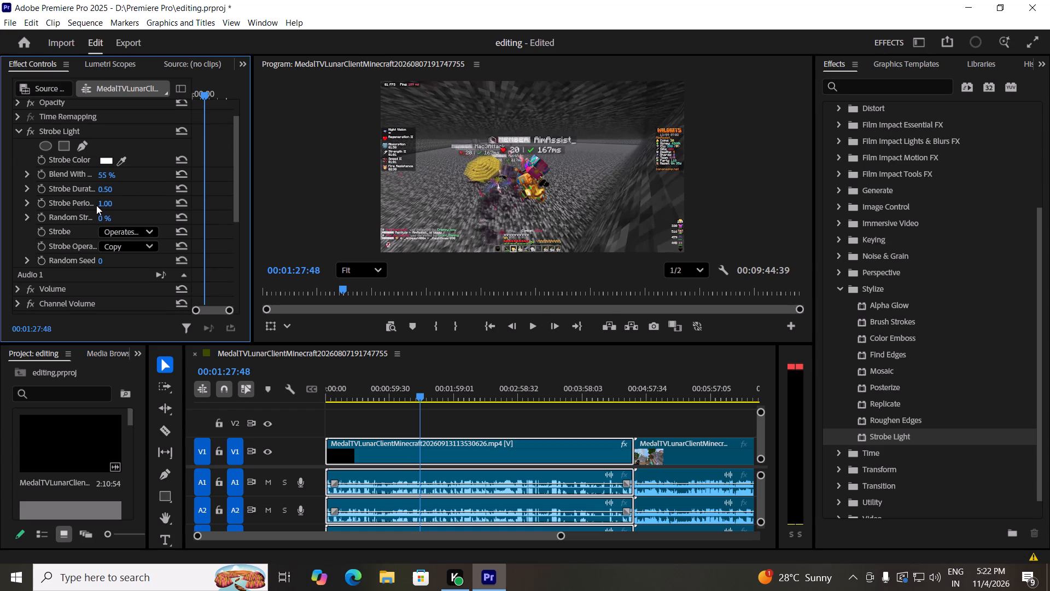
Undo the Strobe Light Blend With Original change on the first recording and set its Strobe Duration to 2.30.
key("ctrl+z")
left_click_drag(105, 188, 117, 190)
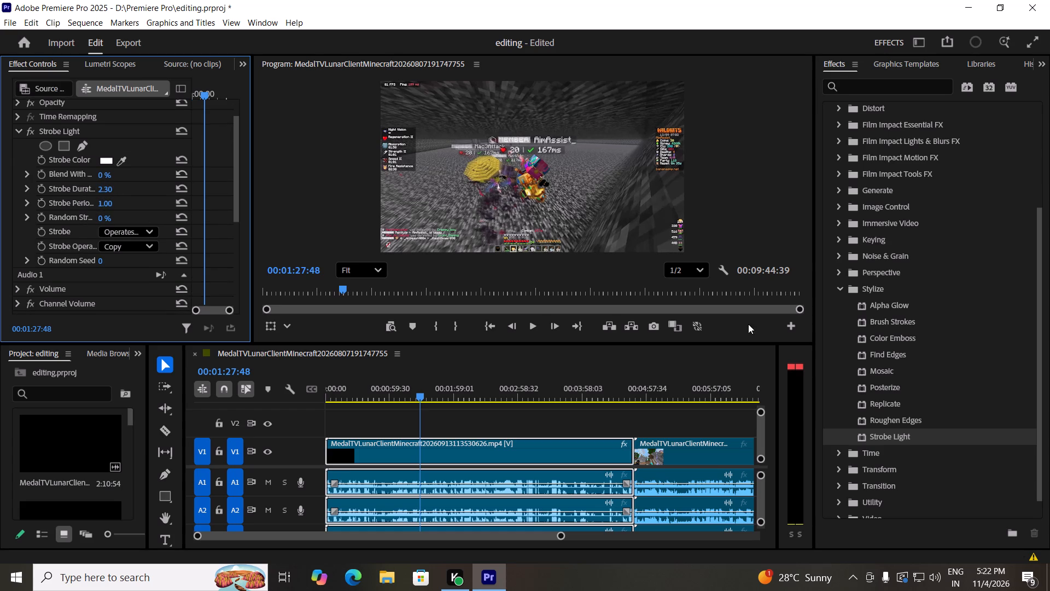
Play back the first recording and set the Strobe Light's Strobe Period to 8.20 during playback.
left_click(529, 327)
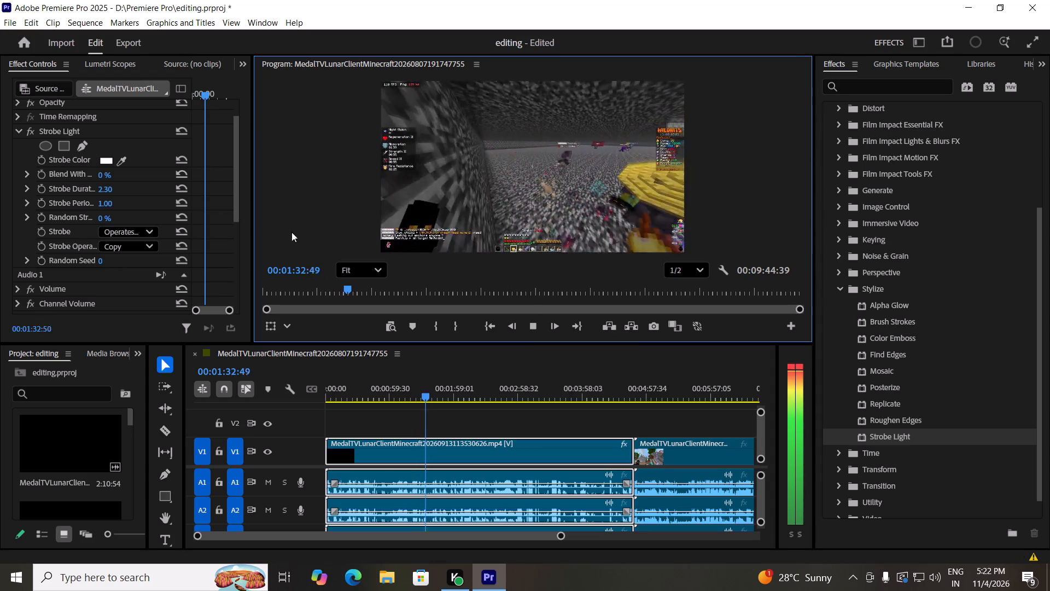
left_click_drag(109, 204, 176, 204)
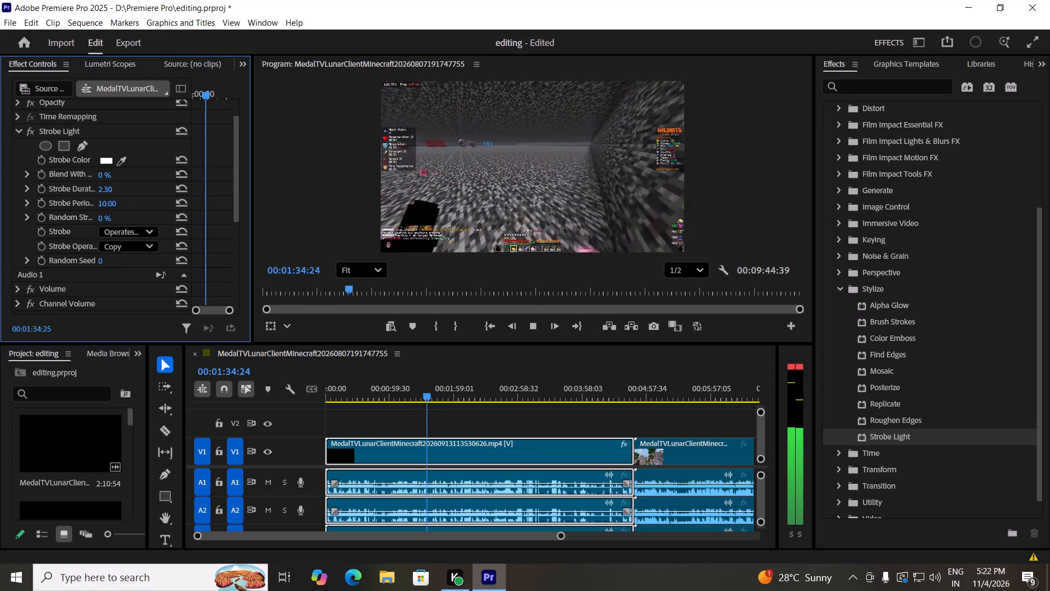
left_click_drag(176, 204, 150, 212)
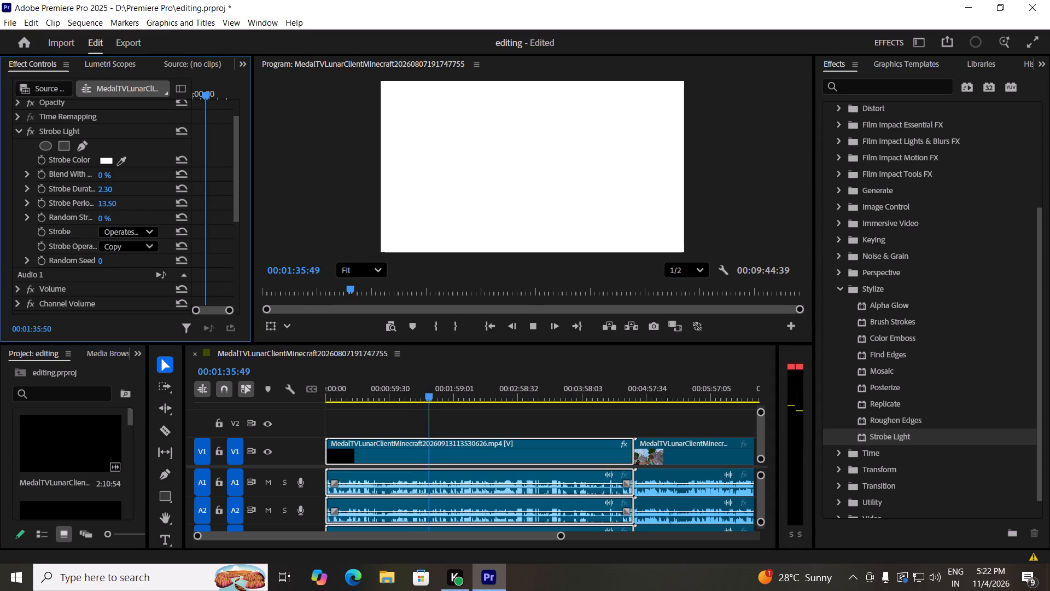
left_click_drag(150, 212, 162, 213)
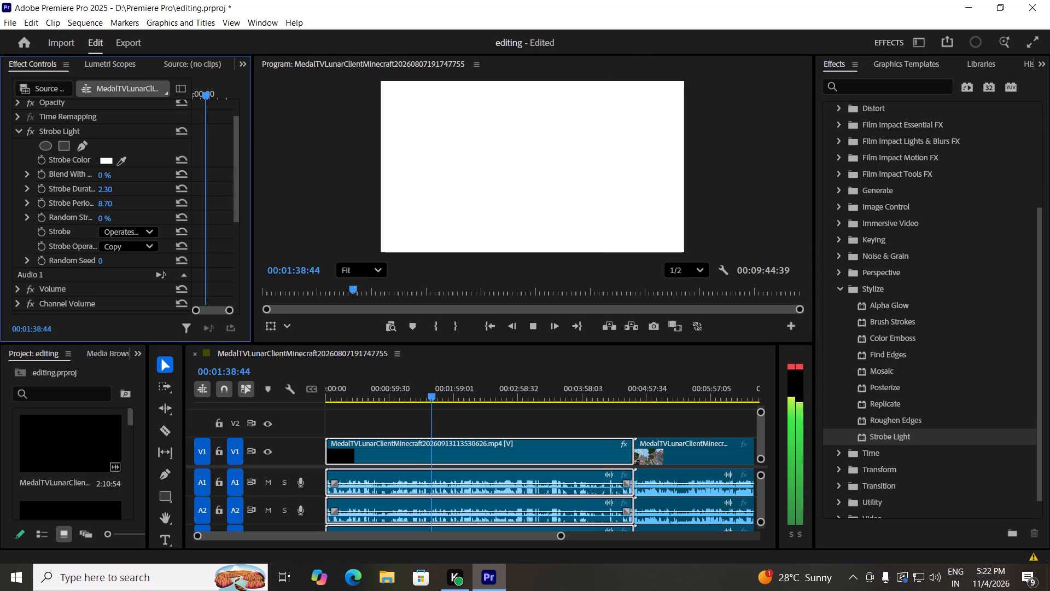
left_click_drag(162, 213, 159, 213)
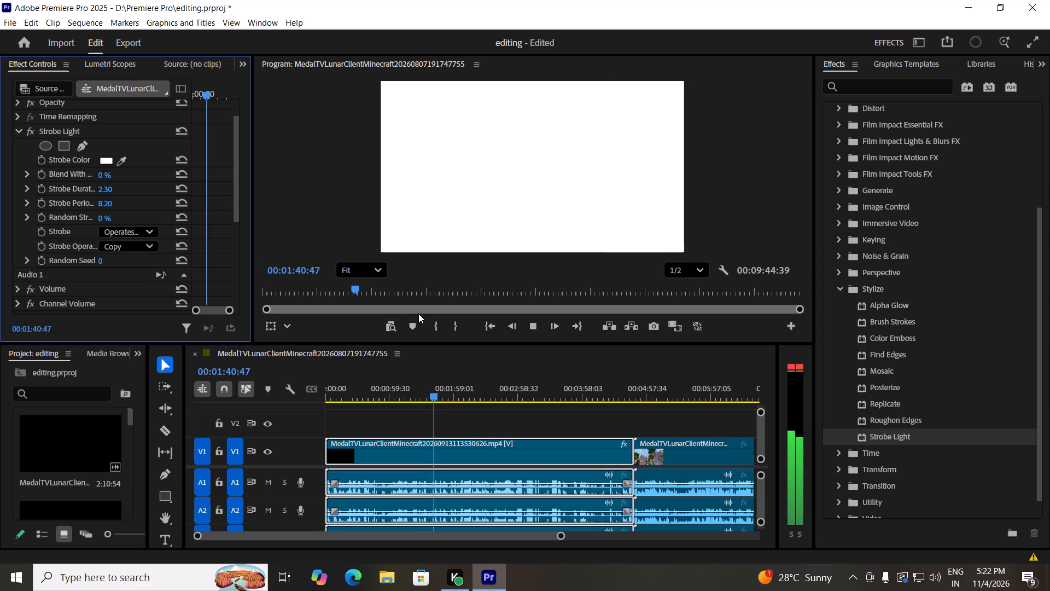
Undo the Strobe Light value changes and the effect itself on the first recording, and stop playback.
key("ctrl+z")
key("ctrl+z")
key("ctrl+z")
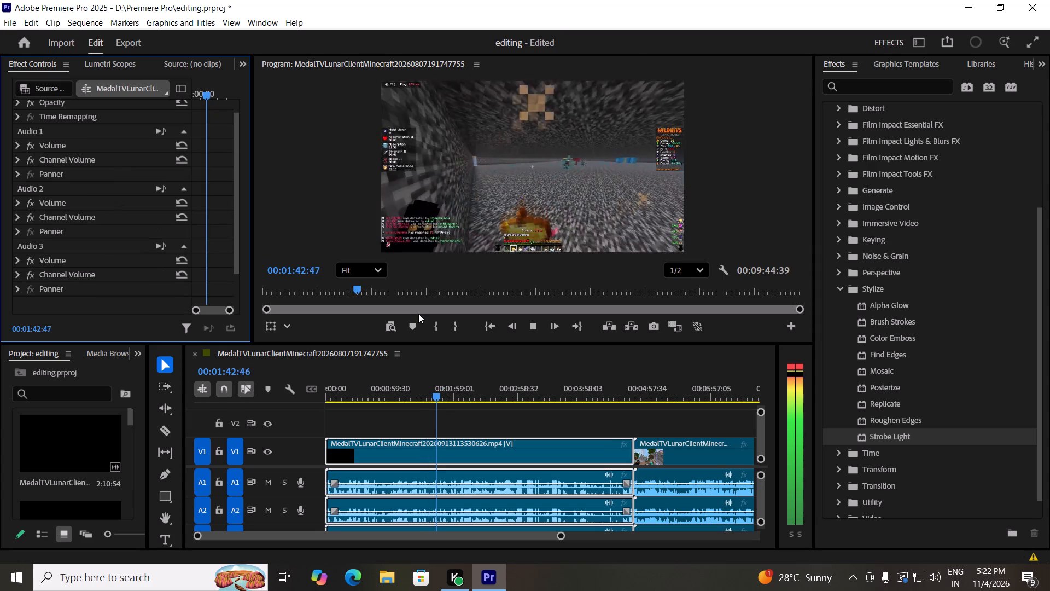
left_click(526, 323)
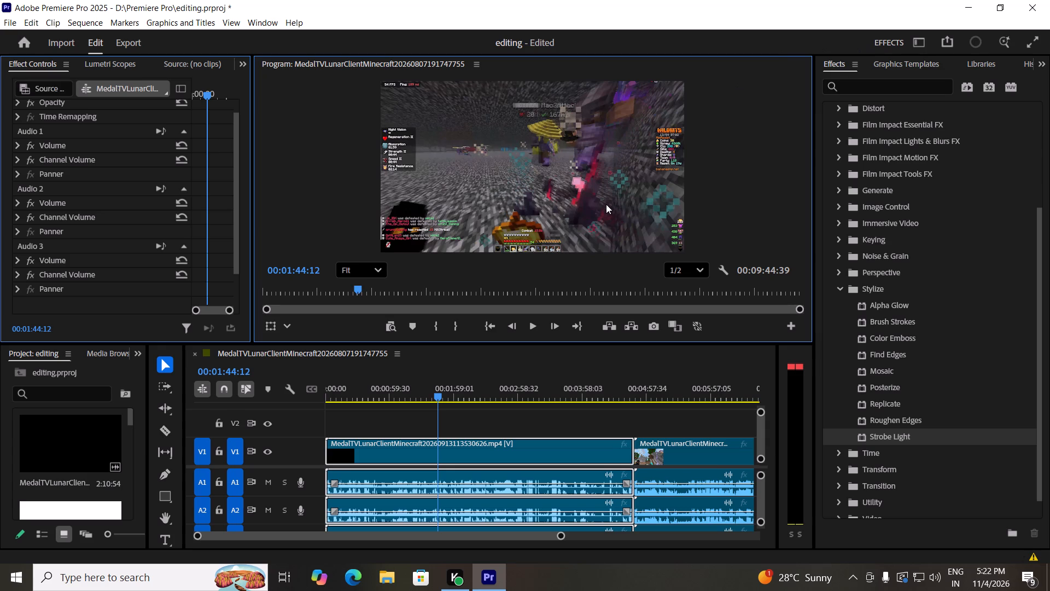
Collapse the Stylize effects and undo the timeline edit that closed the gap after the first recording.
scroll(871, 457, "down", 4)
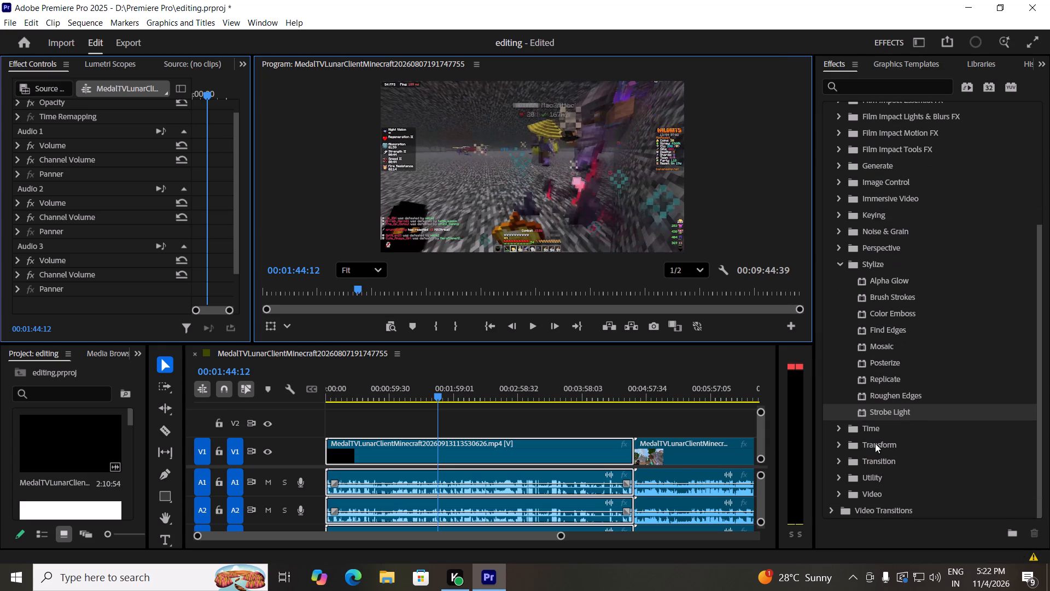
scroll(875, 443, "down", 3)
left_click(839, 264)
scroll(867, 312, "down", 7)
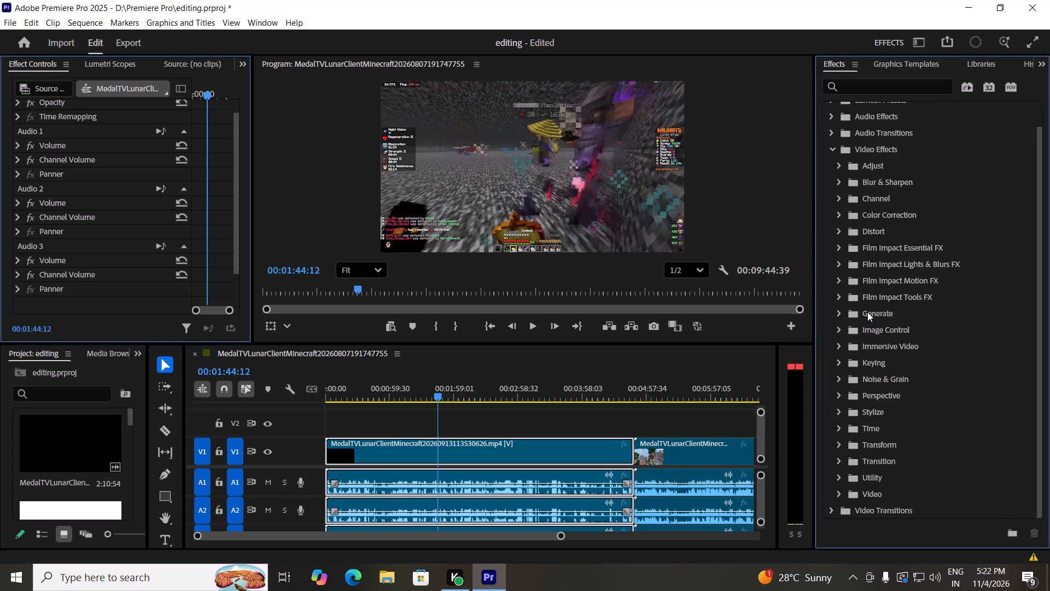
key("ctrl+z")
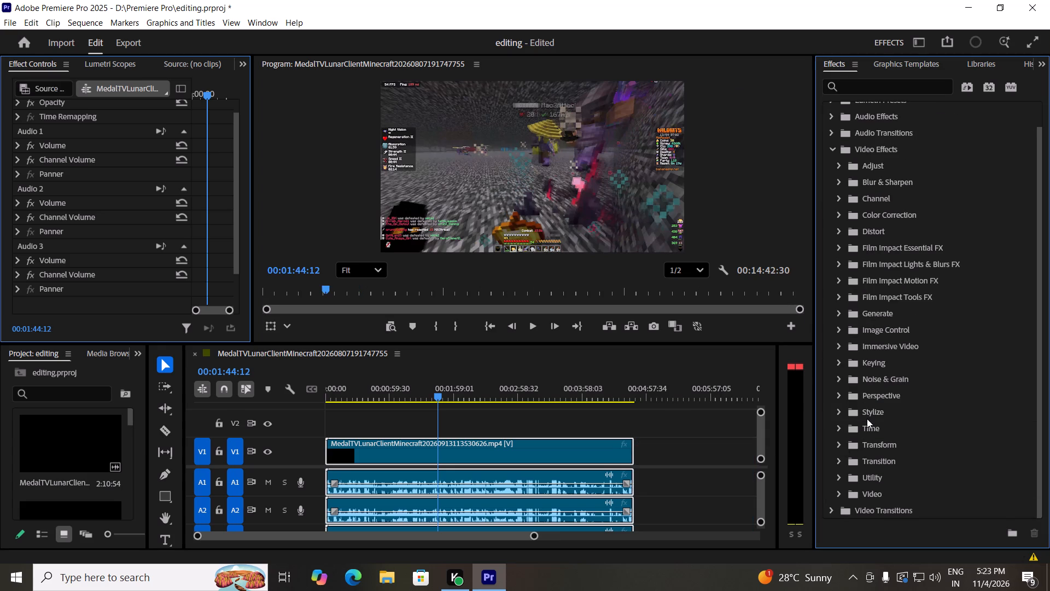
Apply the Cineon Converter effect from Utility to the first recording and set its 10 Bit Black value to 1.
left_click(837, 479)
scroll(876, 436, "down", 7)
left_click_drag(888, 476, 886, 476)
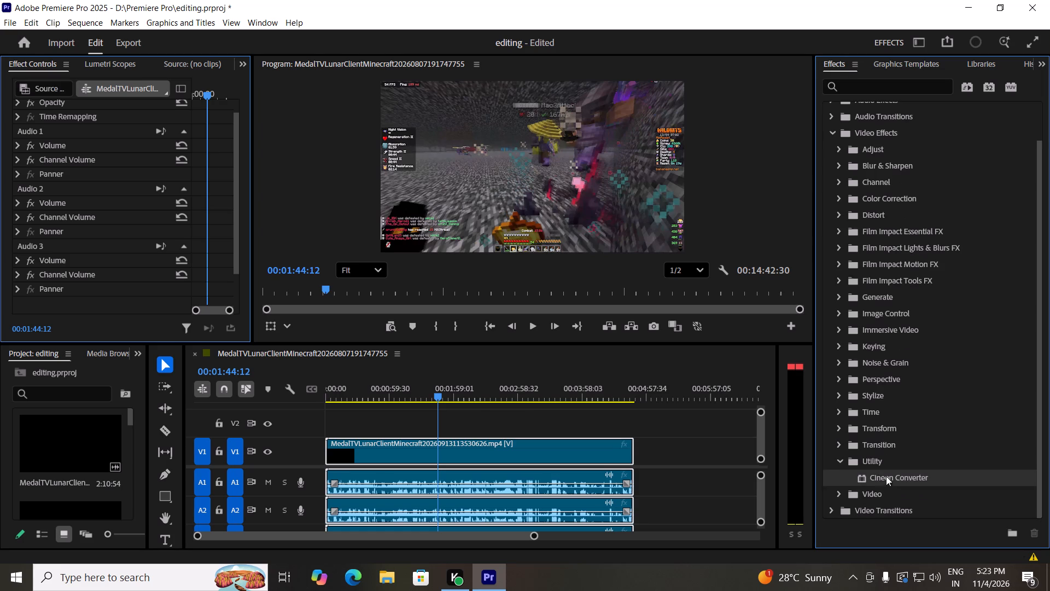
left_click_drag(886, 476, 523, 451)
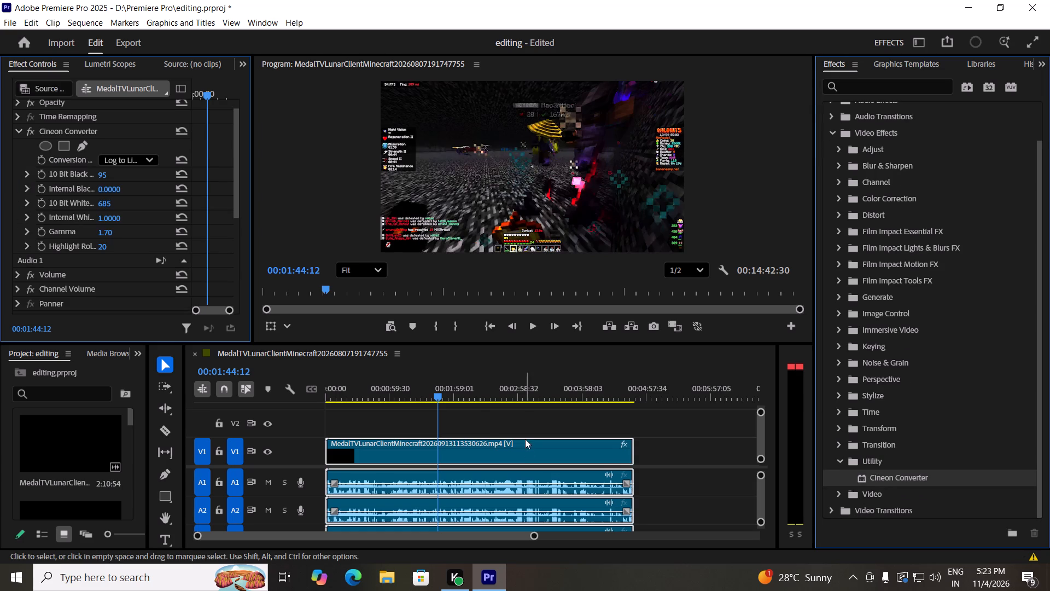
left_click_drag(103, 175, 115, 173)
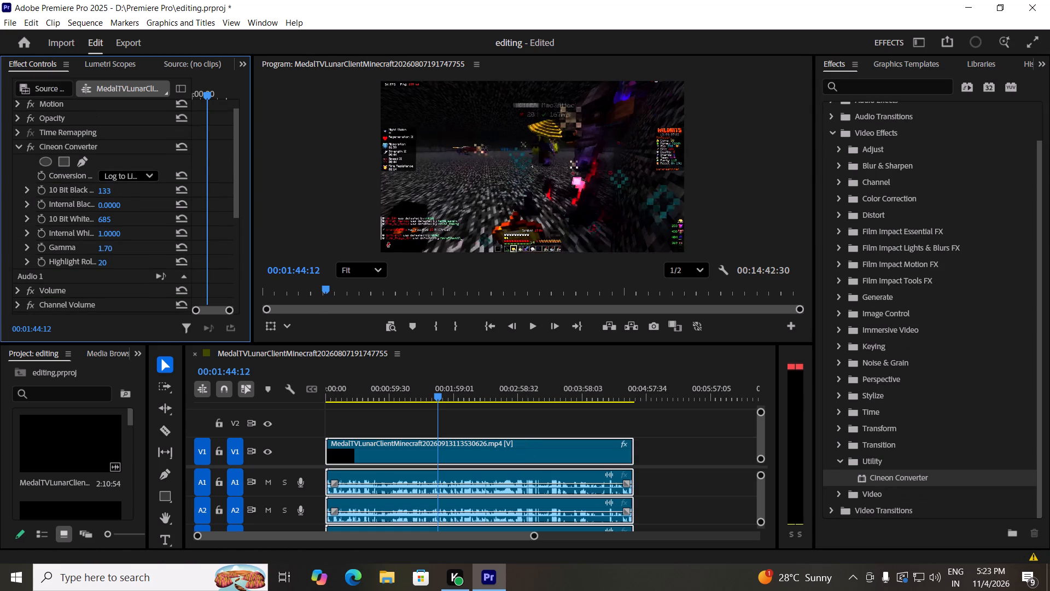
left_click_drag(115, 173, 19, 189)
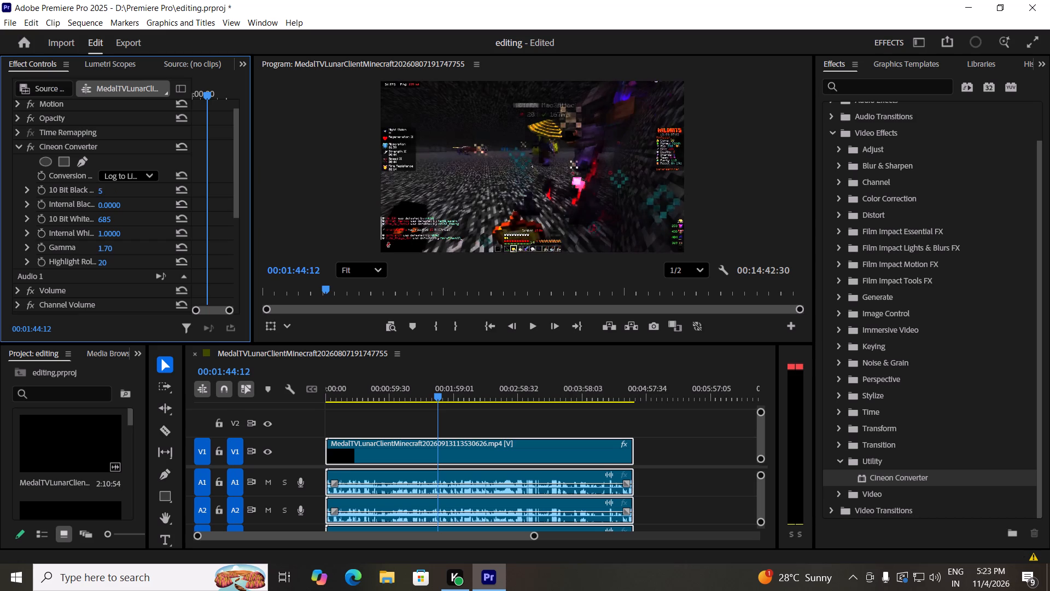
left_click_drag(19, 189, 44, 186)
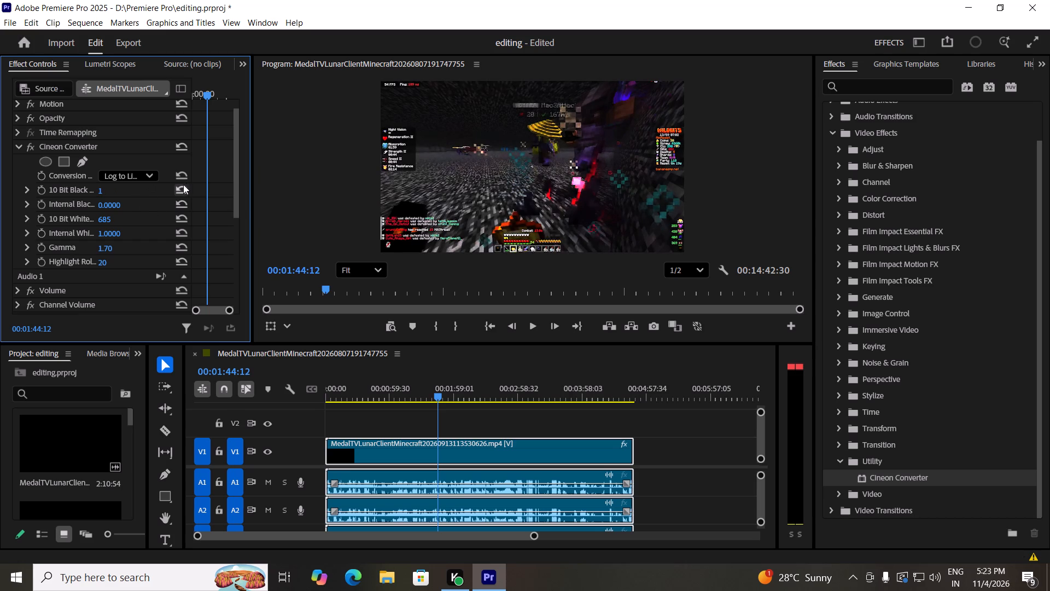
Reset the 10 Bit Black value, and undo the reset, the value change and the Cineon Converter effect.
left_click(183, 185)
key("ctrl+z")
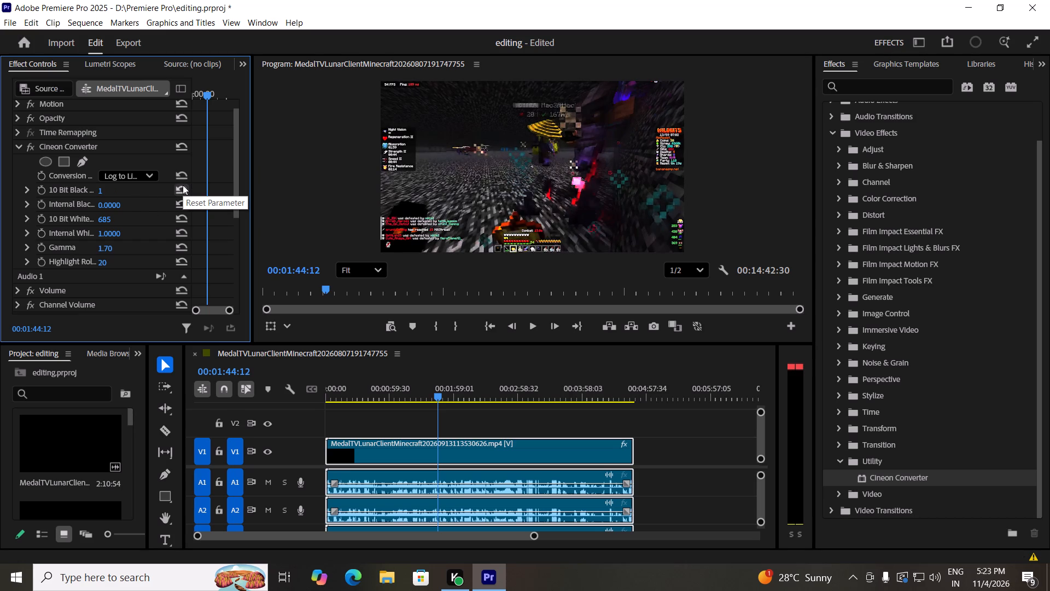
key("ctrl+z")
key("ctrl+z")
Undo the earlier timeline edits to restore the clip after the first recording, and delete the empty gap at the timeline's start.
key("ctrl+z")
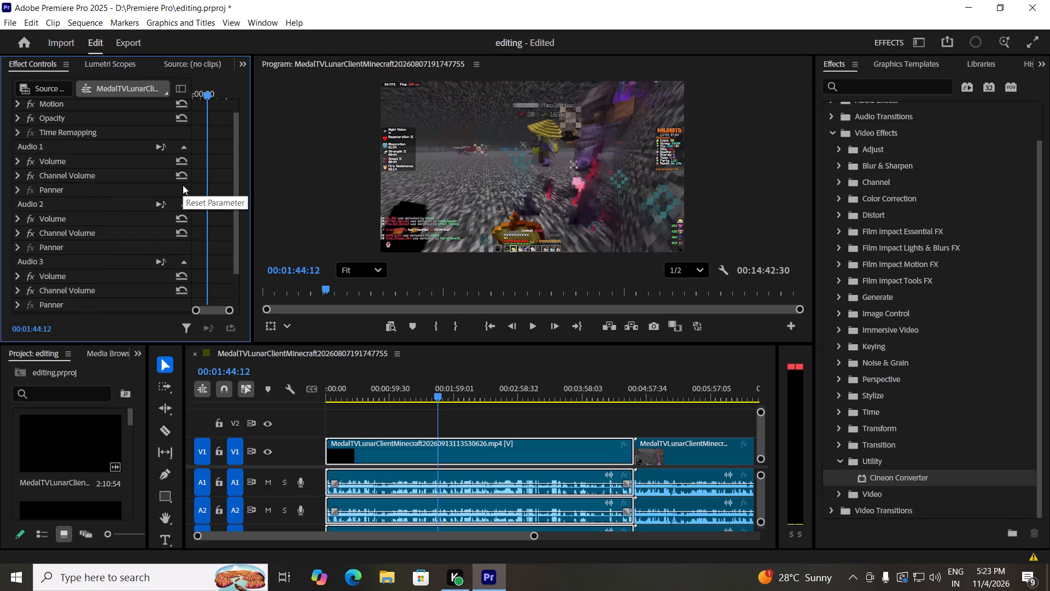
key("ctrl+z")
left_click(409, 460)
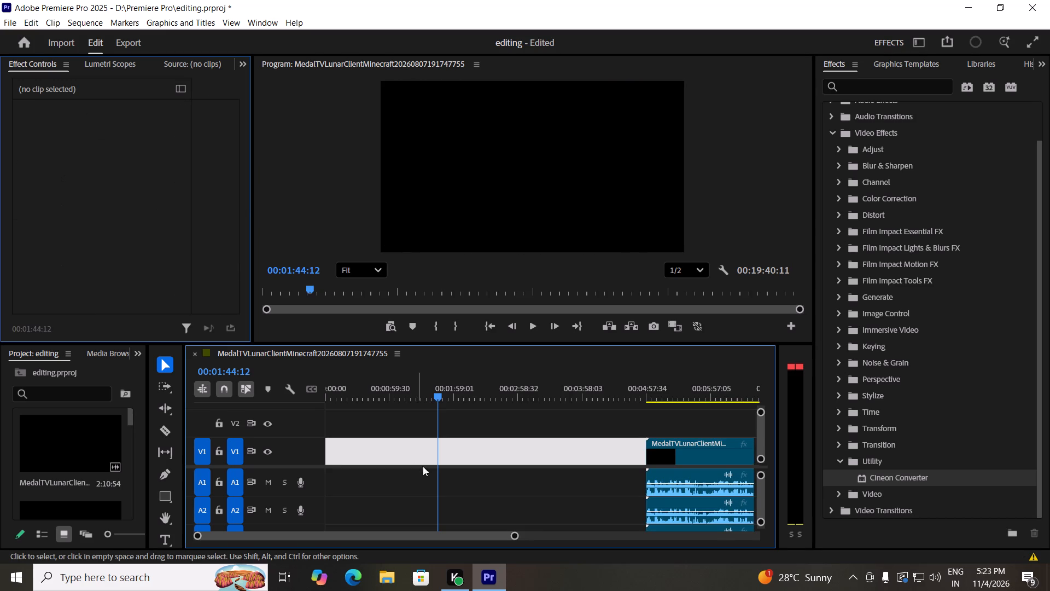
key("Delete")
Look through the Video Transitions groups and expand Immersive Video to examine its VR transitions.
left_click_drag(437, 384, 394, 386)
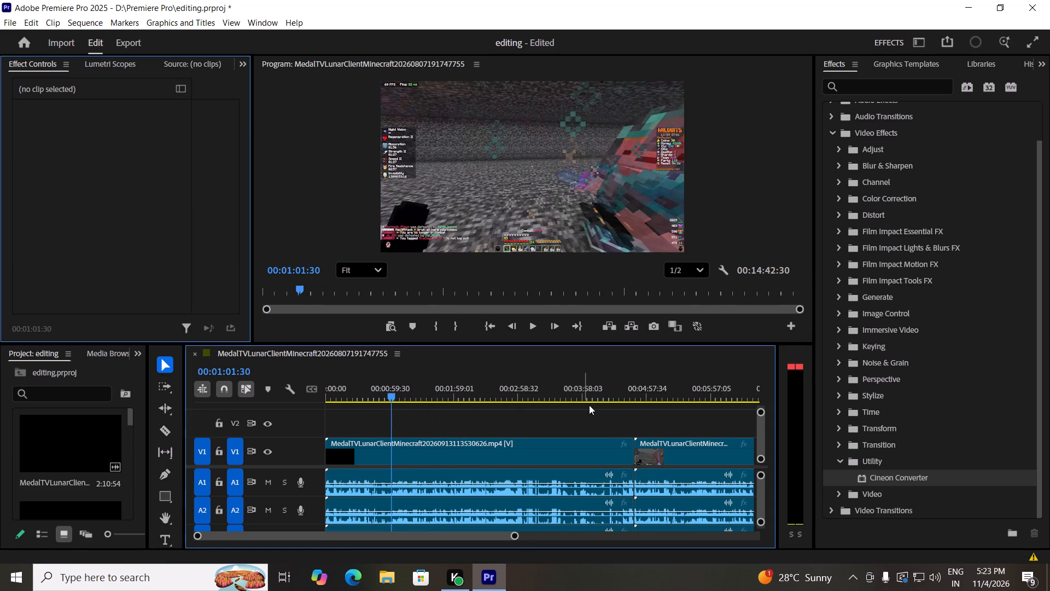
scroll(586, 421, "down", 8)
scroll(587, 430, "up", 13)
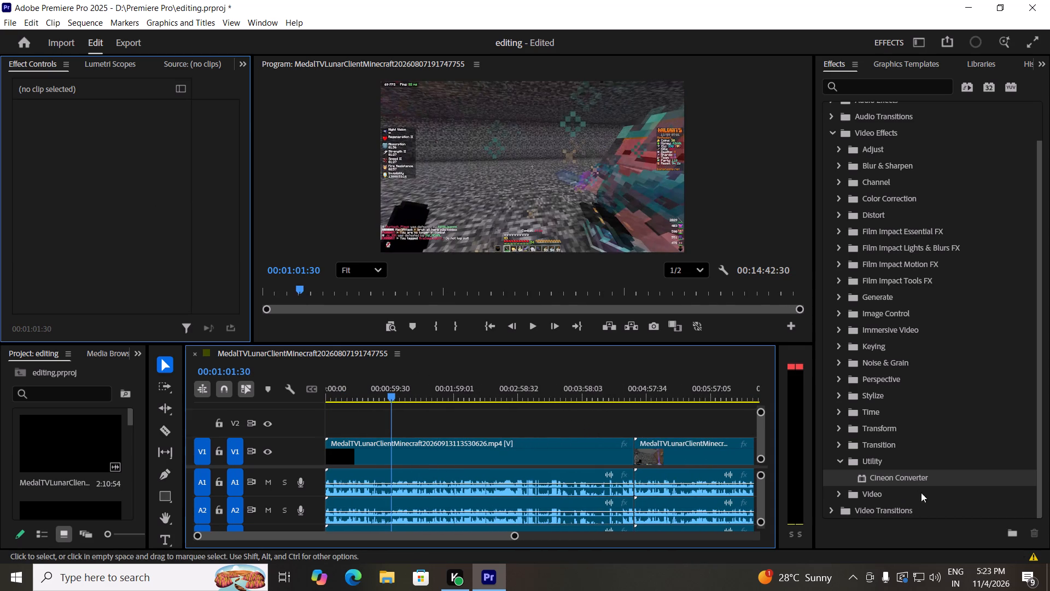
left_click(840, 463)
scroll(835, 507, "down", 3)
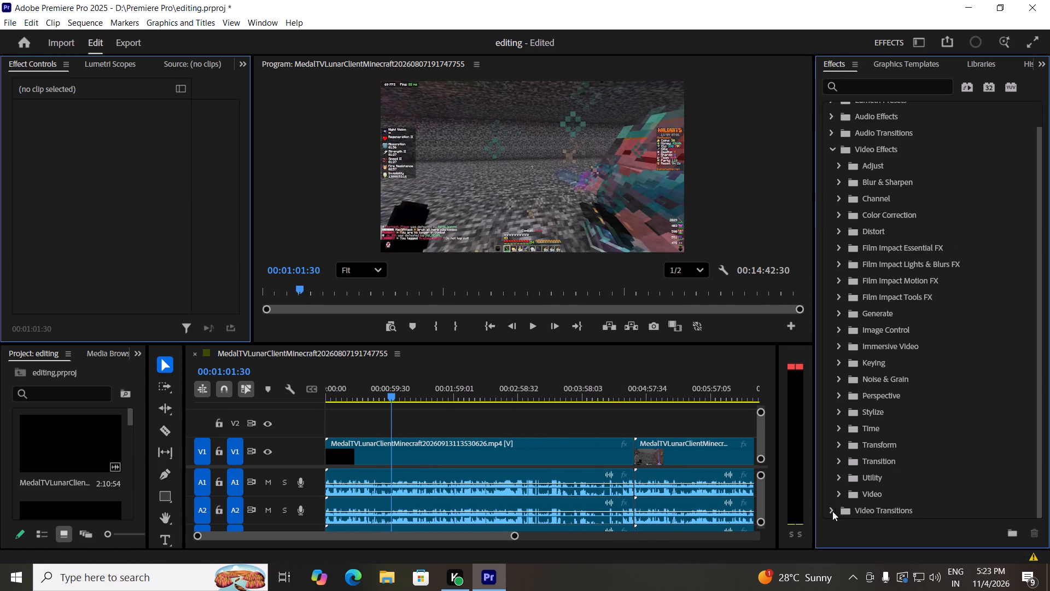
left_click(832, 508)
scroll(846, 466, "down", 11)
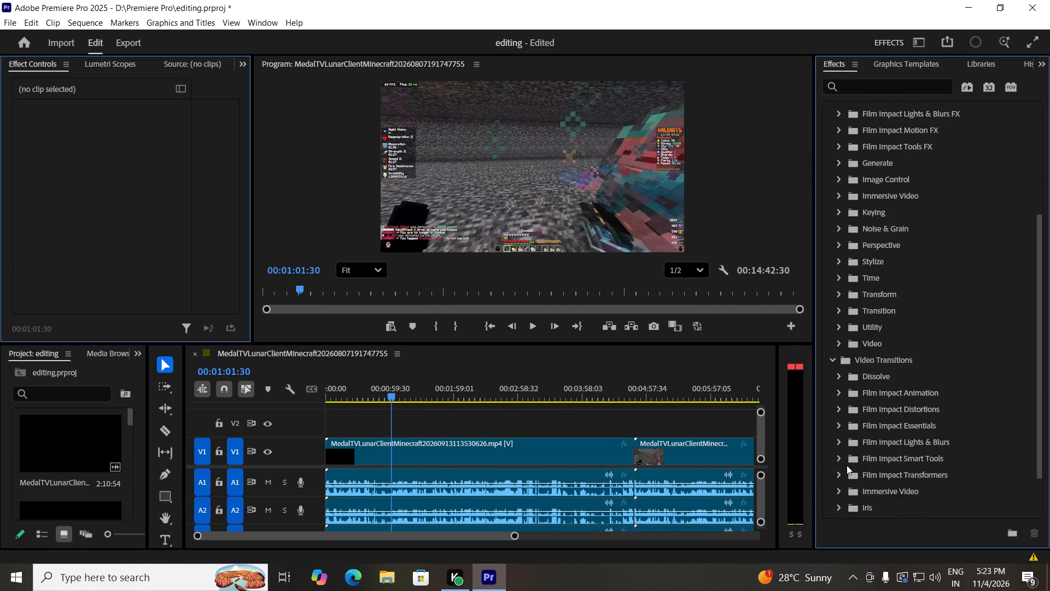
scroll(847, 466, "down", 12)
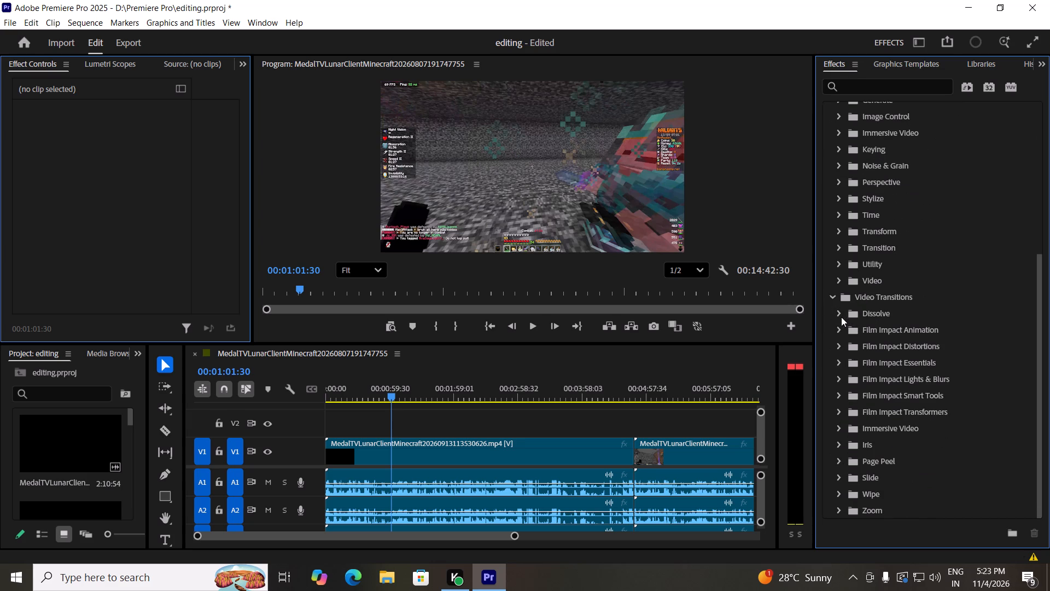
left_click(838, 432)
scroll(842, 395, "down", 6)
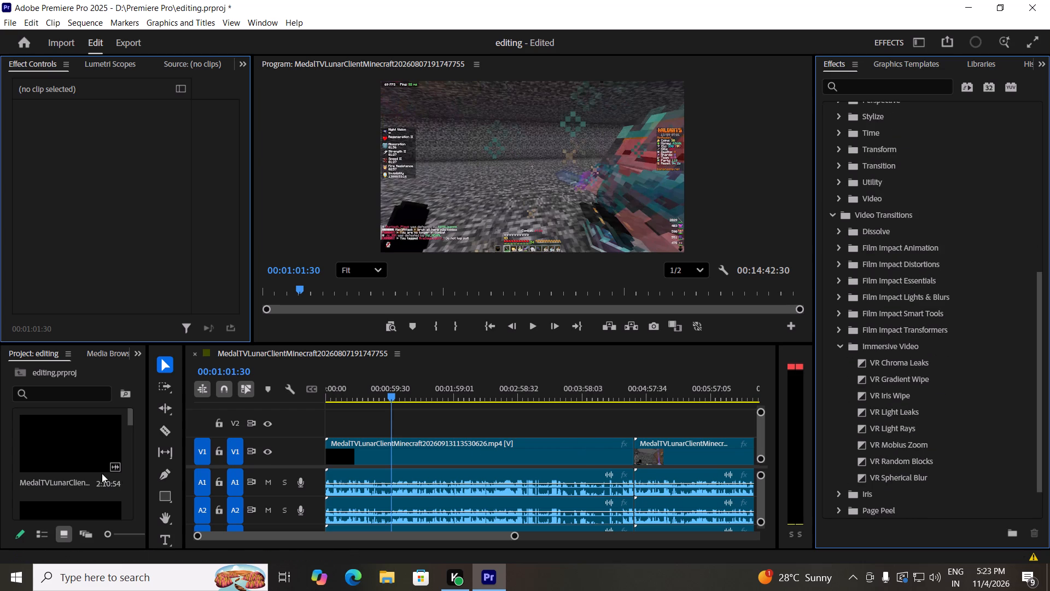
Cut the first recording at 00:01:42:43 with the Razor tool and return to the Selection tool.
left_click(167, 432)
left_click_drag(414, 394, 437, 394)
left_click(439, 448)
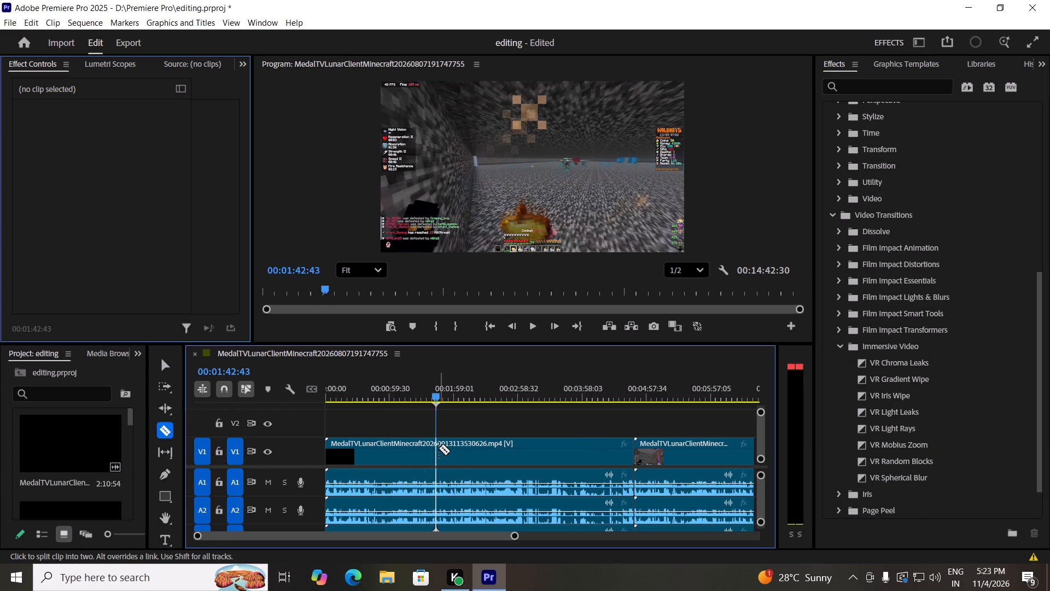
left_click(155, 360)
left_click(157, 362)
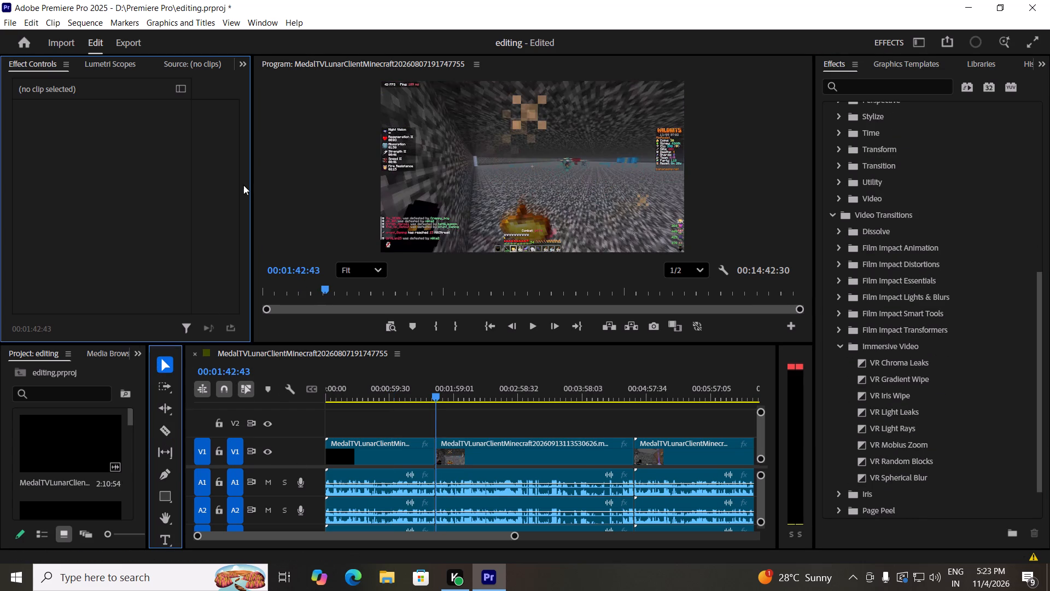
Narrow the Effect Controls area and apply the VR Chroma Leaks transition at the new cut in the first recording.
left_click_drag(253, 189, 217, 190)
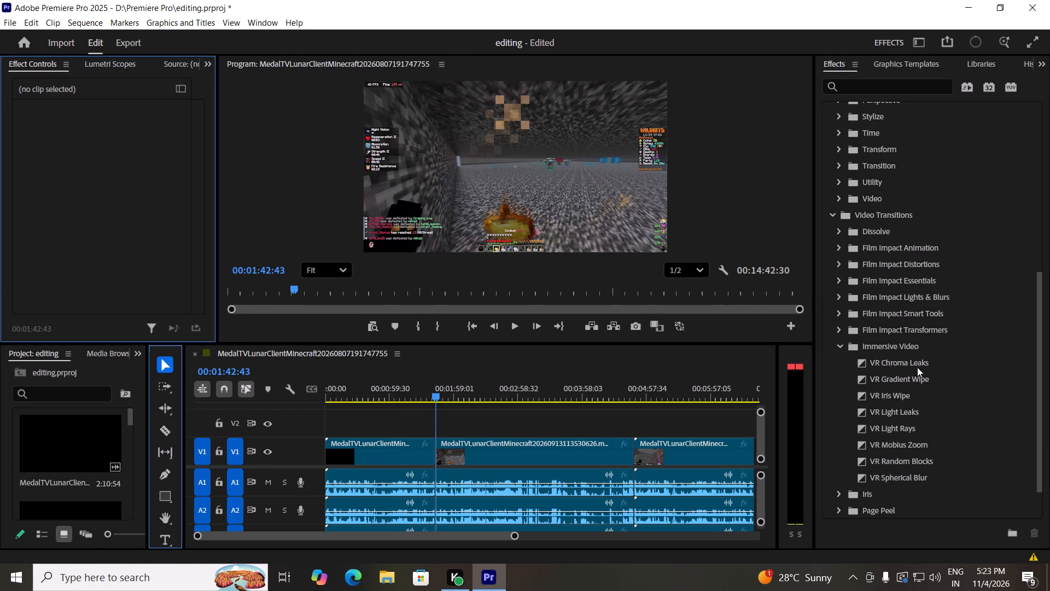
left_click_drag(915, 364, 437, 449)
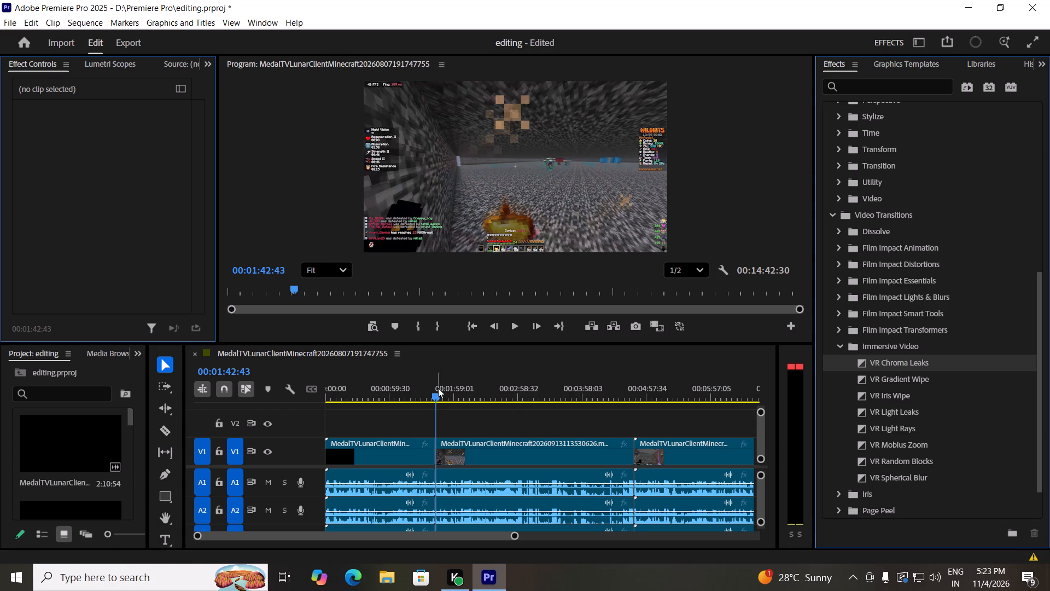
Play back the stretch around the cut to examine the VR Chroma Leaks transition.
left_click_drag(512, 535, 387, 524)
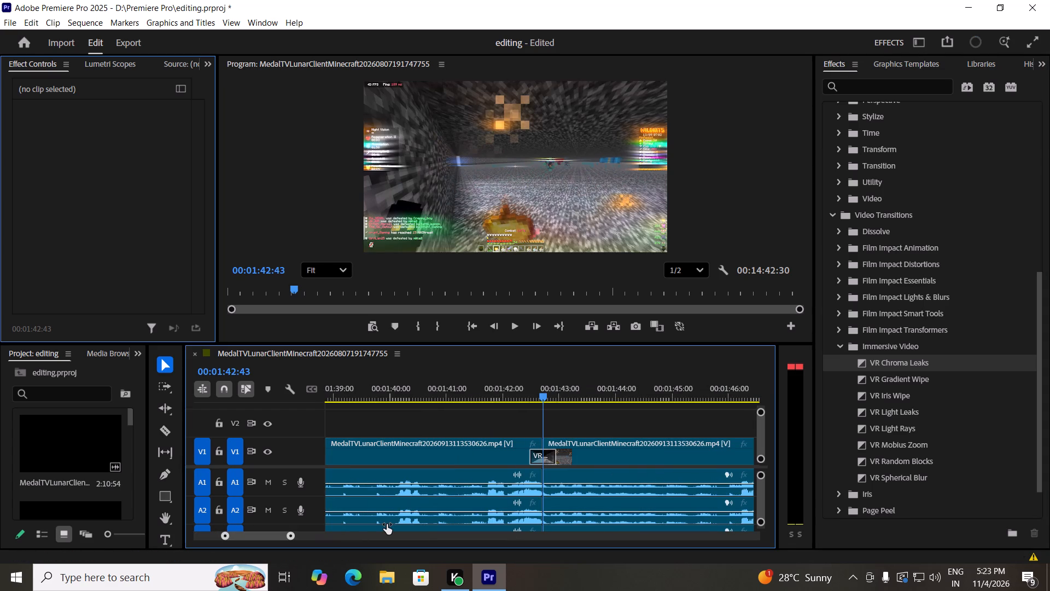
left_click_drag(387, 524, 388, 524)
left_click_drag(488, 387, 445, 387)
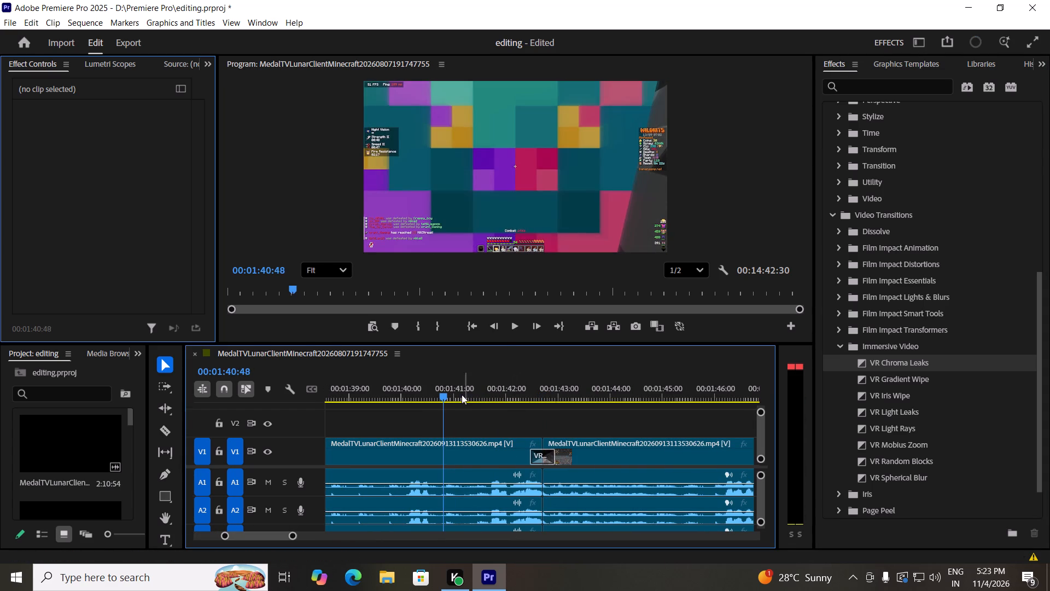
left_click(462, 395)
left_click(510, 328)
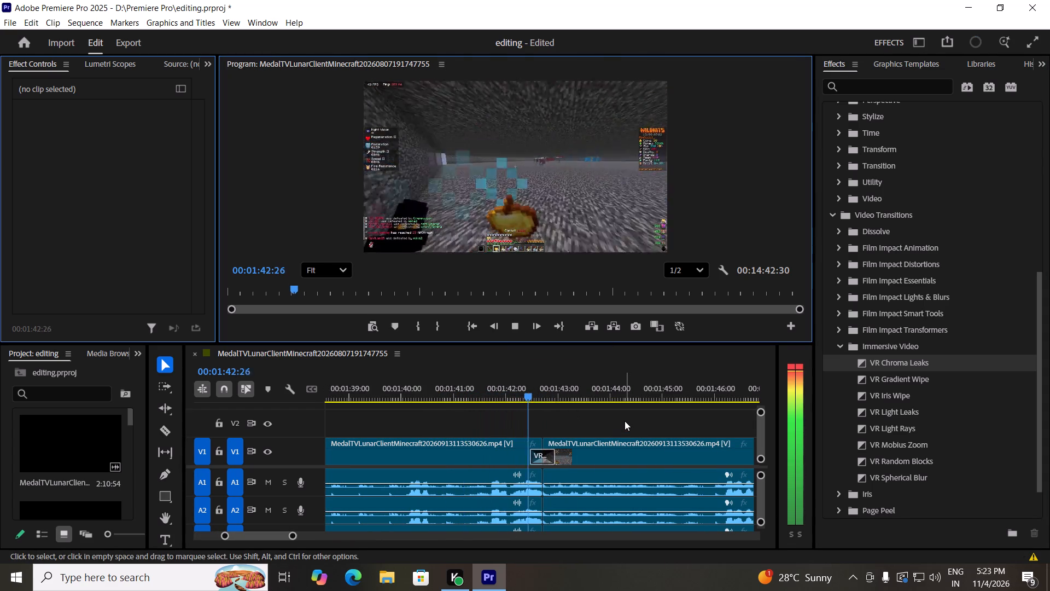
left_click(515, 327)
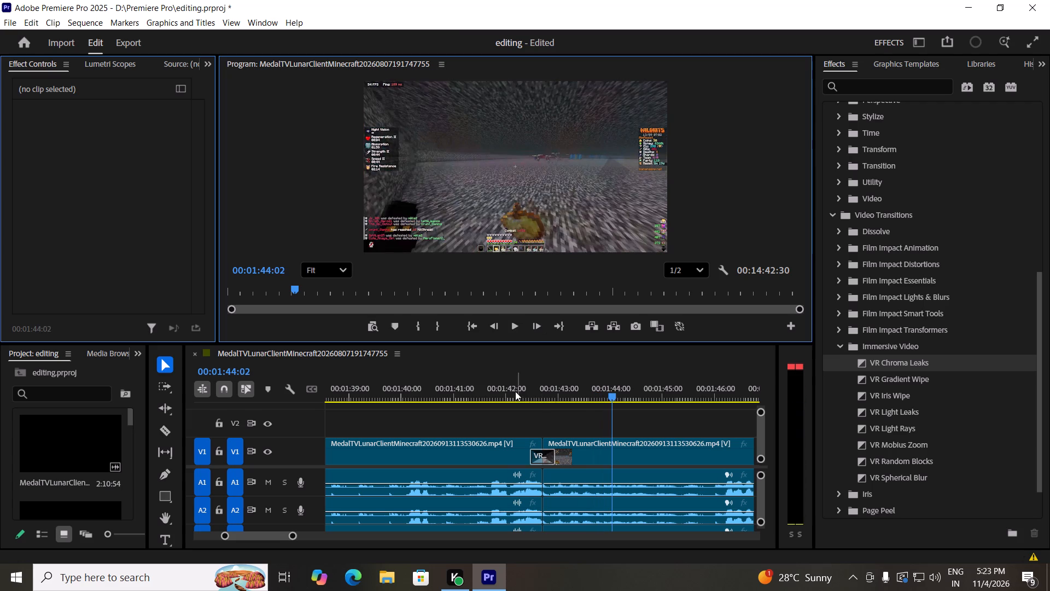
Delete the remaining part of the first recording after the cut at 00:01:42:43, together with its audio.
left_click_drag(515, 386, 507, 386)
scroll(541, 431, "down", 4)
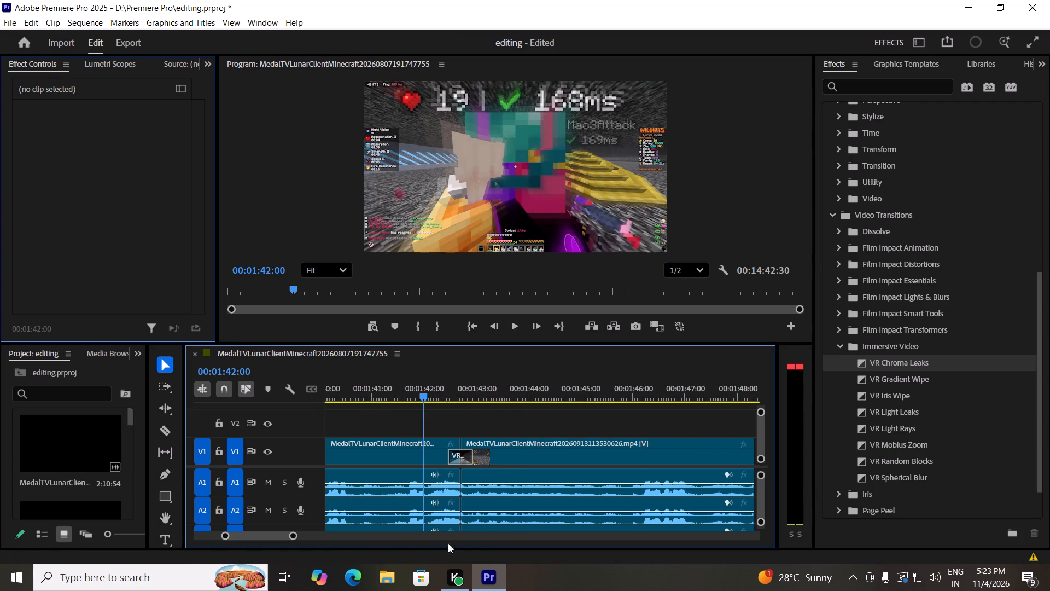
left_click_drag(291, 535, 359, 536)
scroll(510, 467, "down", 4)
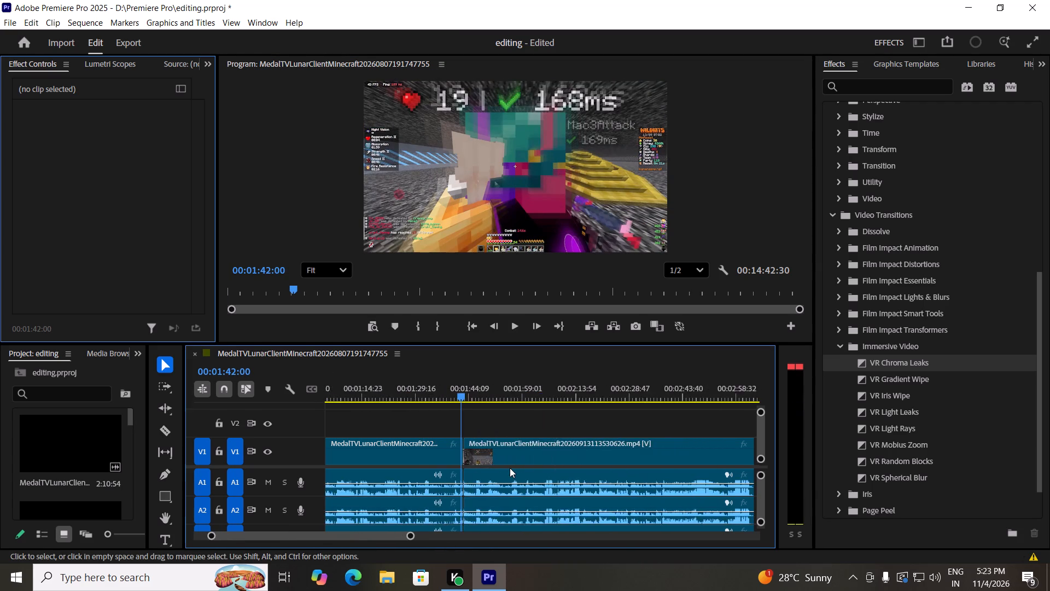
scroll(510, 468, "up", 12)
scroll(510, 467, "down", 3)
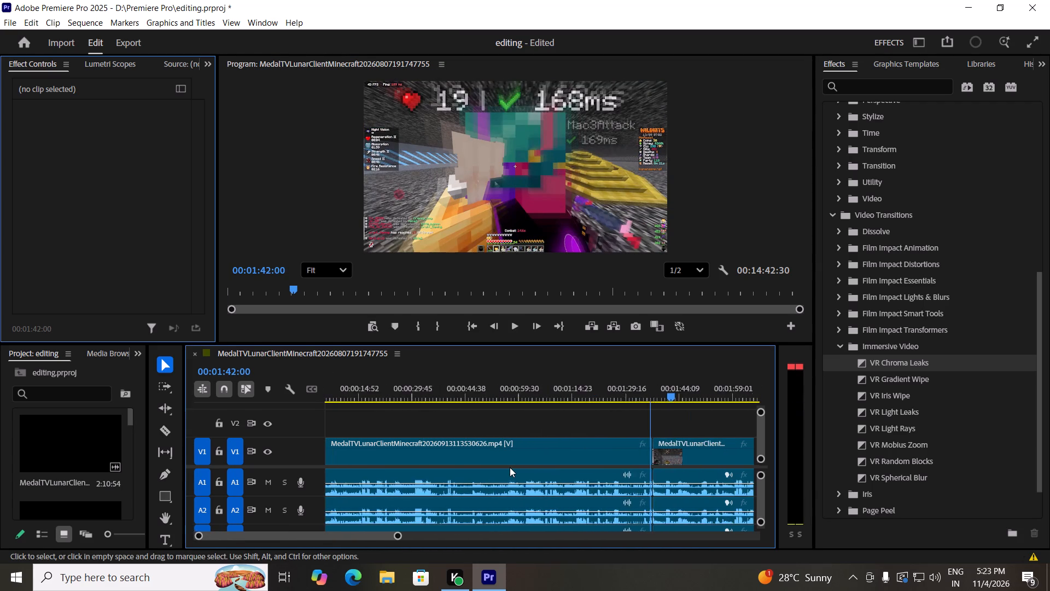
scroll(510, 467, "down", 2)
left_click_drag(398, 535, 328, 526)
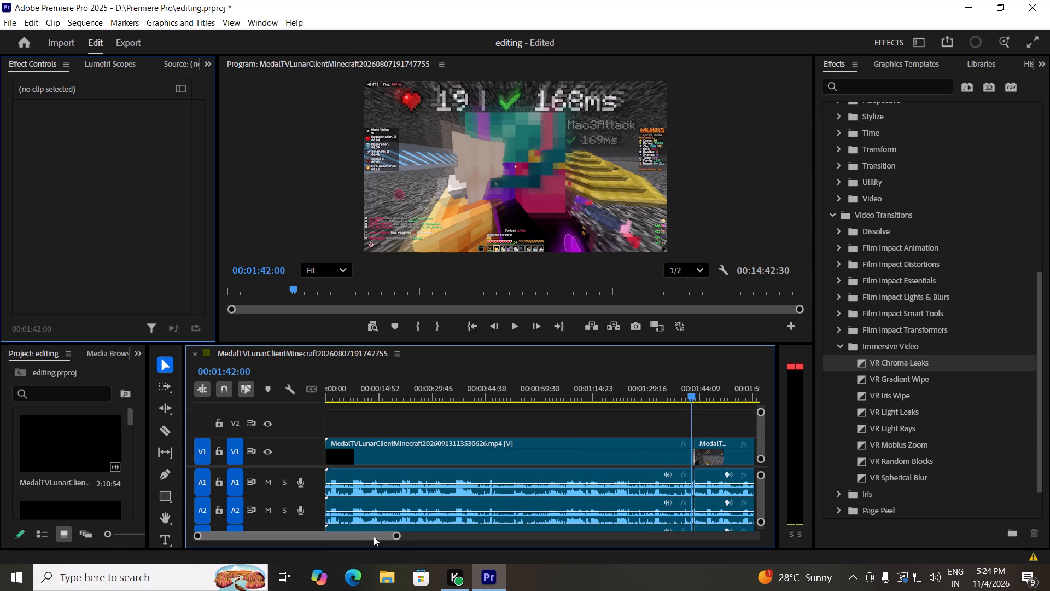
left_click_drag(394, 534, 320, 527)
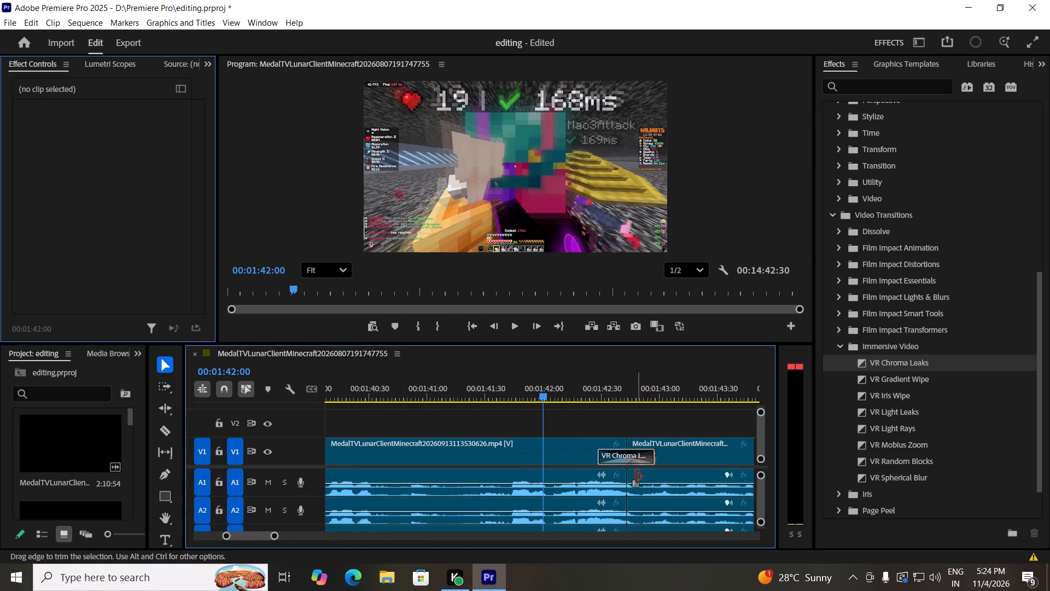
left_click(626, 461)
left_click(614, 460)
left_click(635, 460)
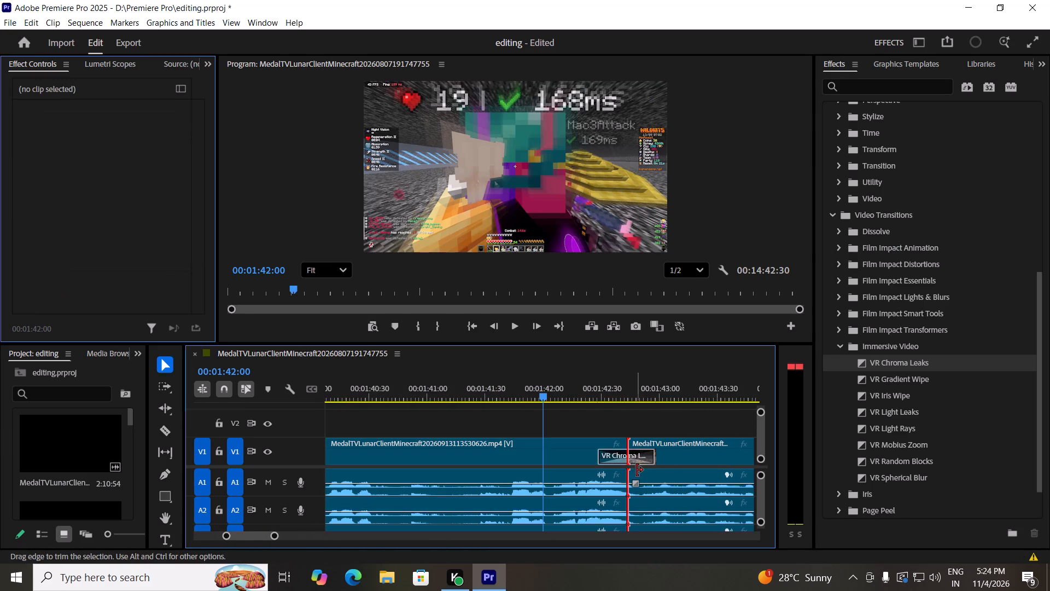
left_click(641, 460)
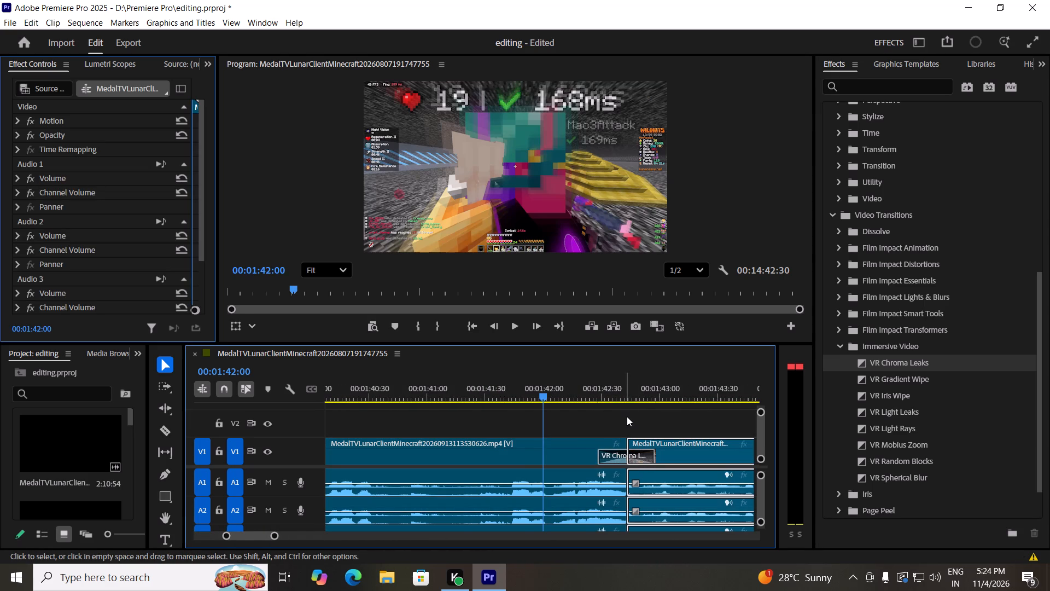
scroll(627, 416, "down", 5)
key("Delete")
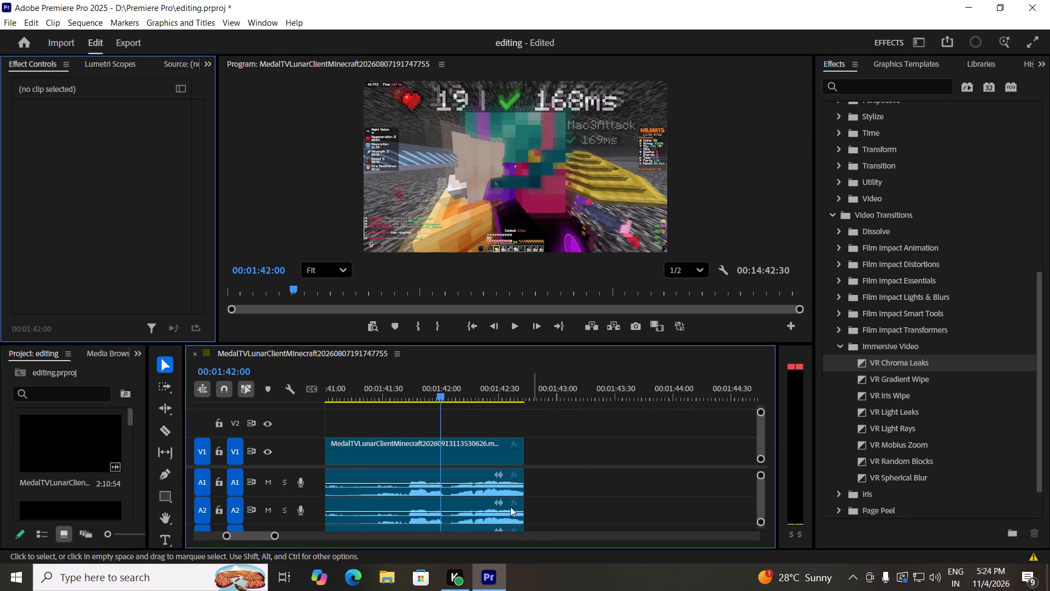
Ripple delete the empty gap between the first and second recordings.
left_click(541, 458)
key("Delete")
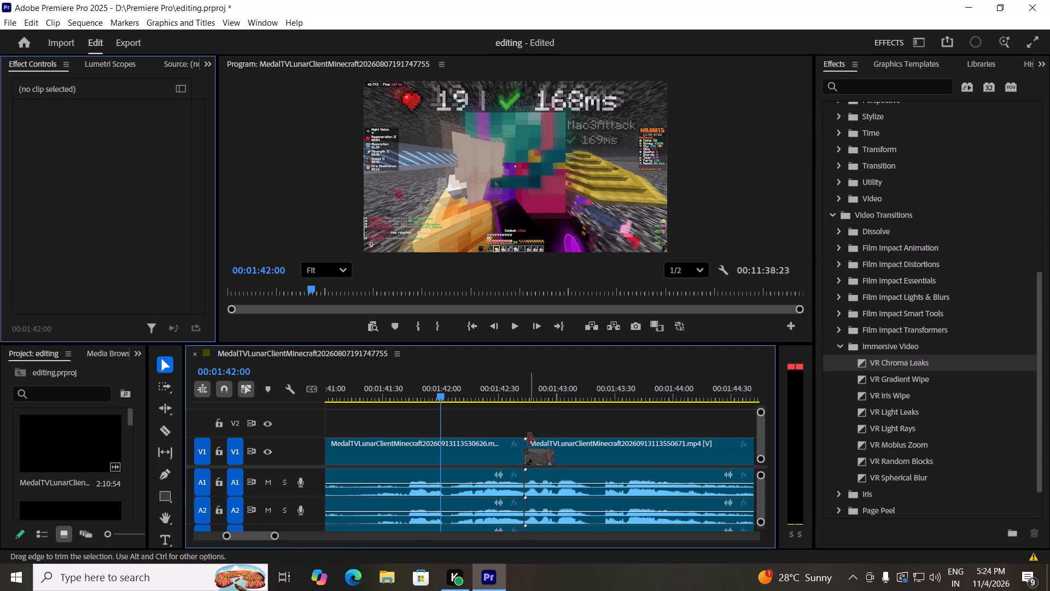
Play back the stretch across the join between the first and second recordings, starting from 00:01:42:31.
left_click_drag(521, 396, 501, 391)
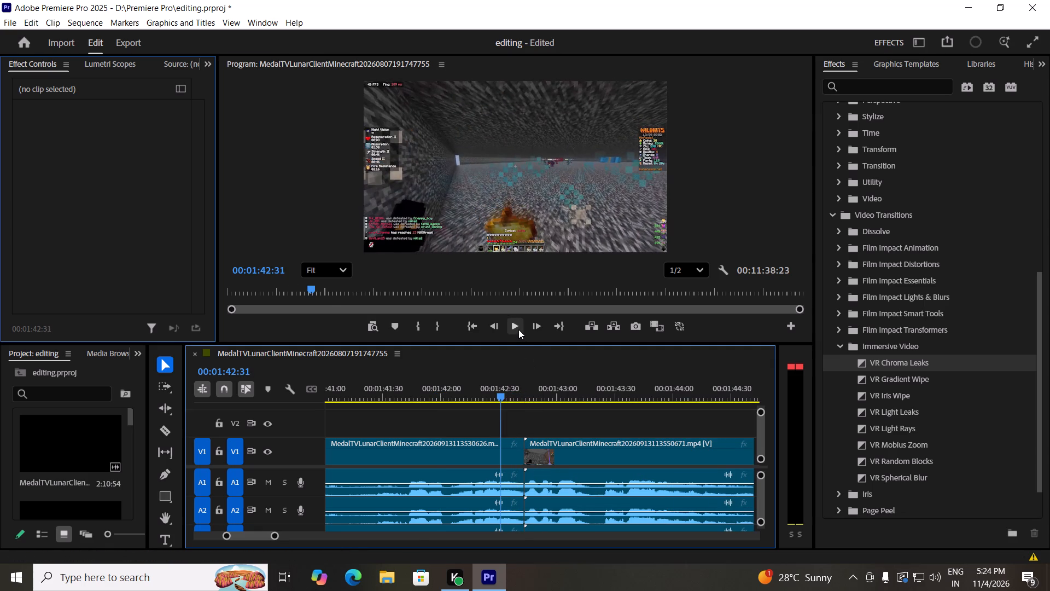
left_click(518, 329)
left_click(518, 329)
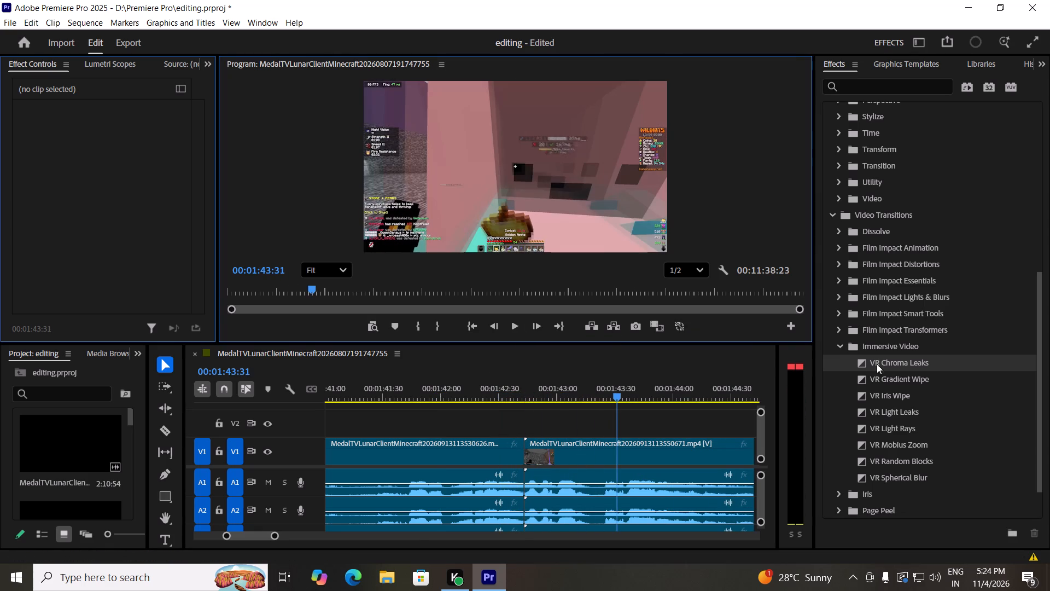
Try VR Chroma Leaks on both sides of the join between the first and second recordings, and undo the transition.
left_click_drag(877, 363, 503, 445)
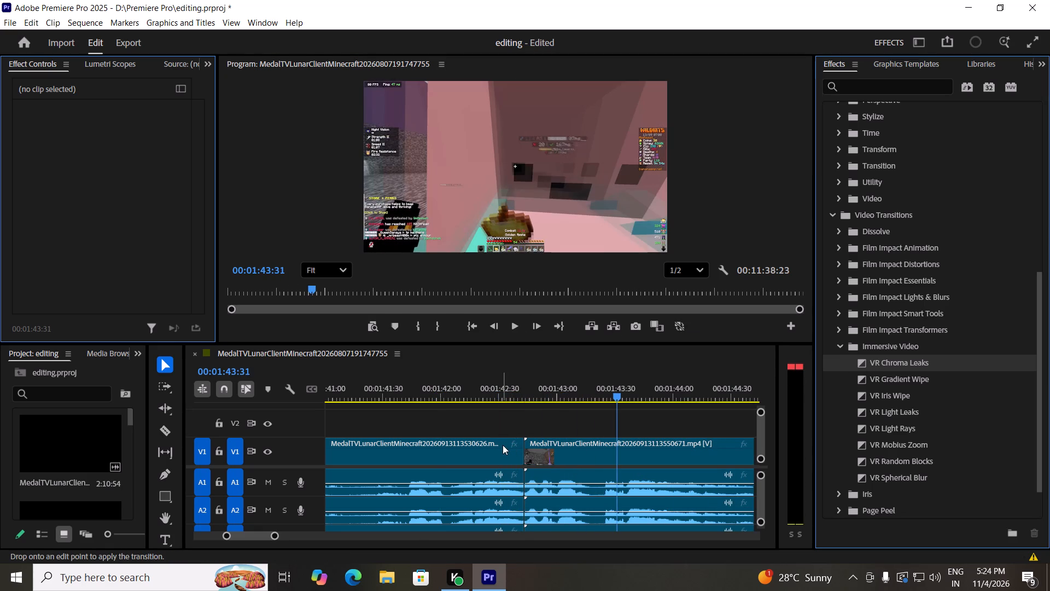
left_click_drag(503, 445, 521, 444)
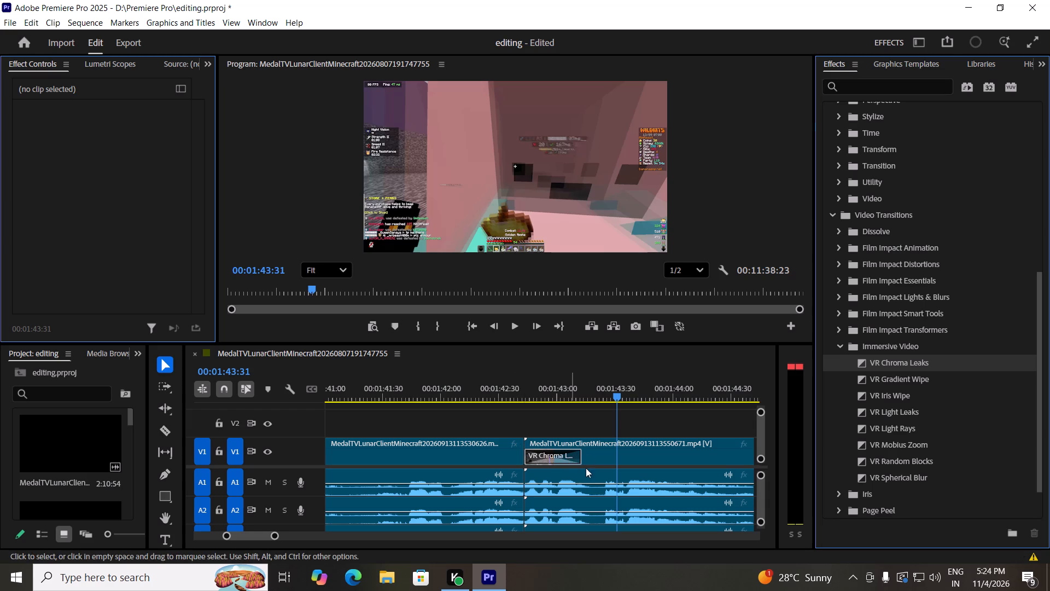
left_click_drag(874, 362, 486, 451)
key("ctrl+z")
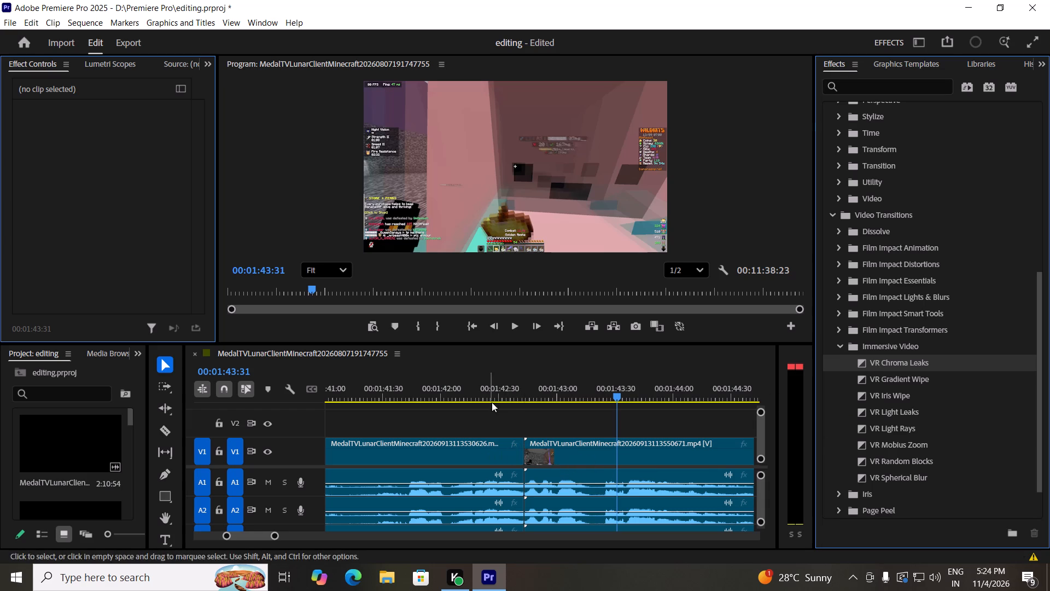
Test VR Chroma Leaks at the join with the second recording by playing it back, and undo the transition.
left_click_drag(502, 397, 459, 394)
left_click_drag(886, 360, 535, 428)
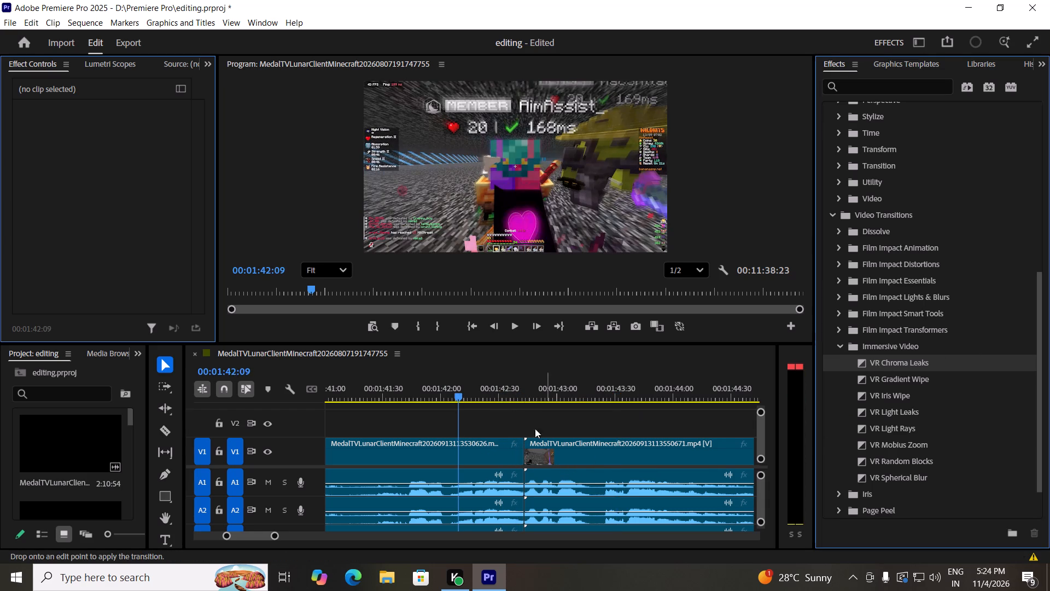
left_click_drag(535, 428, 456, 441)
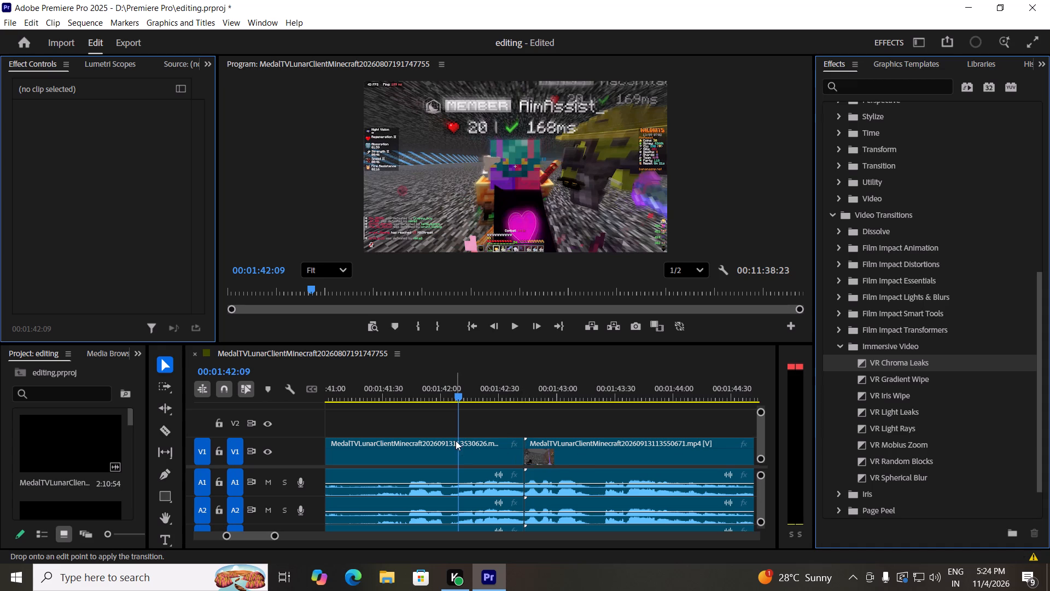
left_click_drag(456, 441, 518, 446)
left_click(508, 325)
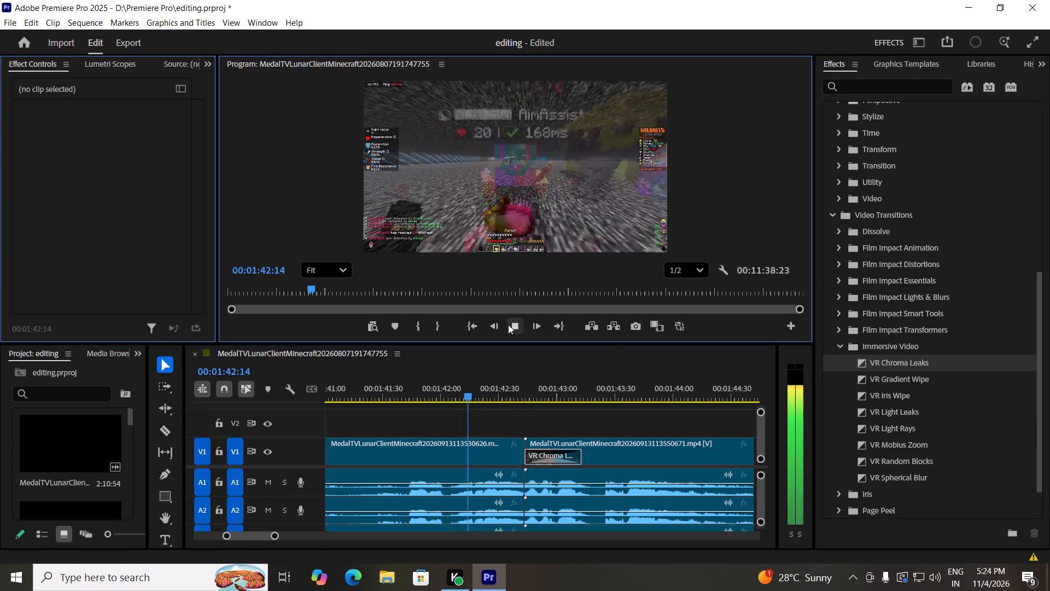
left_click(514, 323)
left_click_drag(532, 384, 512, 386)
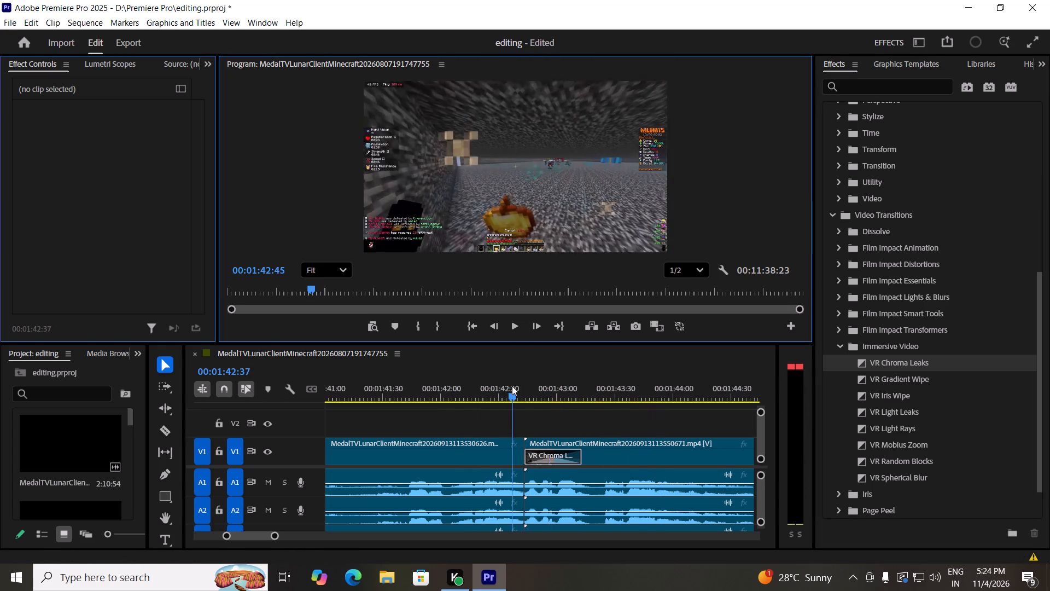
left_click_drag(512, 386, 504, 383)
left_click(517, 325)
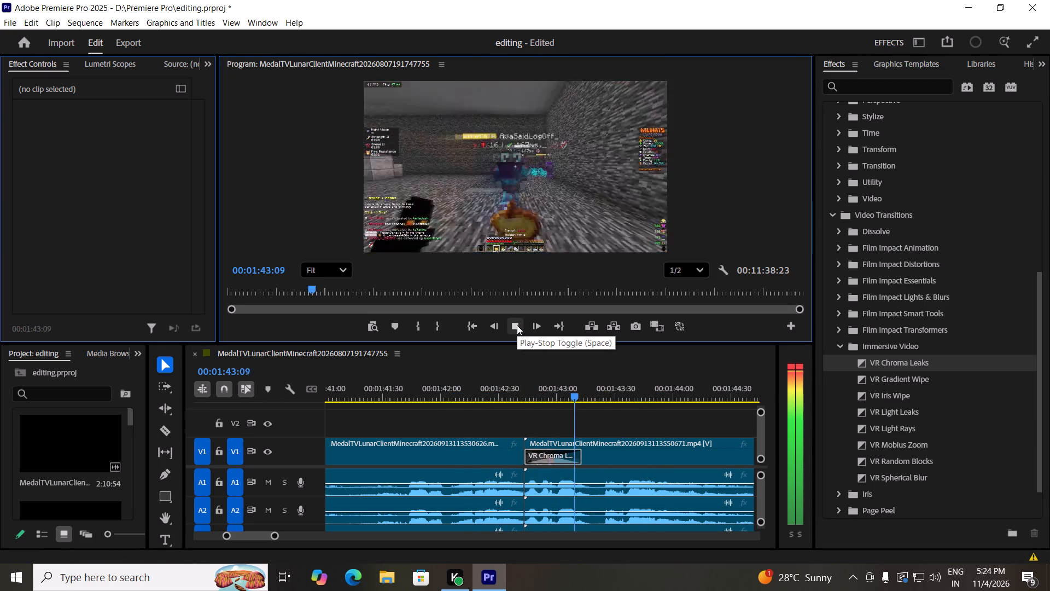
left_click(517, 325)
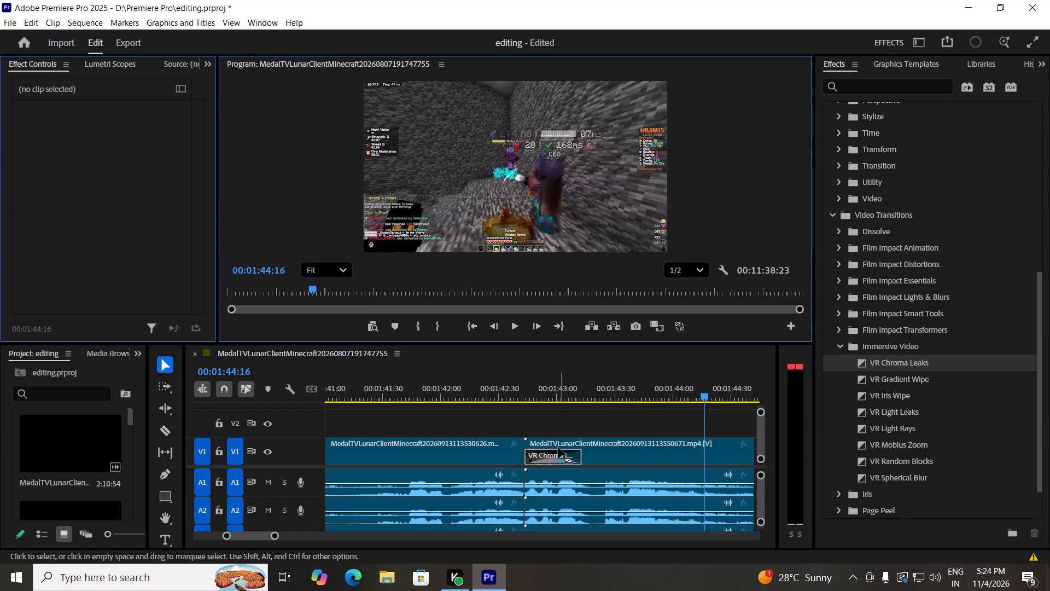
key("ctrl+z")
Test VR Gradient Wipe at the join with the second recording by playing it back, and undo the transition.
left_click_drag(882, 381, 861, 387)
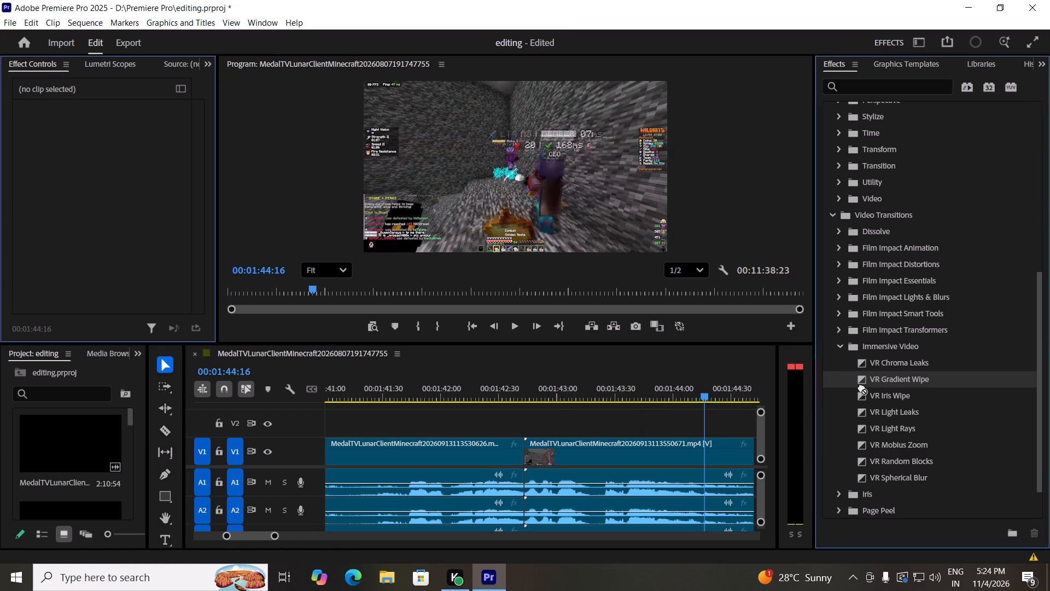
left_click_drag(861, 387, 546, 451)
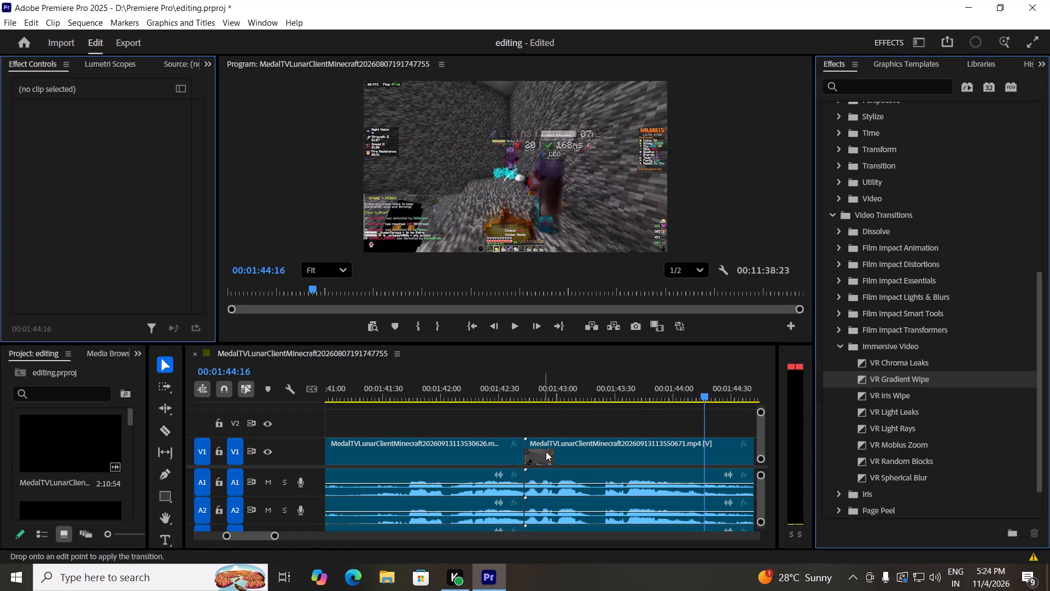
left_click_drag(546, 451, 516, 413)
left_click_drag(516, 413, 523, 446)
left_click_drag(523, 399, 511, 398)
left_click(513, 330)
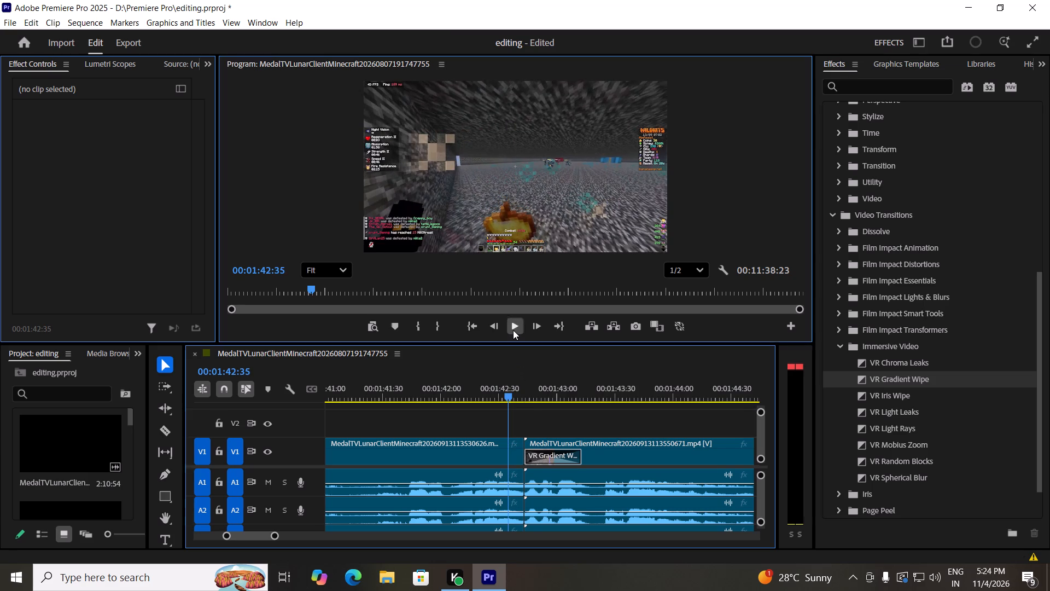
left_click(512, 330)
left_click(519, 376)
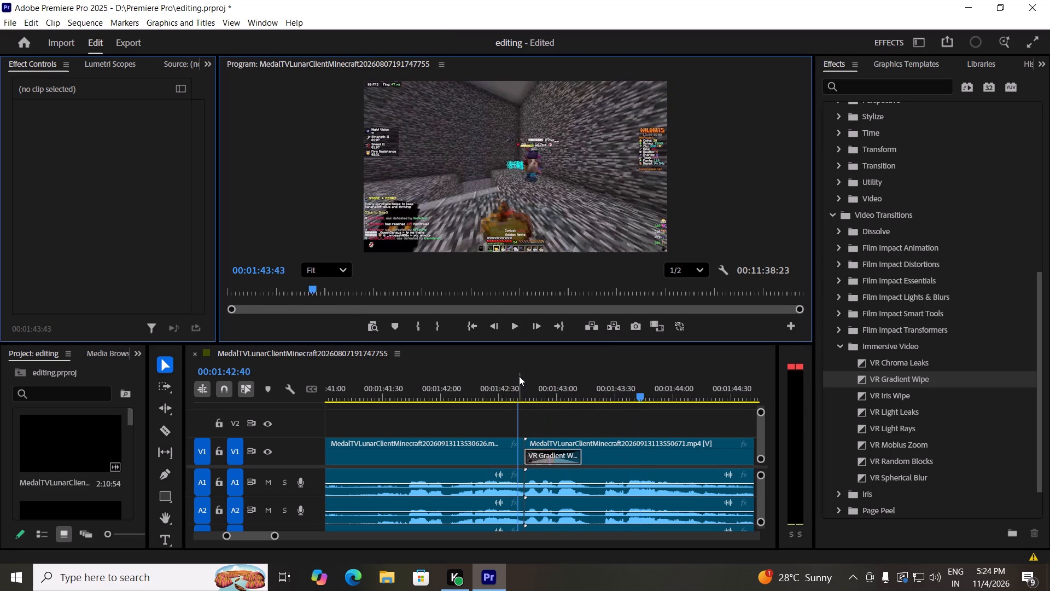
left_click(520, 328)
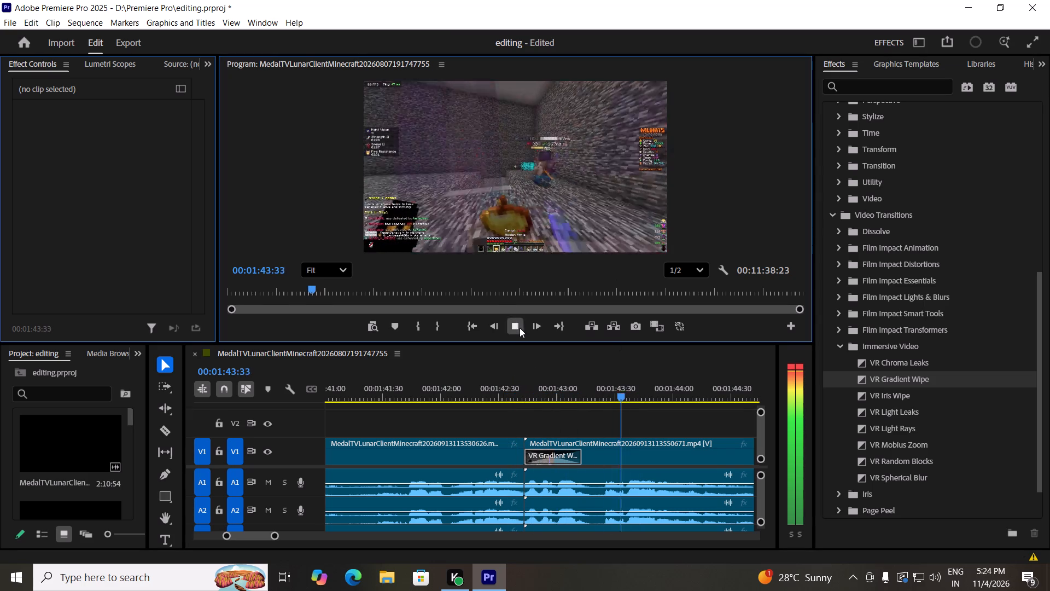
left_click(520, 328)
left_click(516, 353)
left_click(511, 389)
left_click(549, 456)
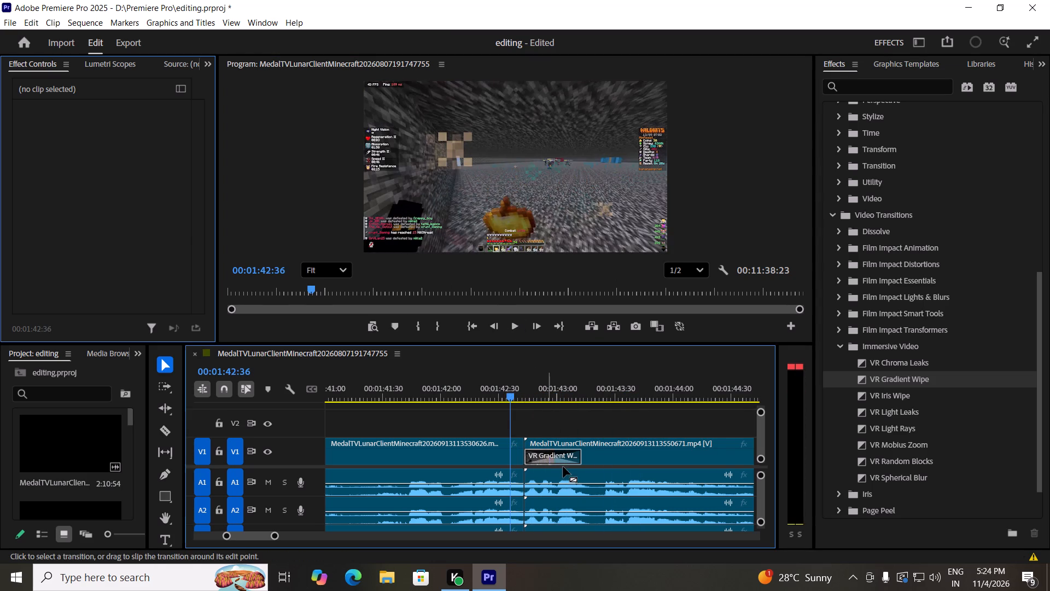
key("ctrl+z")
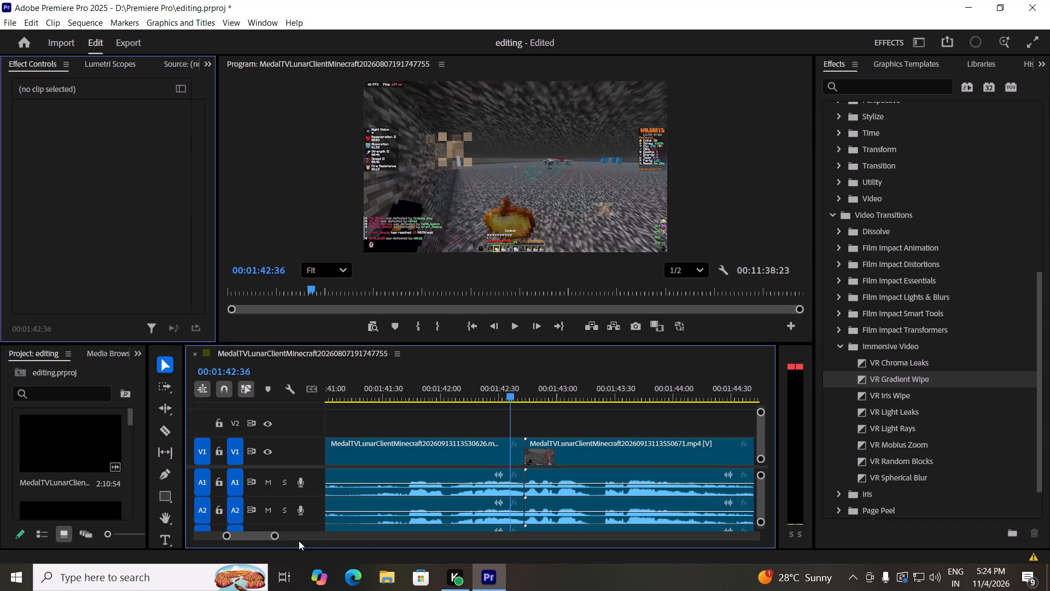
Look along the timeline through the later recordings and back to the first recording around 00:01:30:36.
left_click_drag(274, 535, 343, 534)
left_click_drag(539, 392, 486, 396)
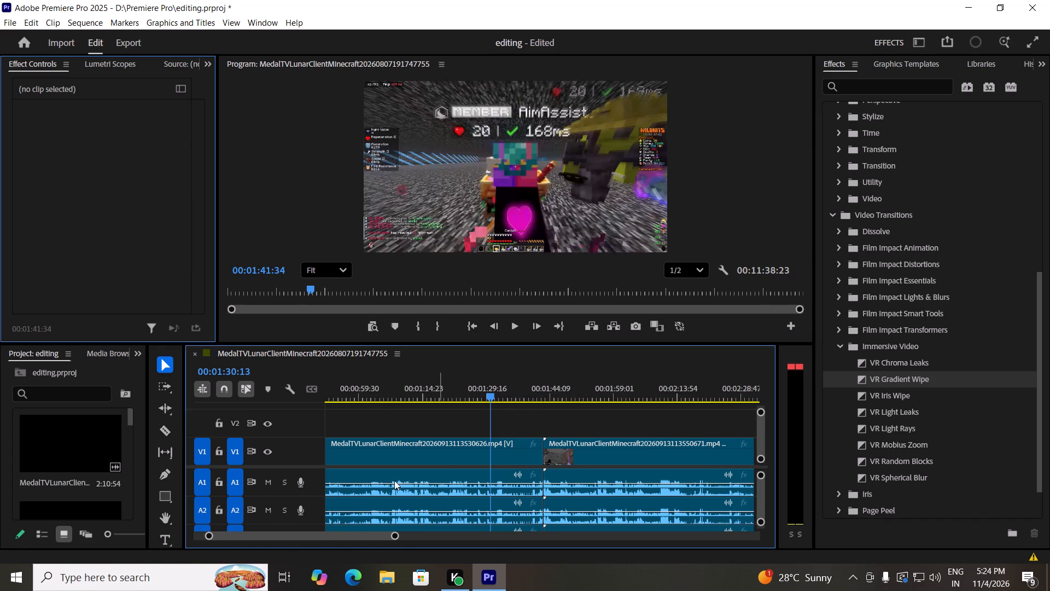
left_click_drag(399, 534, 444, 534)
left_click_drag(458, 536, 480, 532)
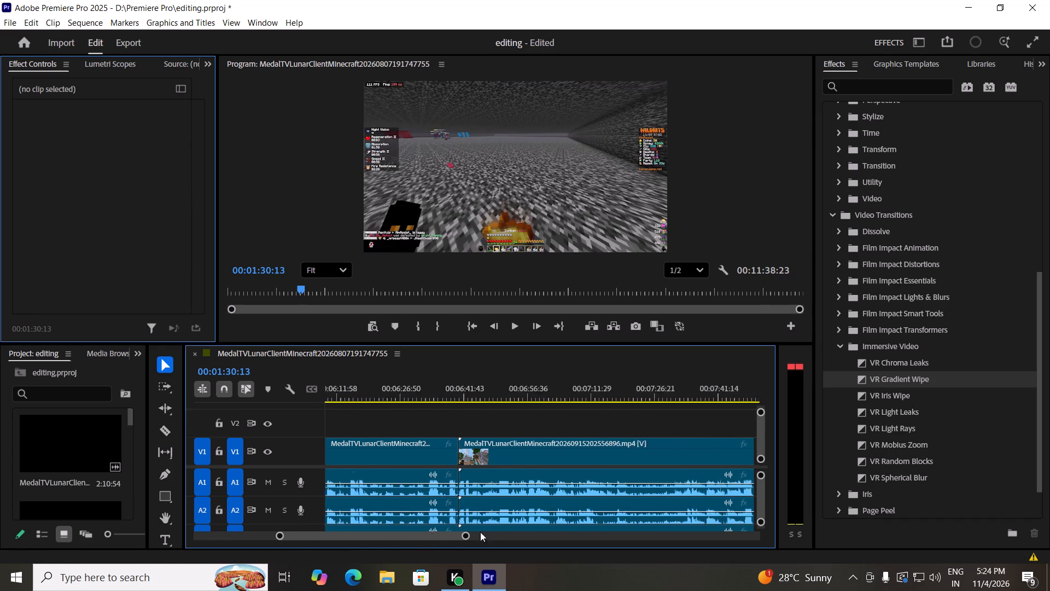
left_click_drag(480, 532, 564, 529)
left_click_drag(570, 537, 594, 532)
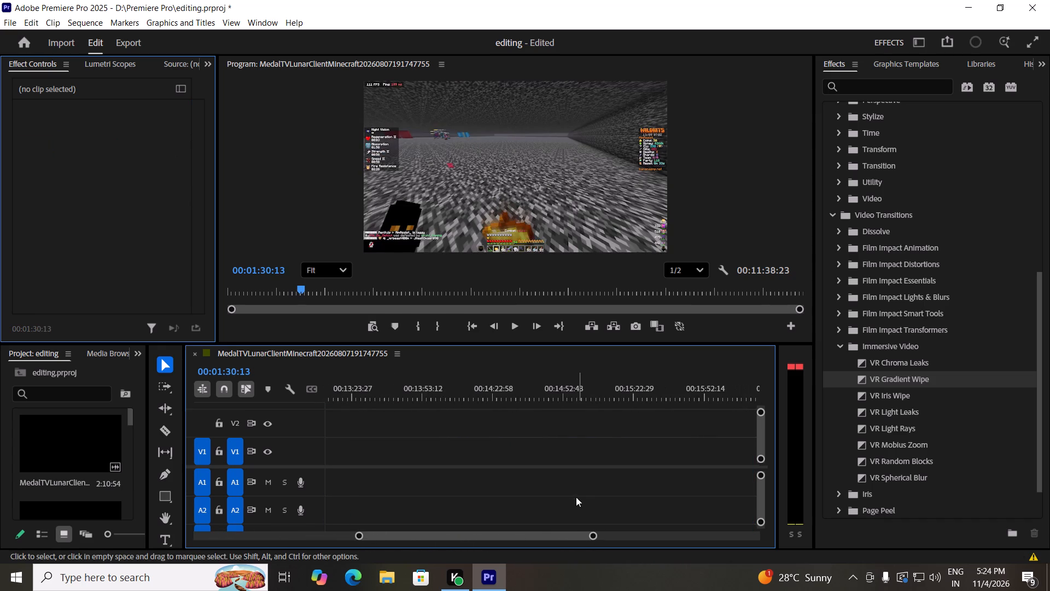
key("space")
key("space")
left_click_drag(431, 535, 402, 535)
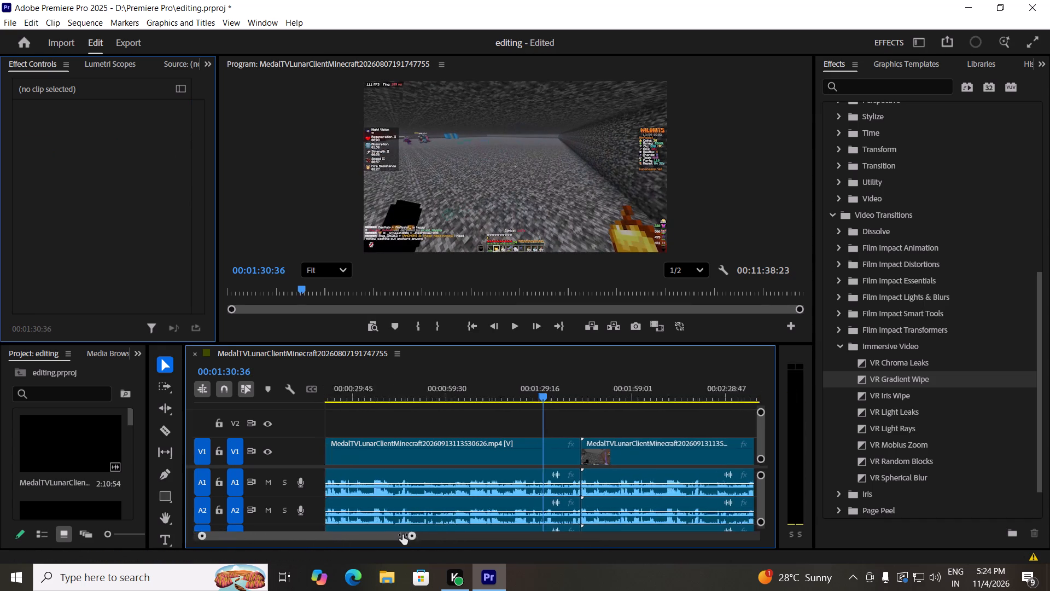
left_click_drag(402, 535, 399, 525)
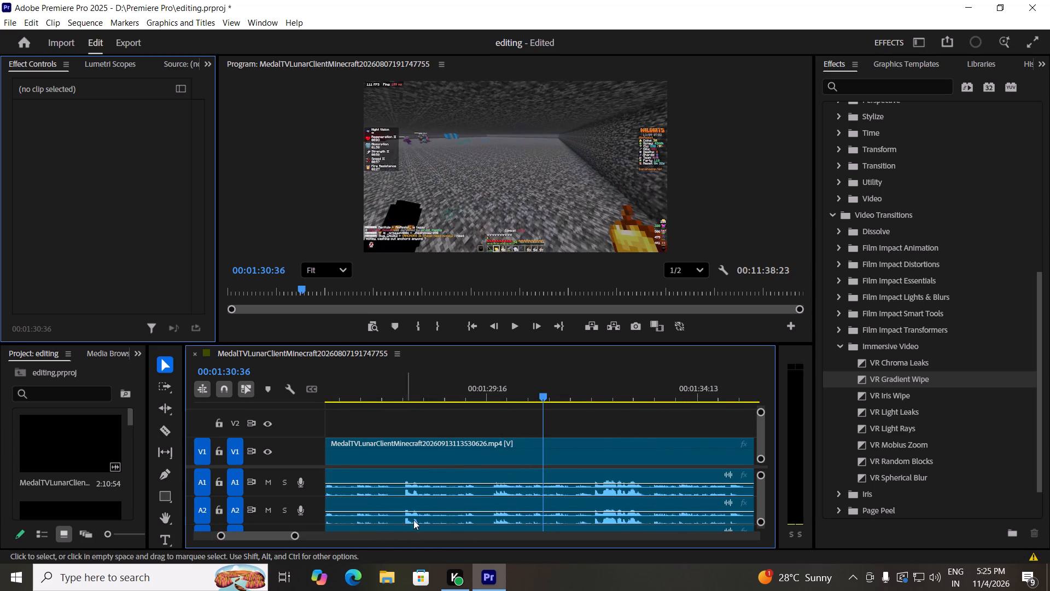
scroll(532, 488, "down", 9)
left_click_drag(294, 533, 325, 531)
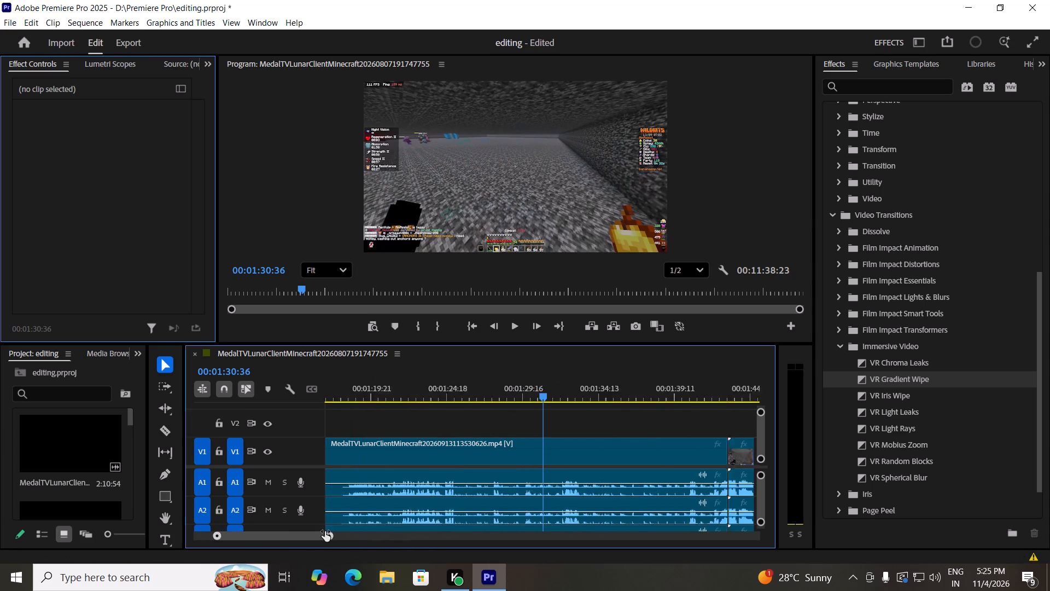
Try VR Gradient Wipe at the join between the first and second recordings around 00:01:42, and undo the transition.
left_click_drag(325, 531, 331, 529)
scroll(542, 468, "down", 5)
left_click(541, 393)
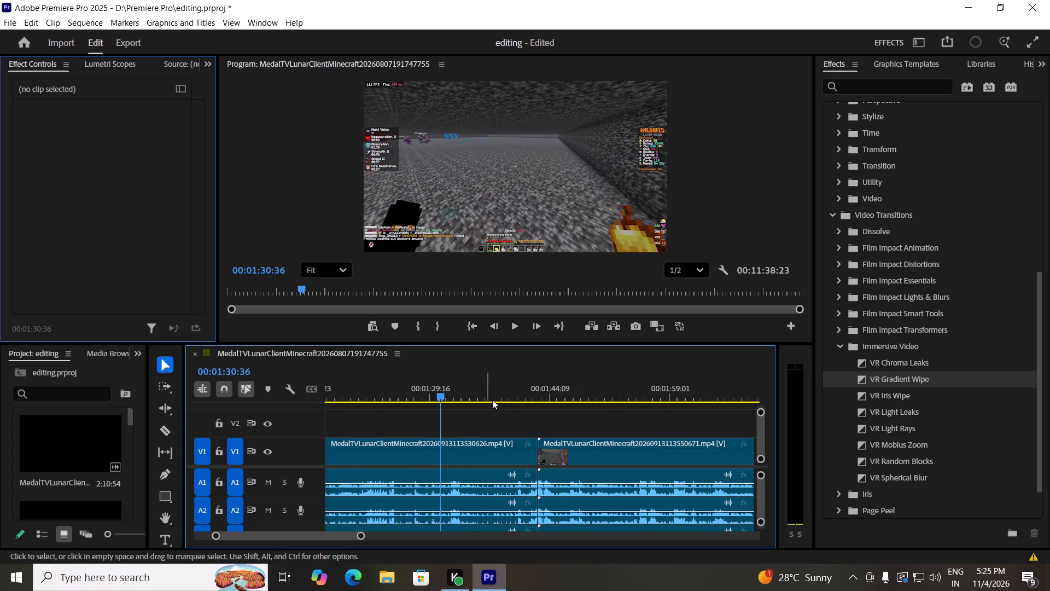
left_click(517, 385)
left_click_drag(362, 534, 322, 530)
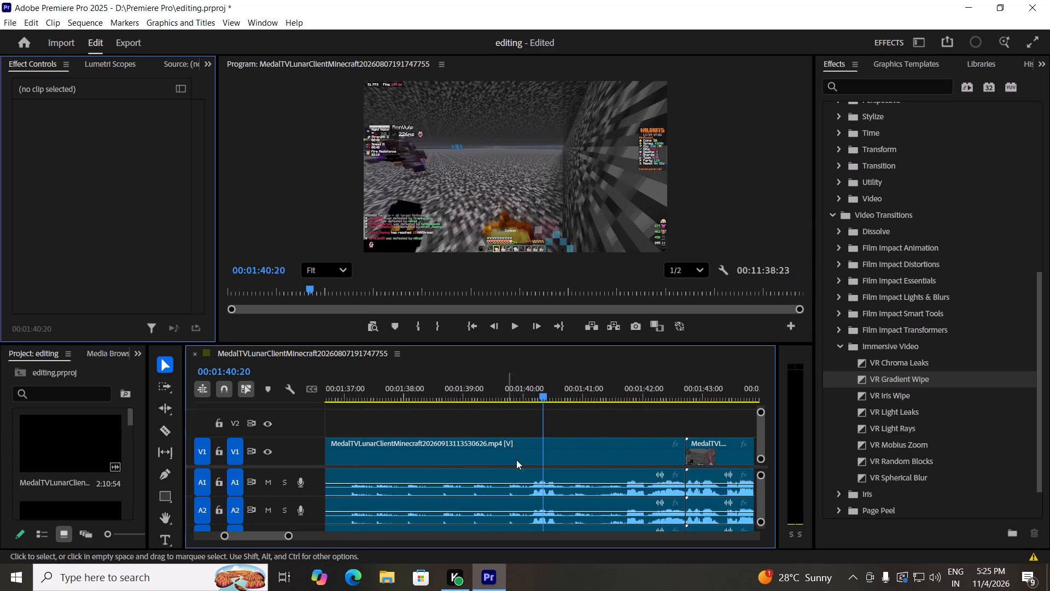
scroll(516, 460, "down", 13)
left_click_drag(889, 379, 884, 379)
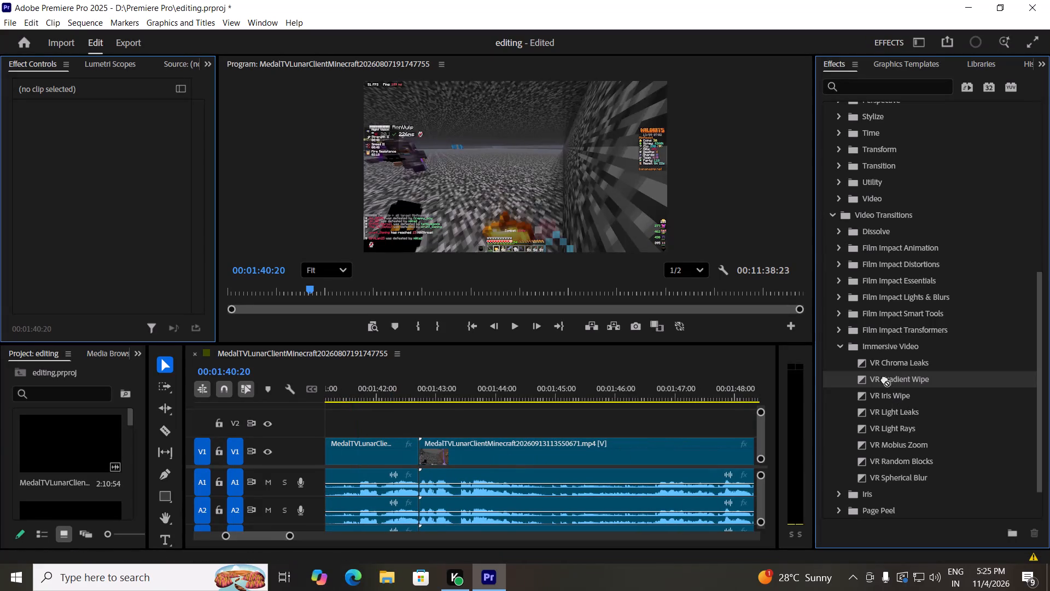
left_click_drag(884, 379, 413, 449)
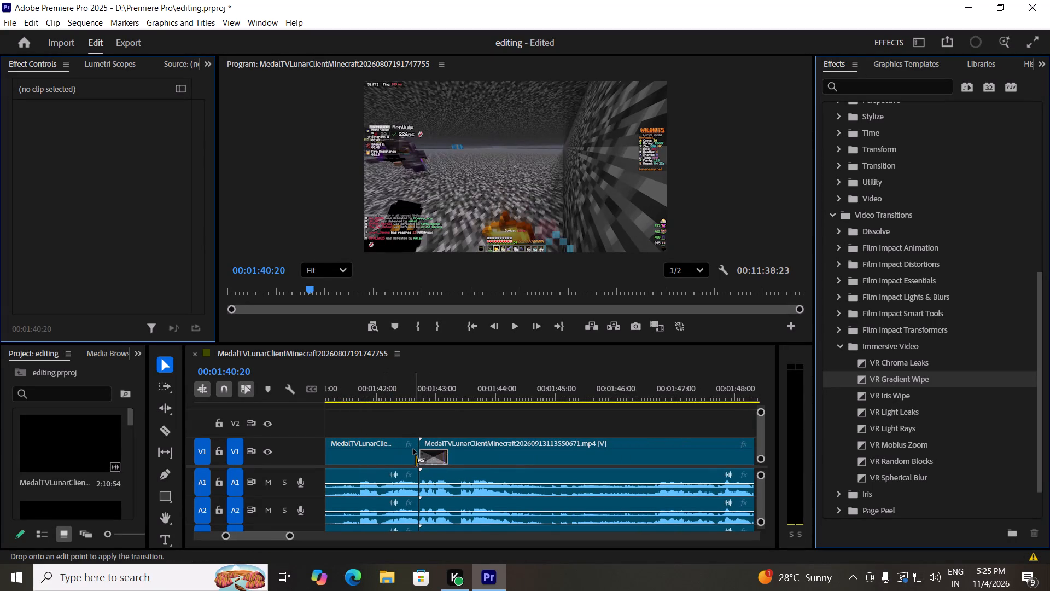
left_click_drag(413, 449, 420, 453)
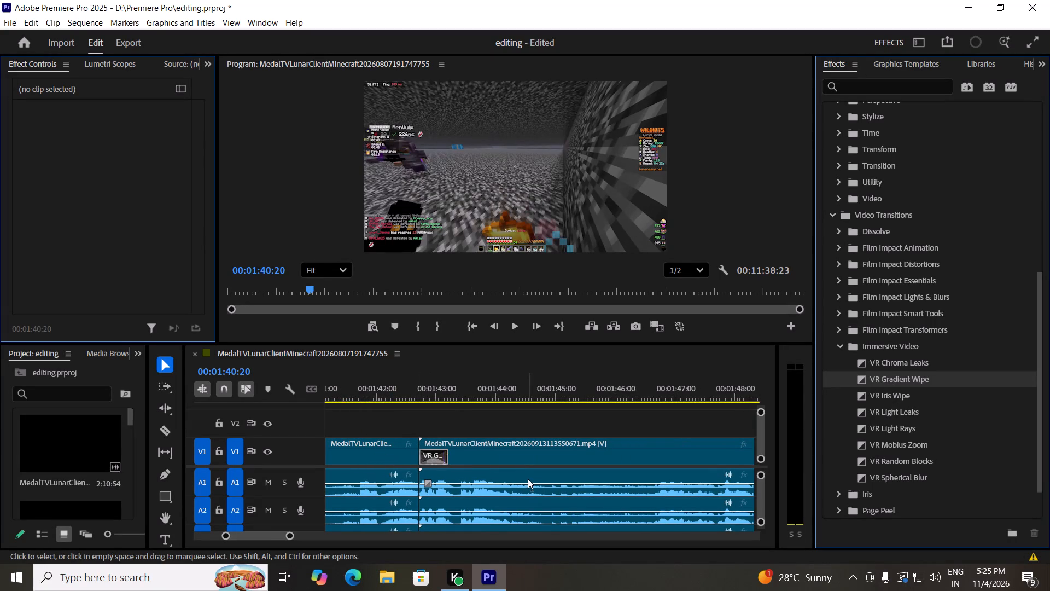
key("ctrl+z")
left_click(527, 452)
key("Delete")
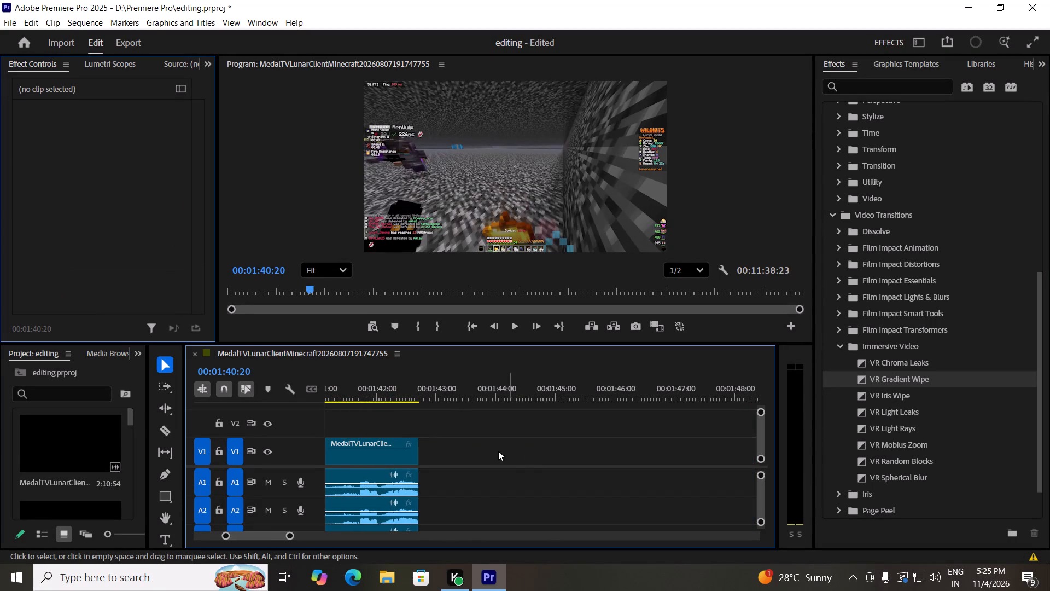
left_click(467, 444)
key("Delete")
left_click_drag(420, 409, 410, 405)
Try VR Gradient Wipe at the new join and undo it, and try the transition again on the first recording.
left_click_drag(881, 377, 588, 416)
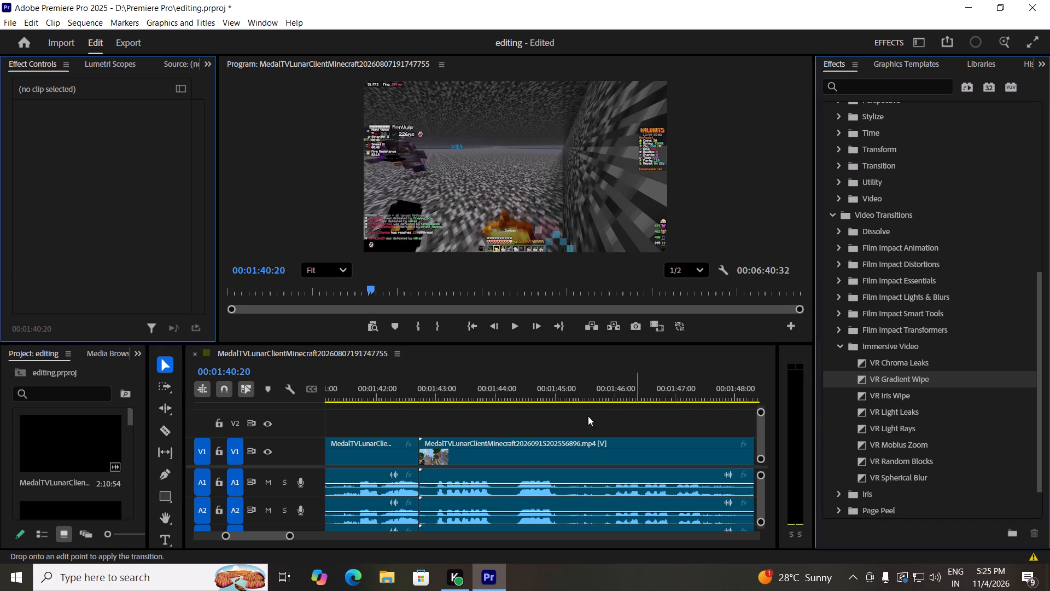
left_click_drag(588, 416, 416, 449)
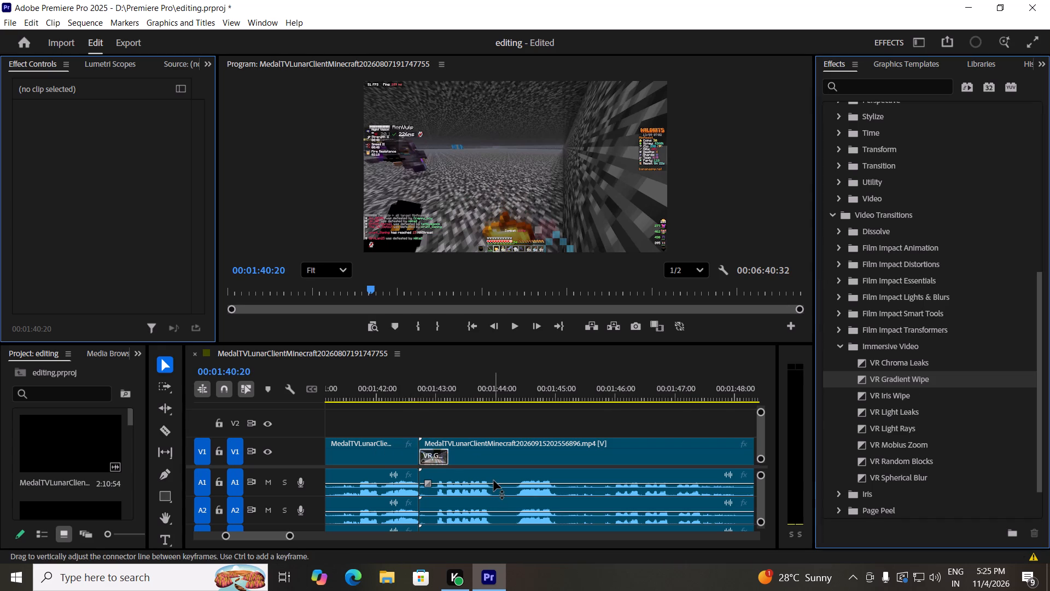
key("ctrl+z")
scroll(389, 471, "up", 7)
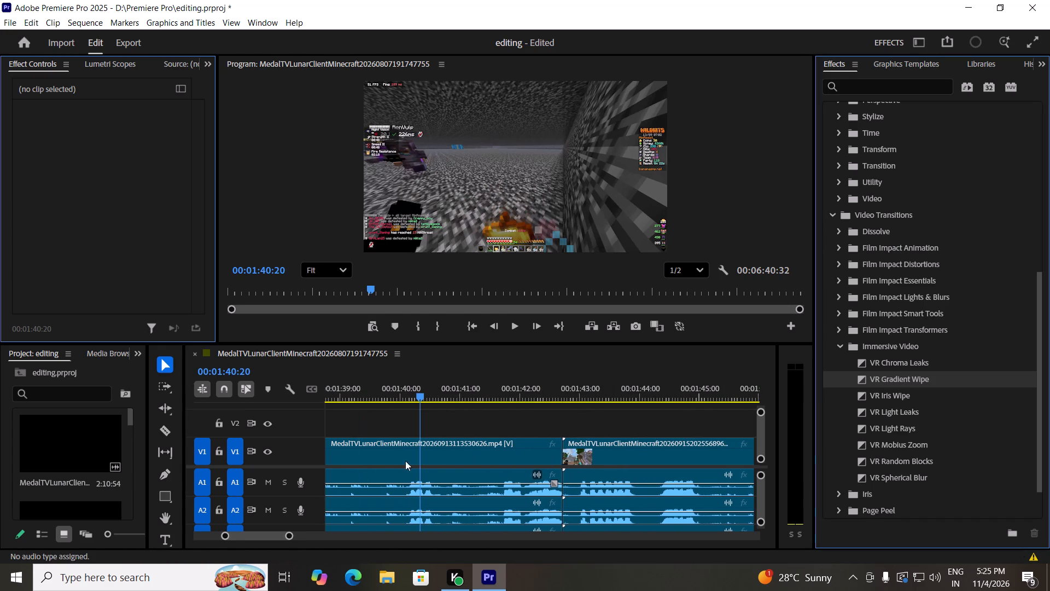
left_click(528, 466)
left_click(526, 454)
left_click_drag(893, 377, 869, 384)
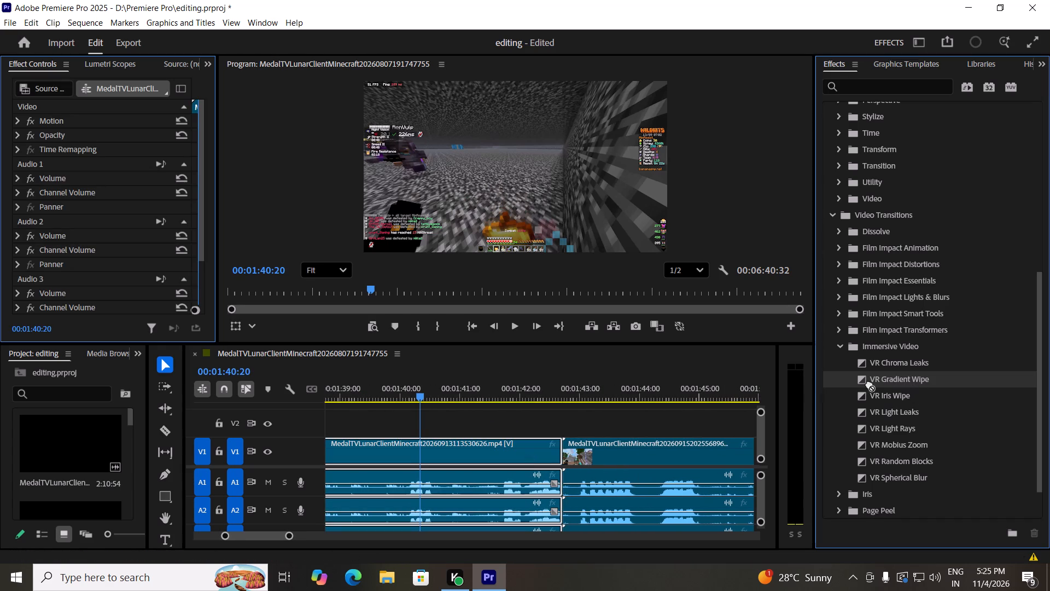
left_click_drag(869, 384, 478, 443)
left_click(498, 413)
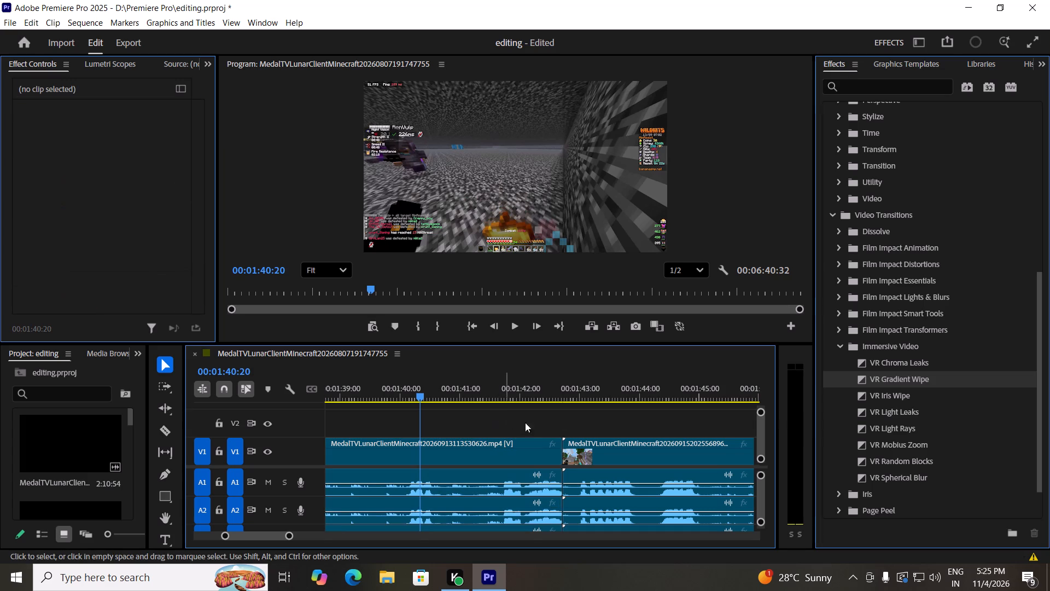
left_click_drag(894, 426, 635, 433)
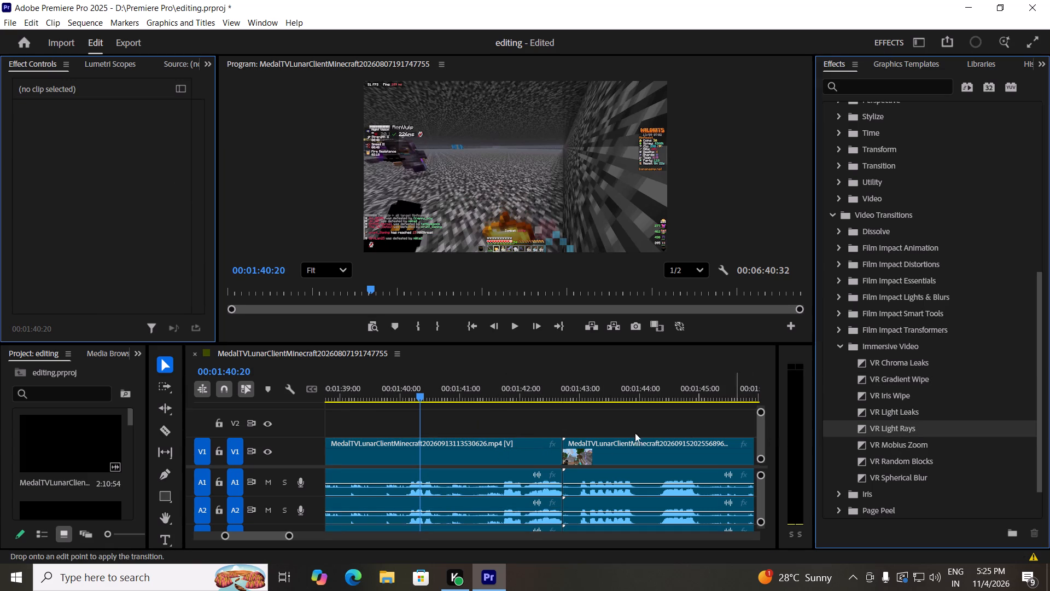
left_click_drag(635, 433, 581, 490)
left_click_drag(581, 490, 555, 445)
left_click_drag(555, 445, 569, 444)
left_click_drag(579, 458, 577, 457)
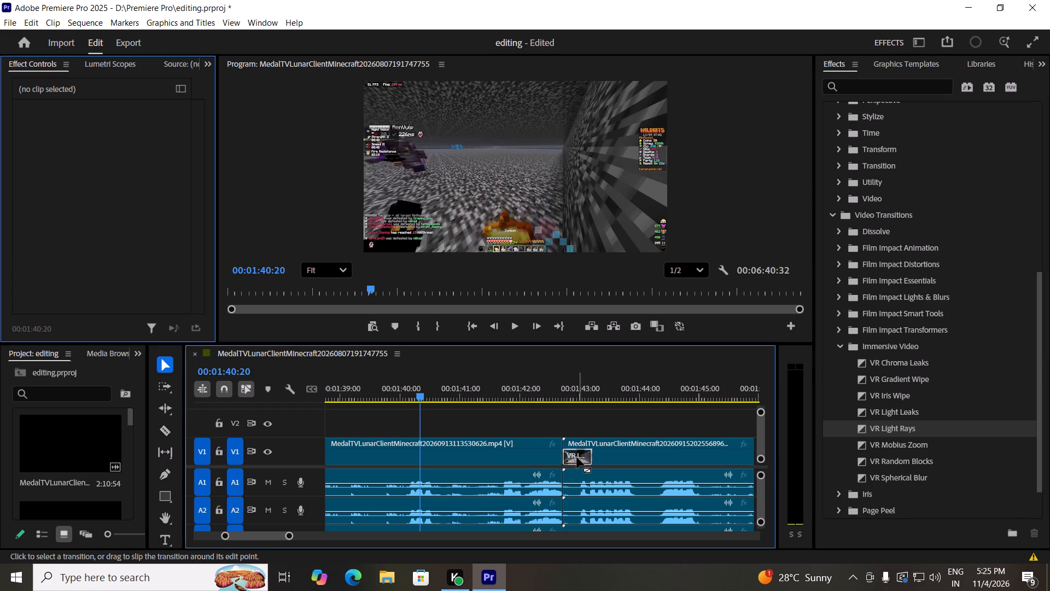
left_click_drag(577, 457, 574, 457)
left_click(574, 457)
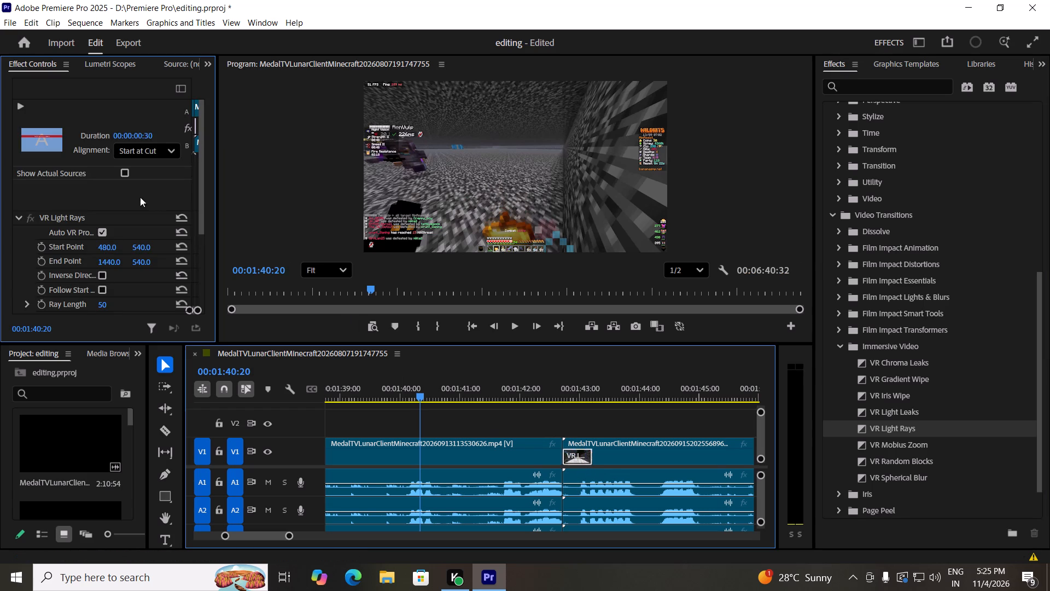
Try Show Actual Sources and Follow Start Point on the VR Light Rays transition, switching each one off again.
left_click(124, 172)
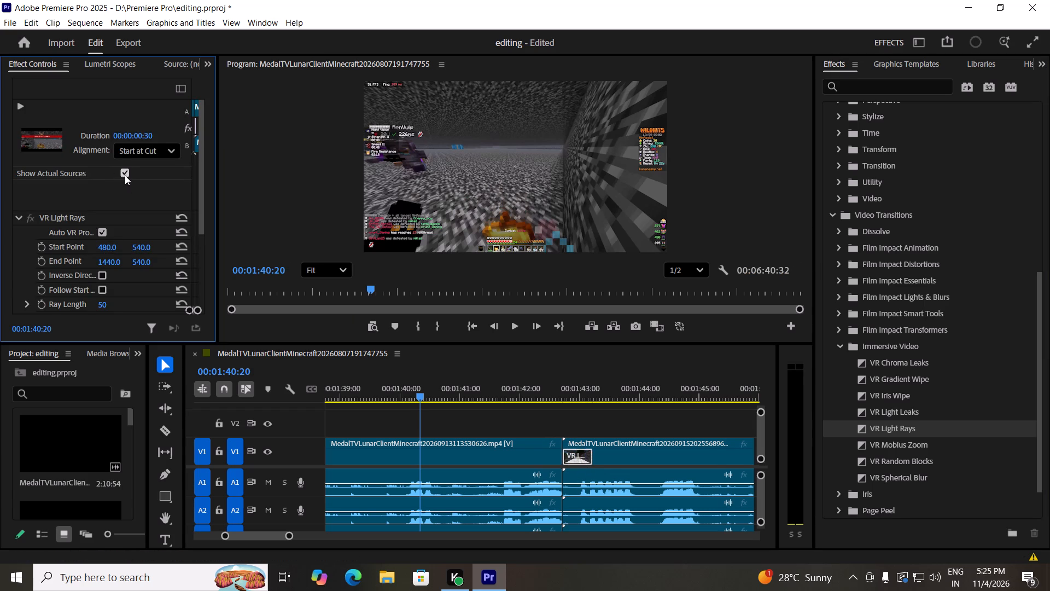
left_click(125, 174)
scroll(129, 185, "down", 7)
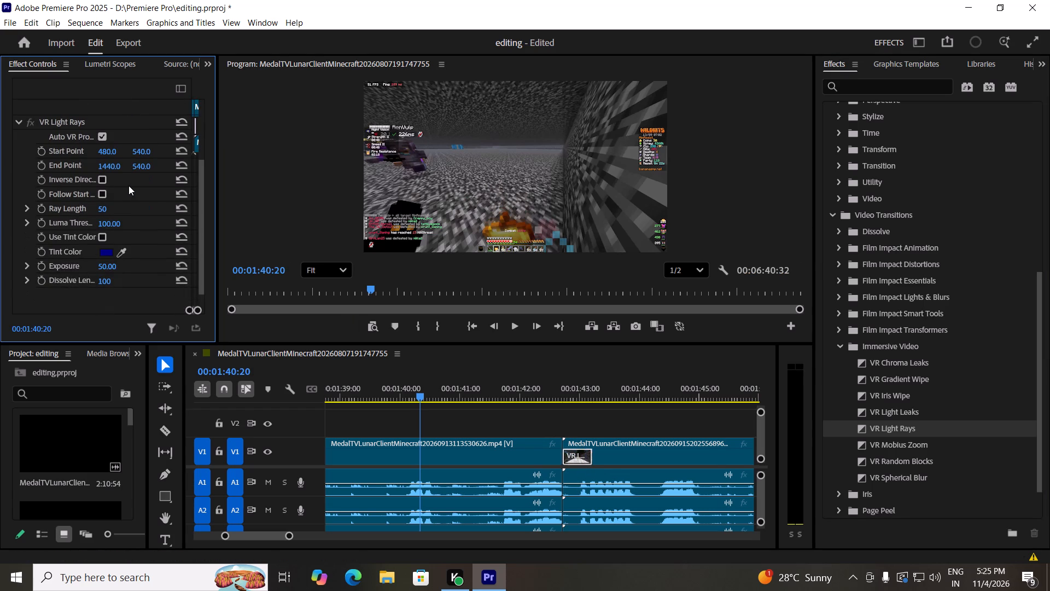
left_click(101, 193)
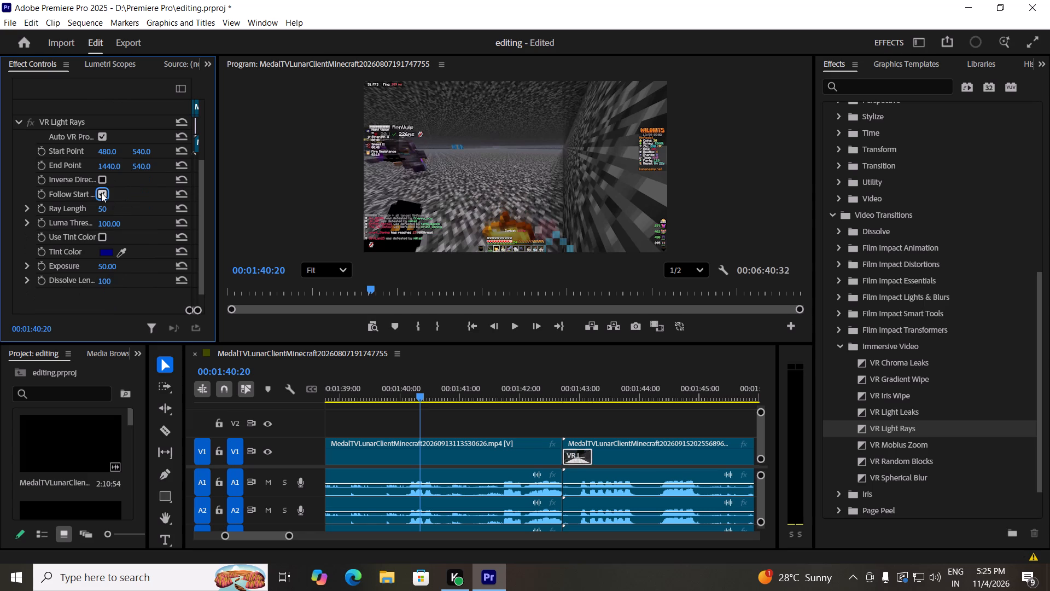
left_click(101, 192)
Toggle Inverse Direction on VR Light Rays, try an Exposure of 0, and undo twice to leave Inverse Direction on.
left_click(103, 178)
left_click(103, 178)
scroll(106, 212, "down", 4)
left_click_drag(106, 247, 168, 254)
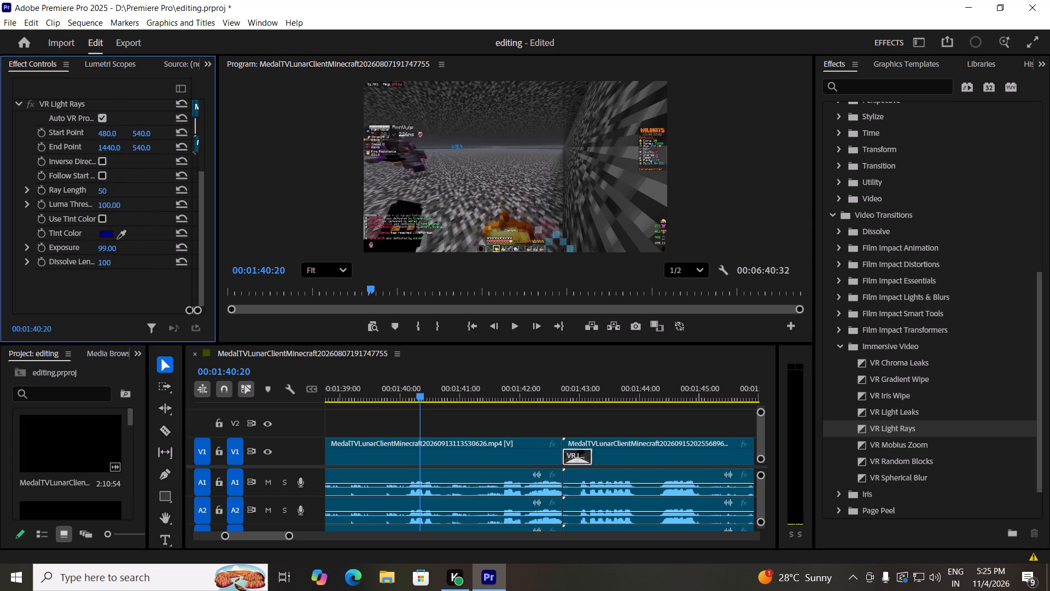
left_click_drag(168, 254, 195, 252)
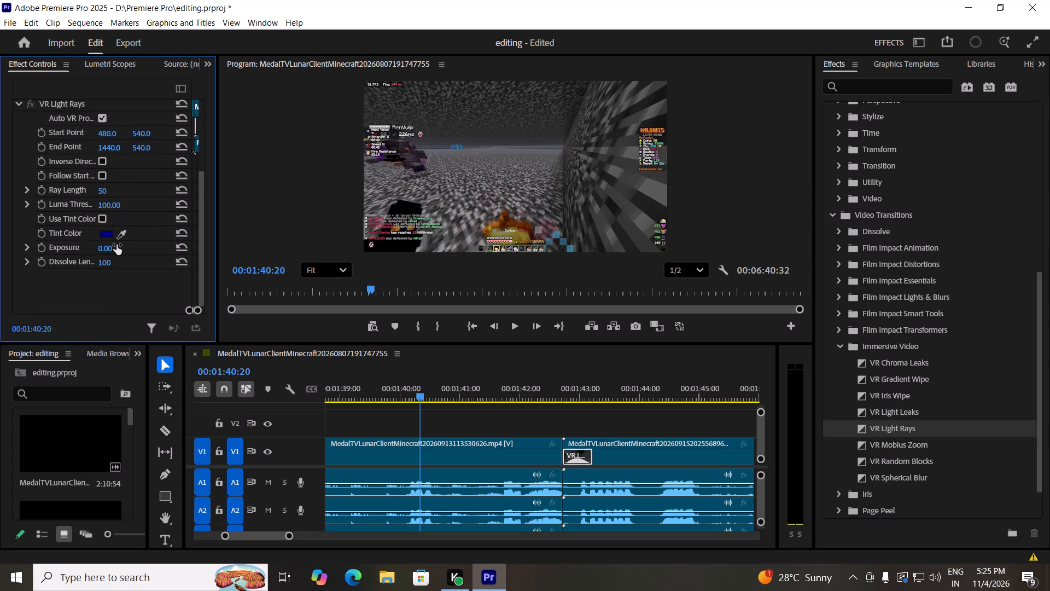
key("ctrl+z")
key("ctrl+z")
Enlarge the transition's settings area and shift the VR Light Rays transition until its alignment is Center at Cut.
scroll(116, 244, "up", 13)
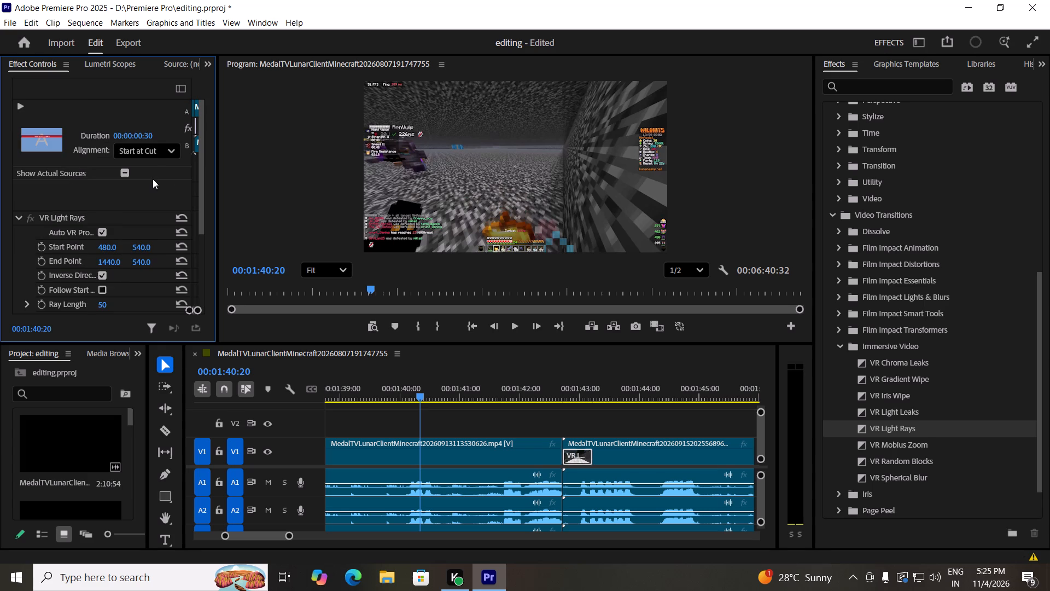
left_click(159, 151)
left_click(168, 149)
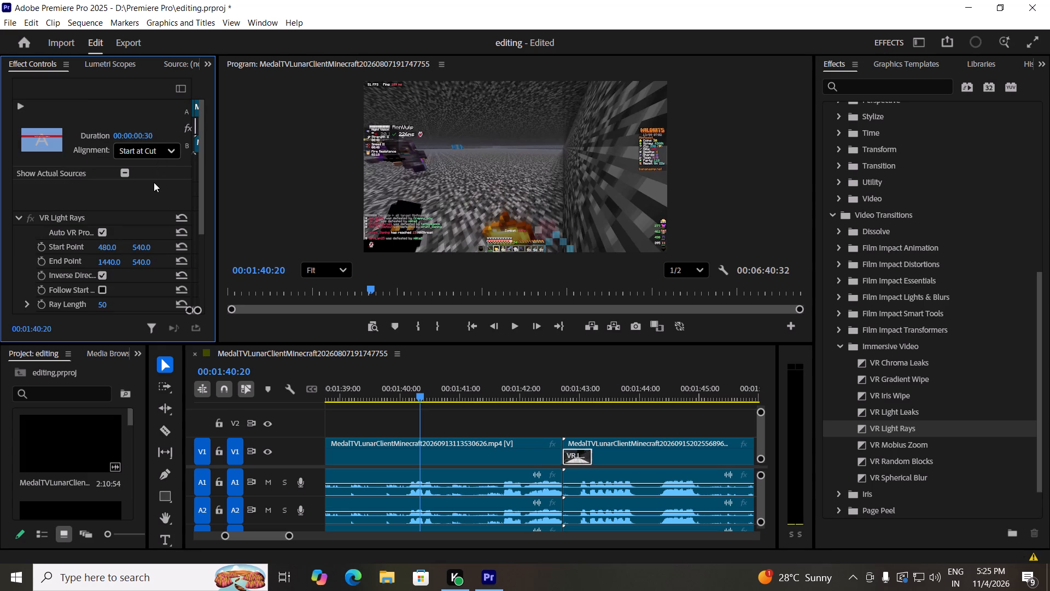
left_click_drag(215, 167, 421, 176)
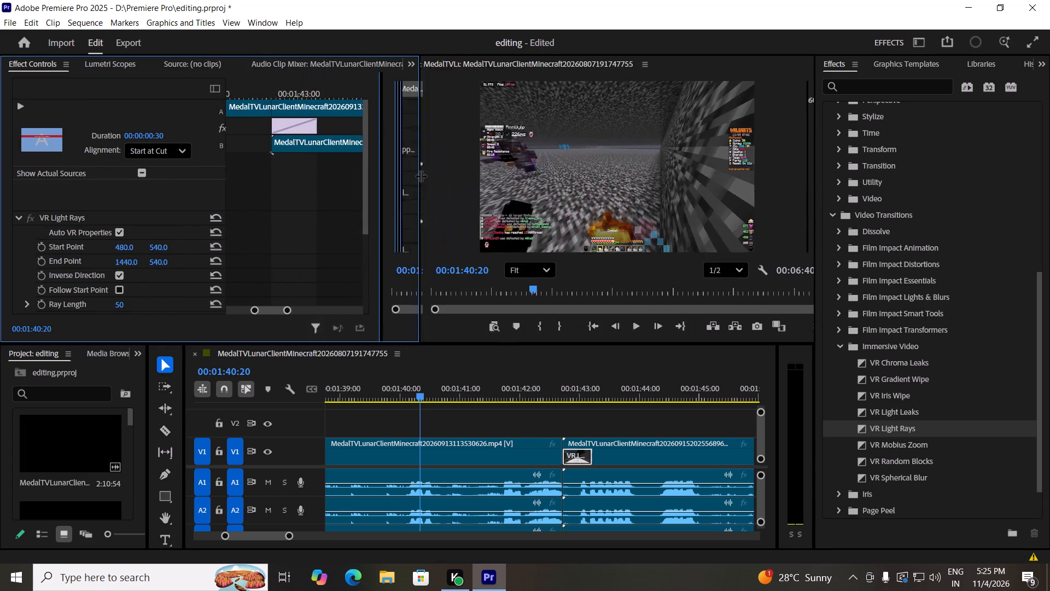
left_click_drag(421, 176, 444, 176)
left_click_drag(341, 130, 320, 129)
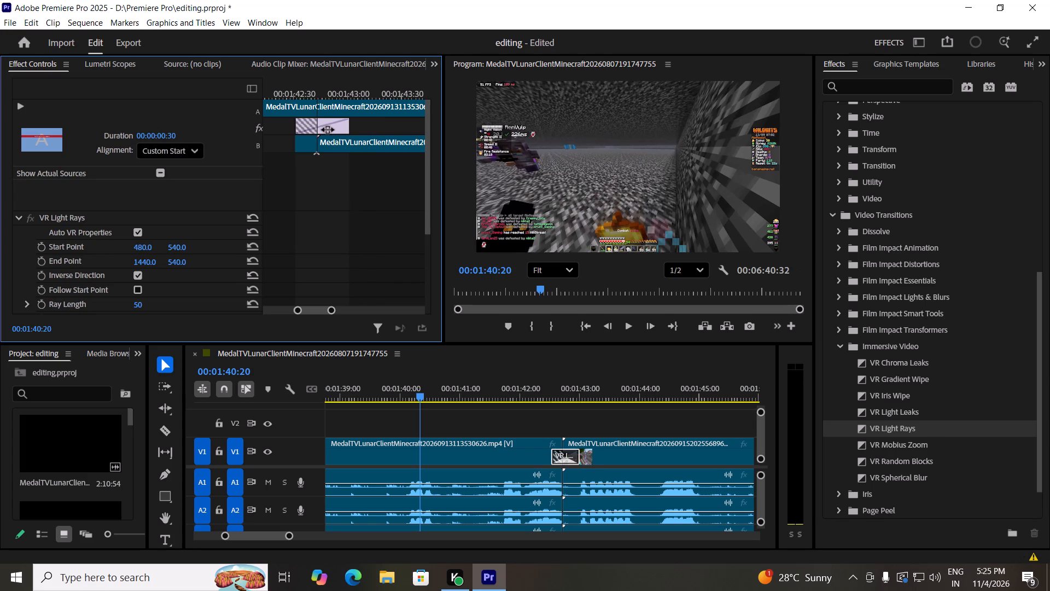
left_click_drag(331, 127, 322, 127)
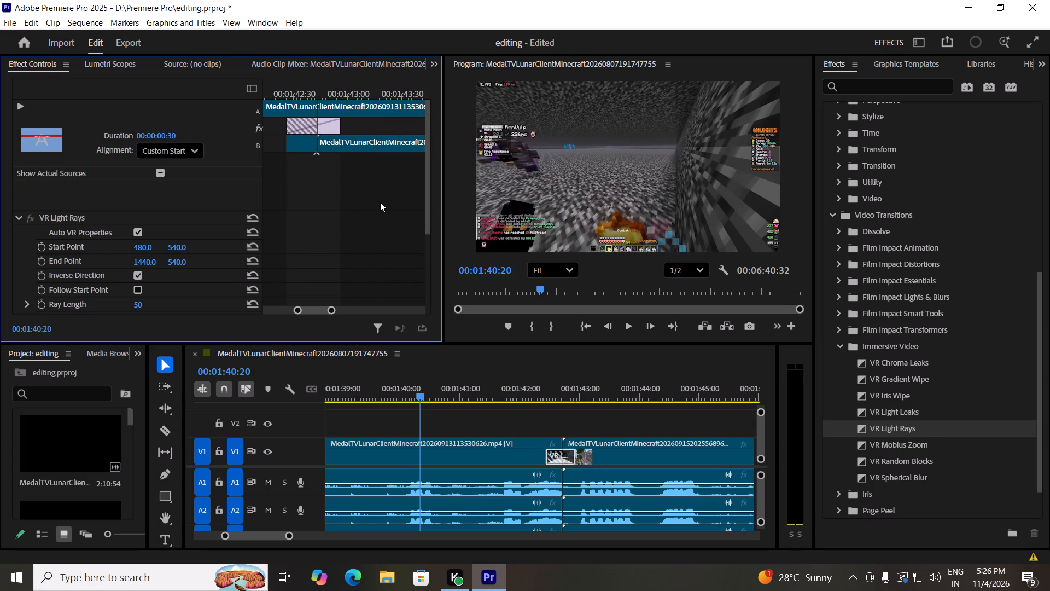
left_click_drag(333, 130, 340, 129)
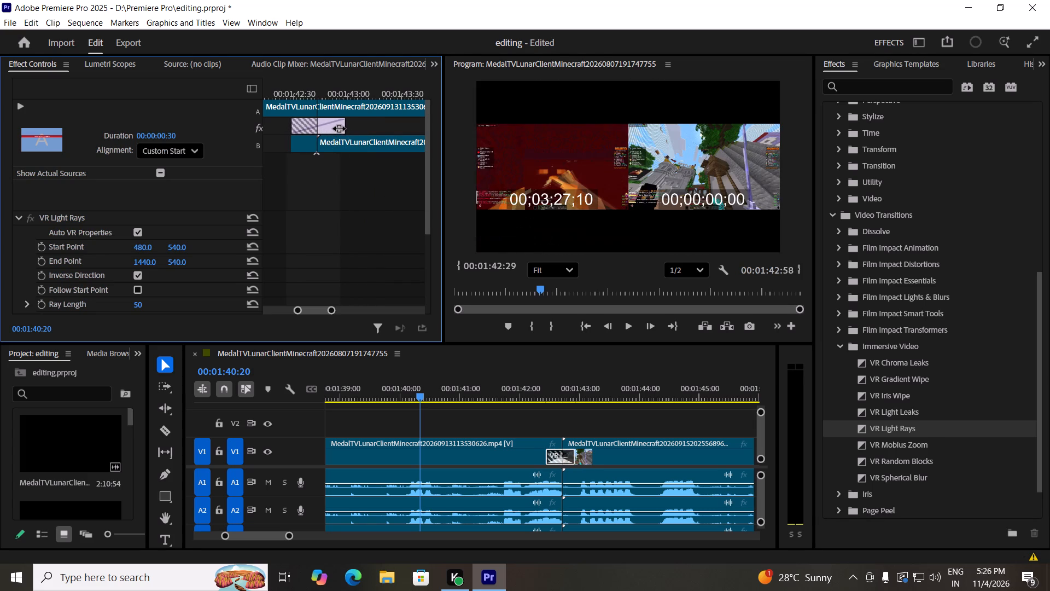
left_click_drag(340, 129, 339, 129)
left_click(388, 194)
Play back the join from just before the VR Light Rays transition twice to check the effect.
left_click_drag(538, 384, 477, 362)
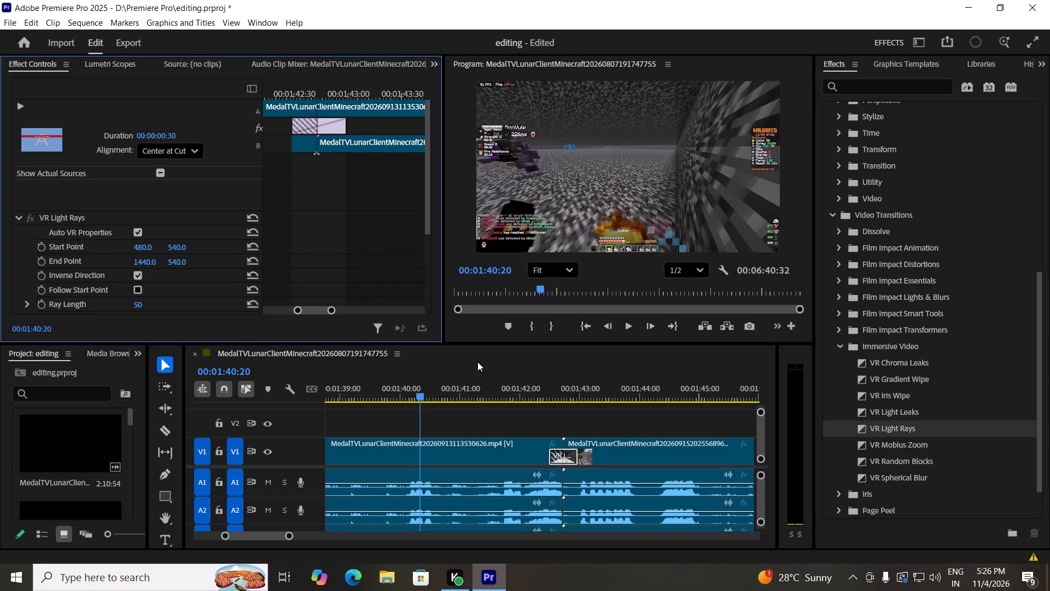
left_click_drag(477, 362, 543, 383)
scroll(432, 406, "down", 4)
left_click(632, 331)
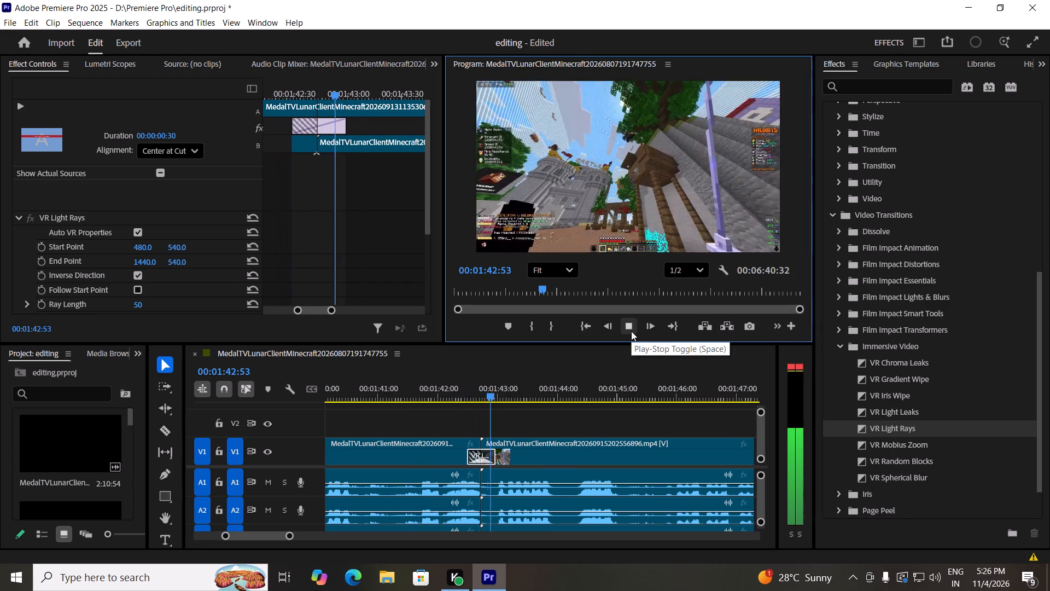
left_click(631, 331)
left_click_drag(478, 391, 461, 392)
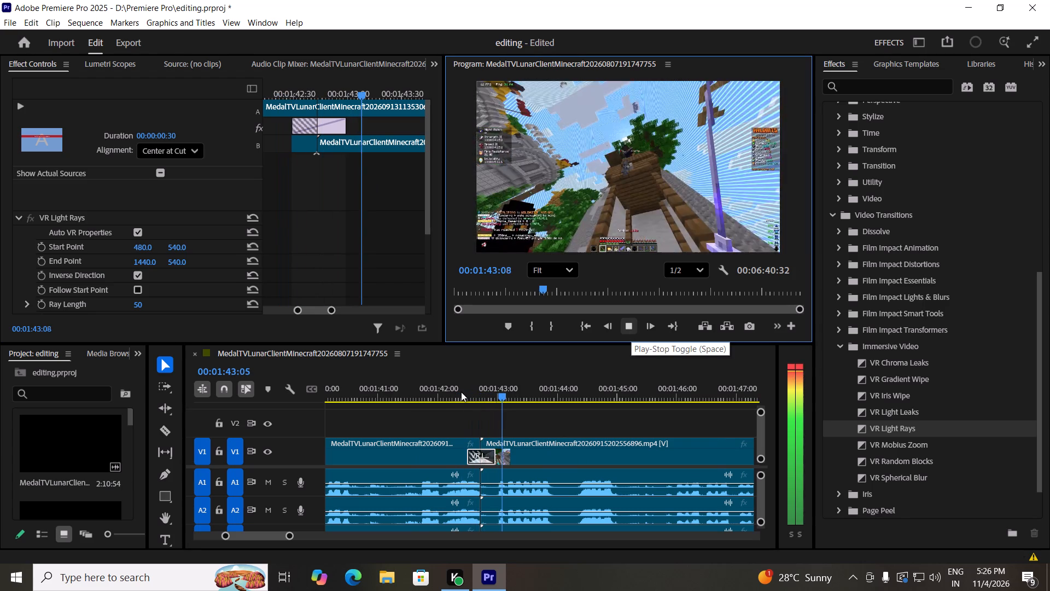
left_click_drag(461, 392, 460, 392)
left_click(464, 390)
left_click(625, 328)
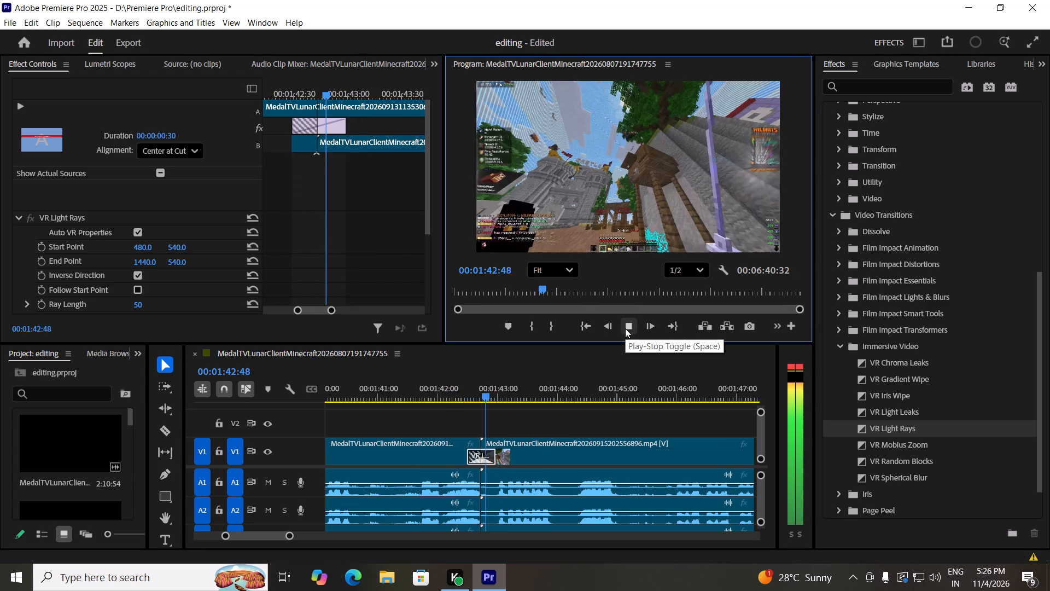
left_click(625, 328)
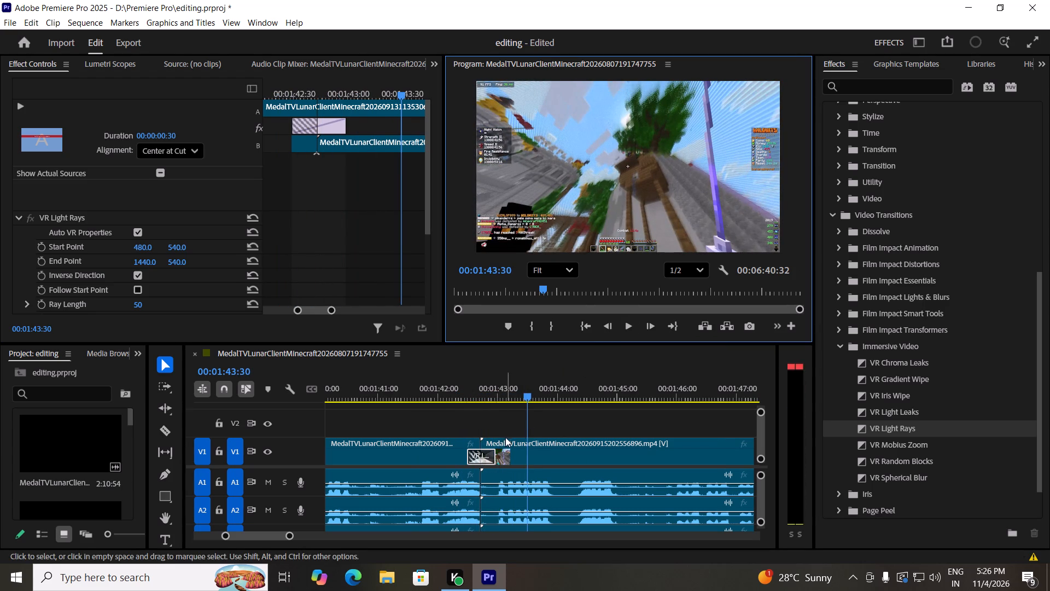
Delete the VR Light Rays transition from the join between the two gameplay clips on V1.
key("Delete")
left_click(489, 459)
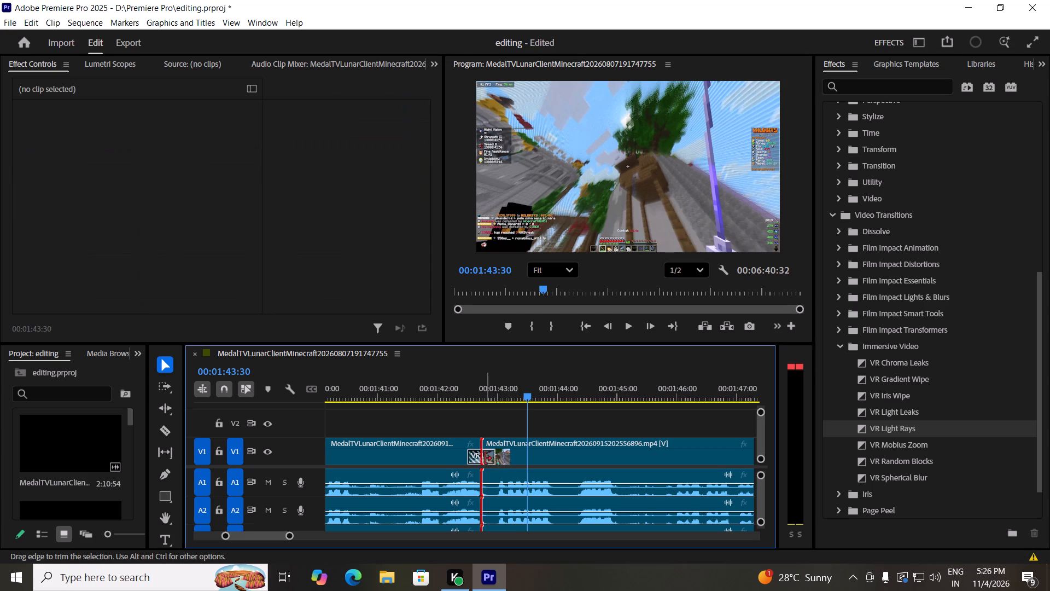
left_click(488, 456)
key("Delete")
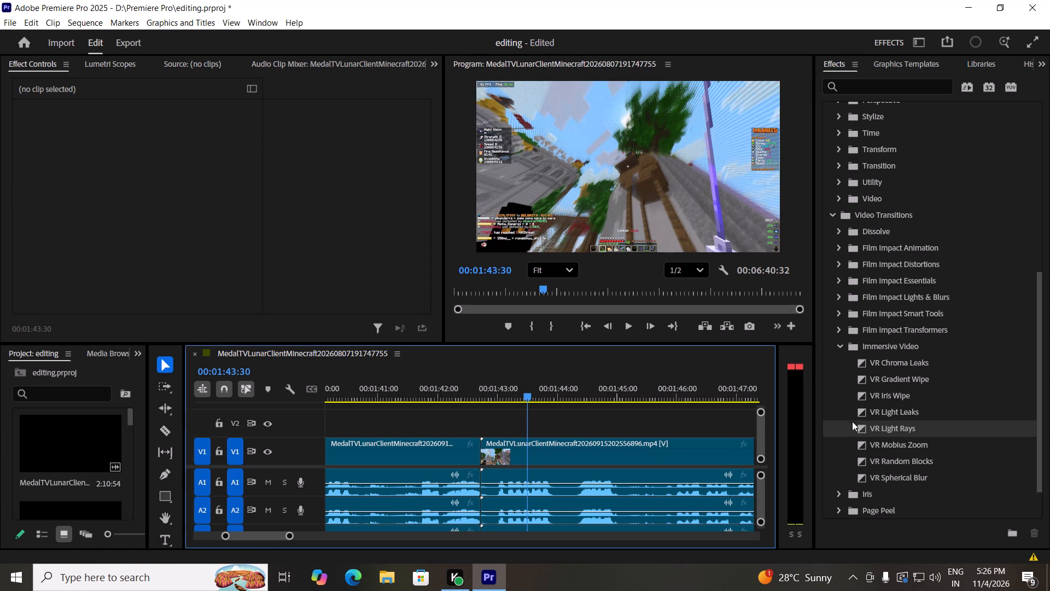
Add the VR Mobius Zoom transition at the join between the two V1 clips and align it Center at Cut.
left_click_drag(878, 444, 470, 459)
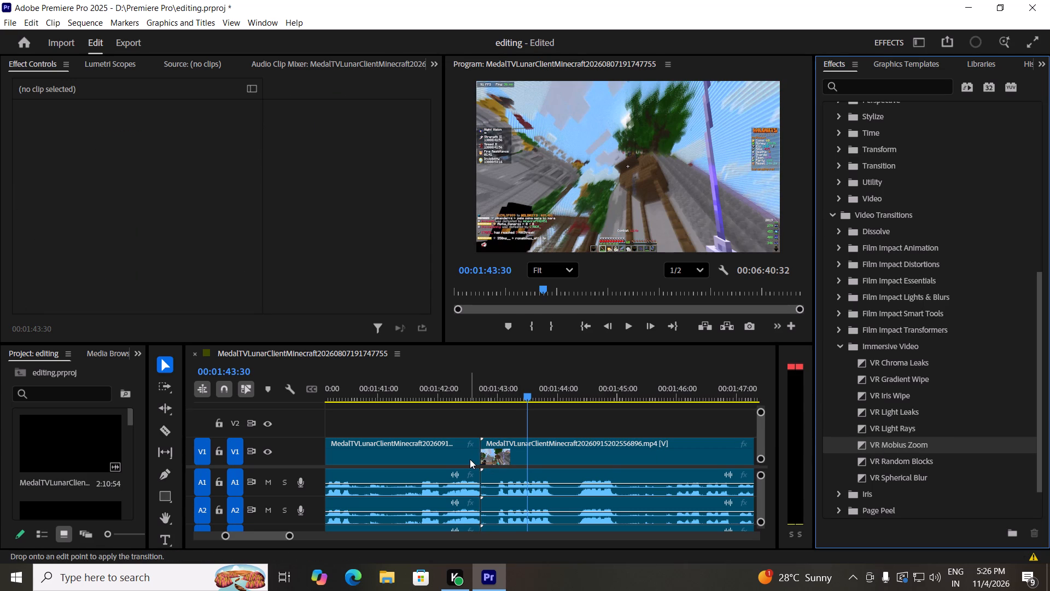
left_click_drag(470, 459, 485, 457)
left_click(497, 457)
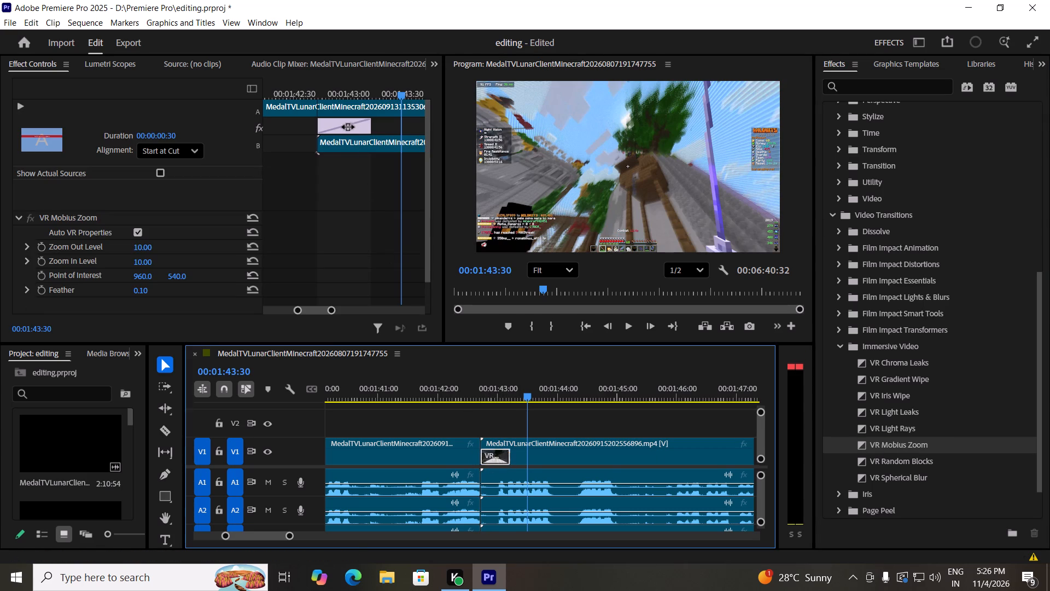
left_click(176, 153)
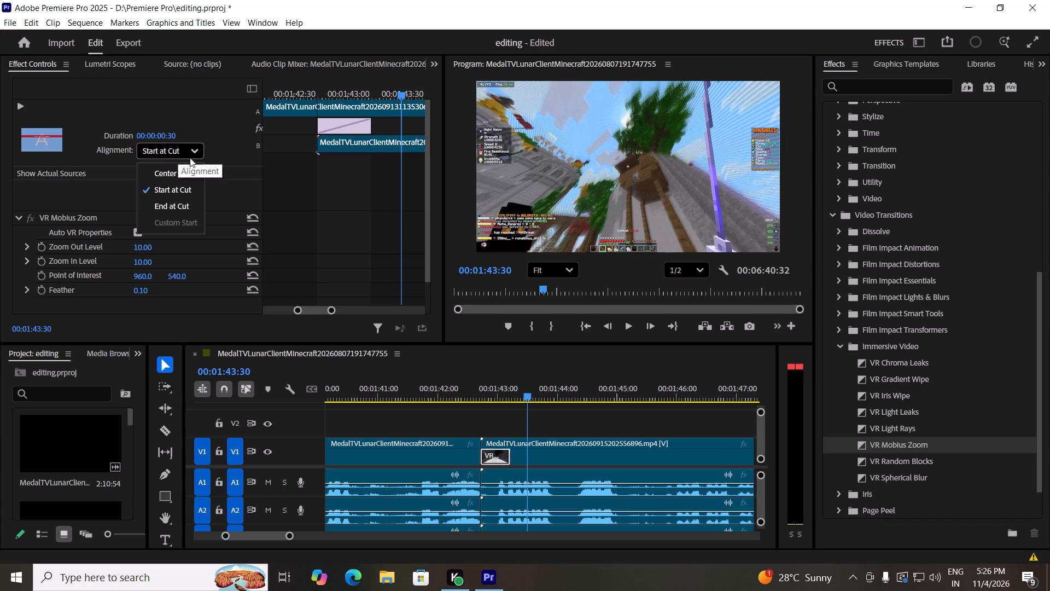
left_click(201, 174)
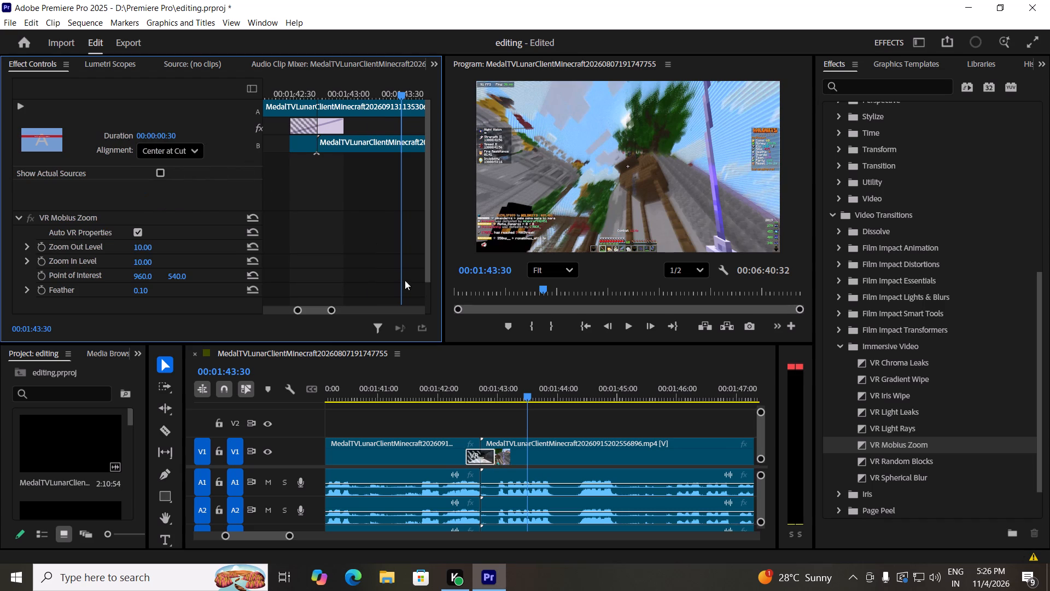
Play back the join from about 00:01:42:01 to check the VR Mobius Zoom transition.
left_click(439, 394)
left_click(619, 330)
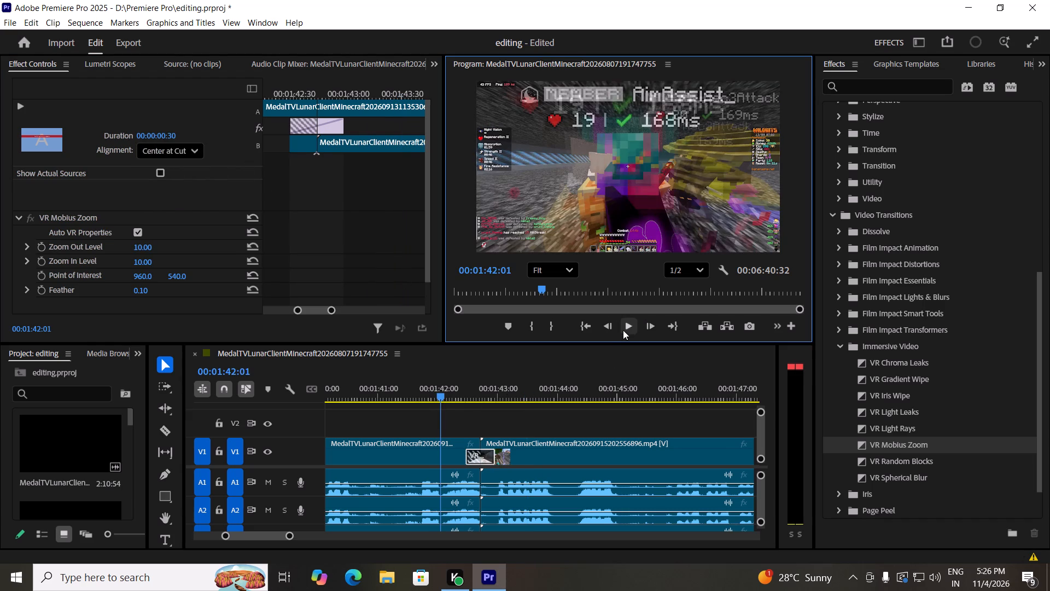
left_click(625, 329)
left_click(625, 329)
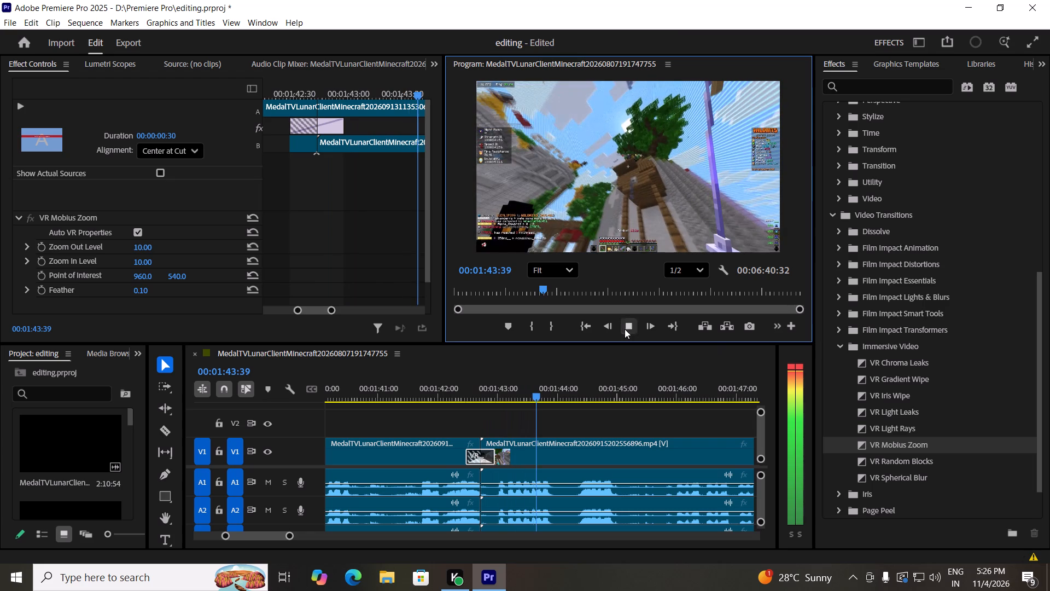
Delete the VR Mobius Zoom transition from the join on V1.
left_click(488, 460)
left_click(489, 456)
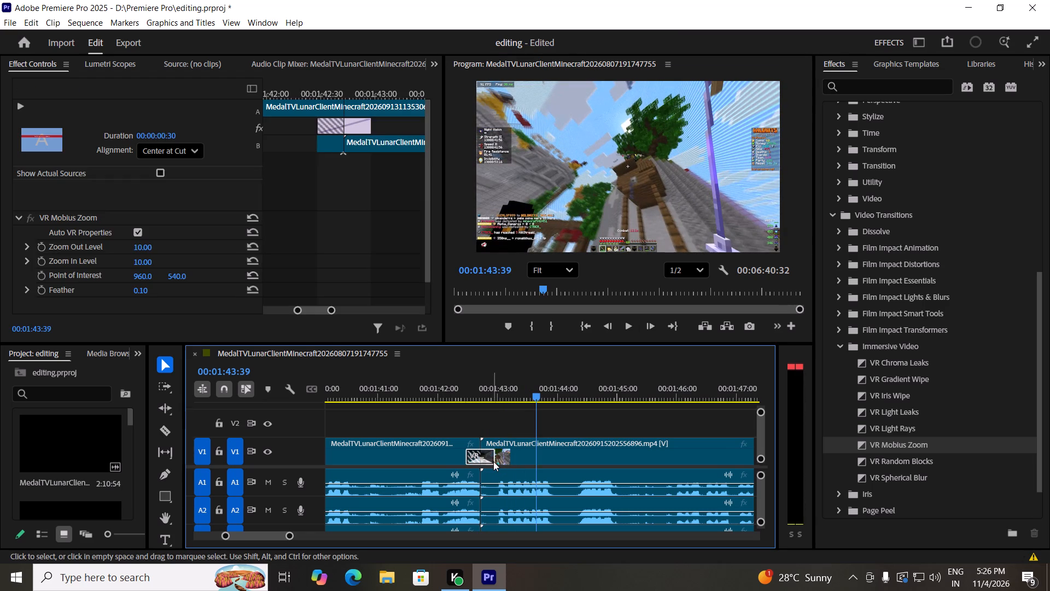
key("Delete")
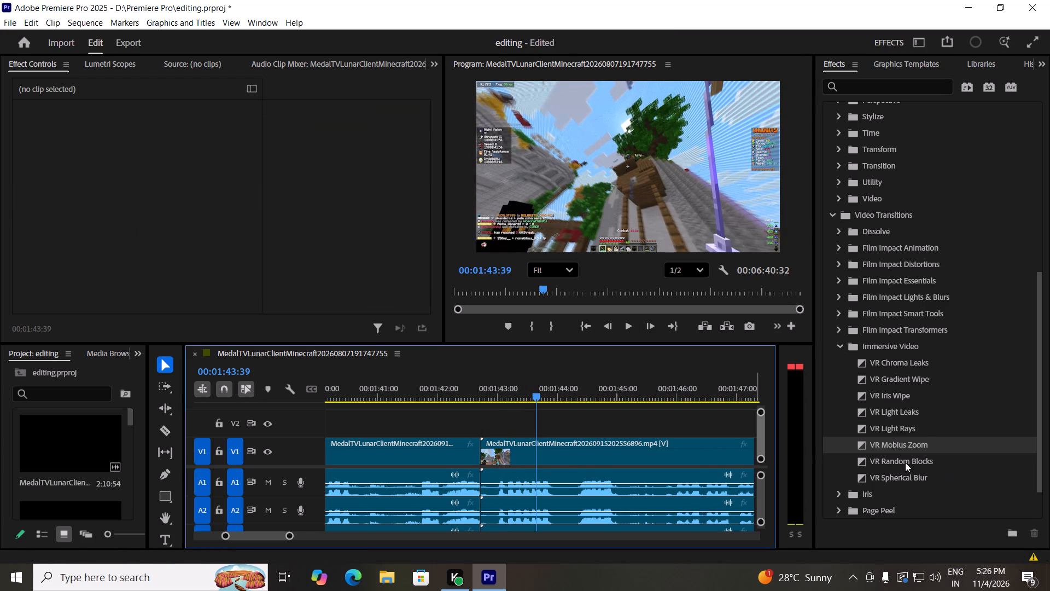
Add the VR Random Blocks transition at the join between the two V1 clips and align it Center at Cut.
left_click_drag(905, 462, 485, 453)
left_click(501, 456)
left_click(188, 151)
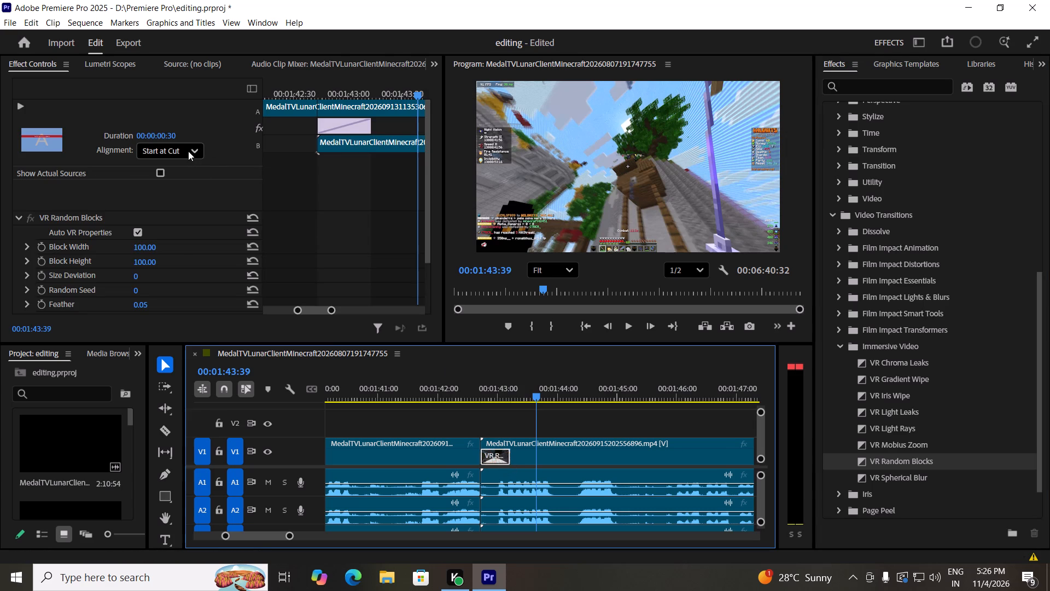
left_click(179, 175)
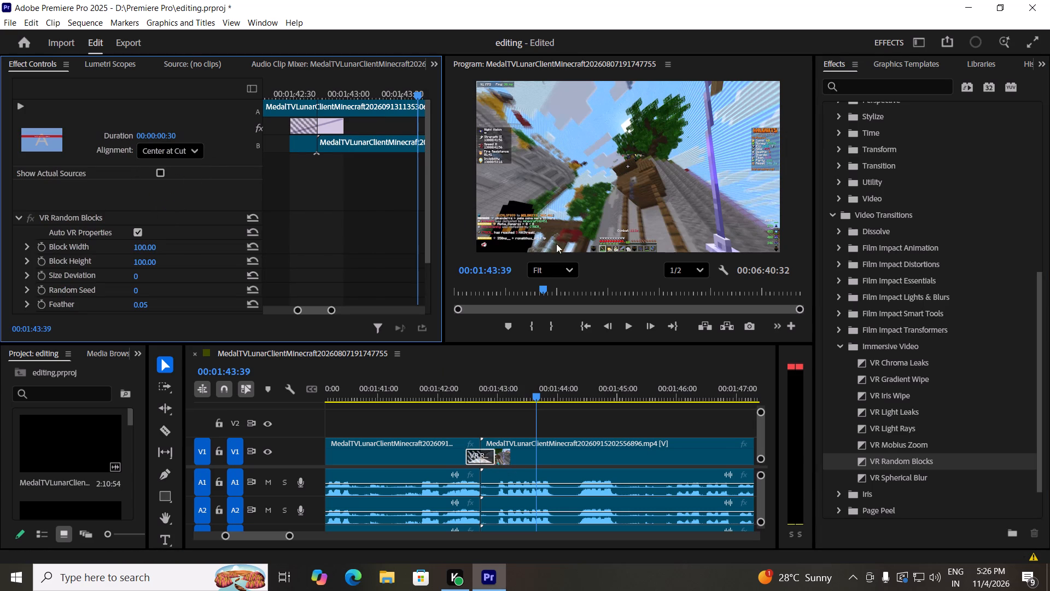
Play back the join from about 00:01:42:04 to check the VR Random Blocks transition.
left_click(443, 390)
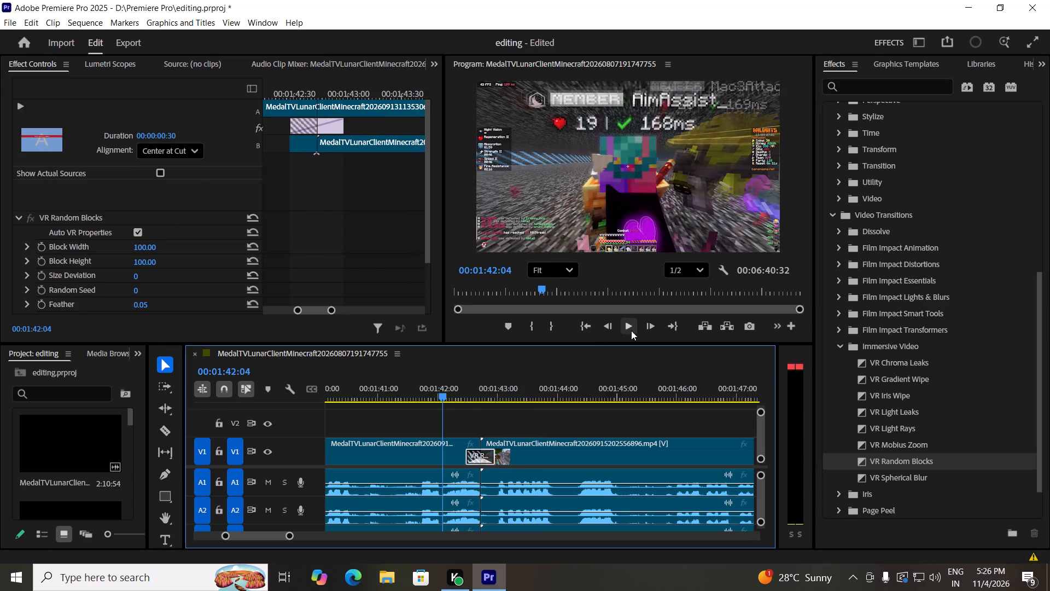
left_click(630, 331)
left_click(629, 331)
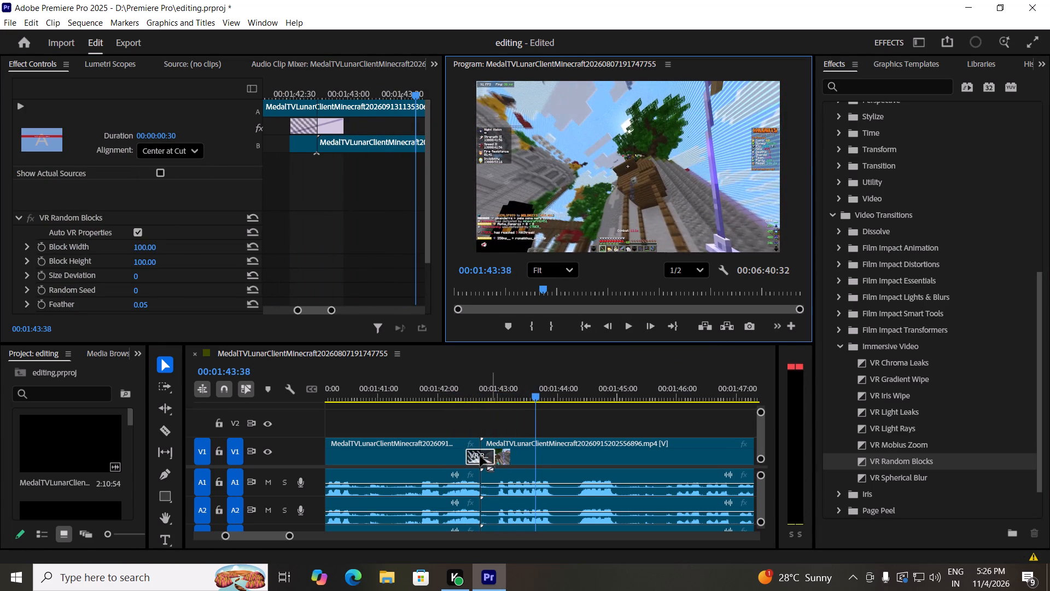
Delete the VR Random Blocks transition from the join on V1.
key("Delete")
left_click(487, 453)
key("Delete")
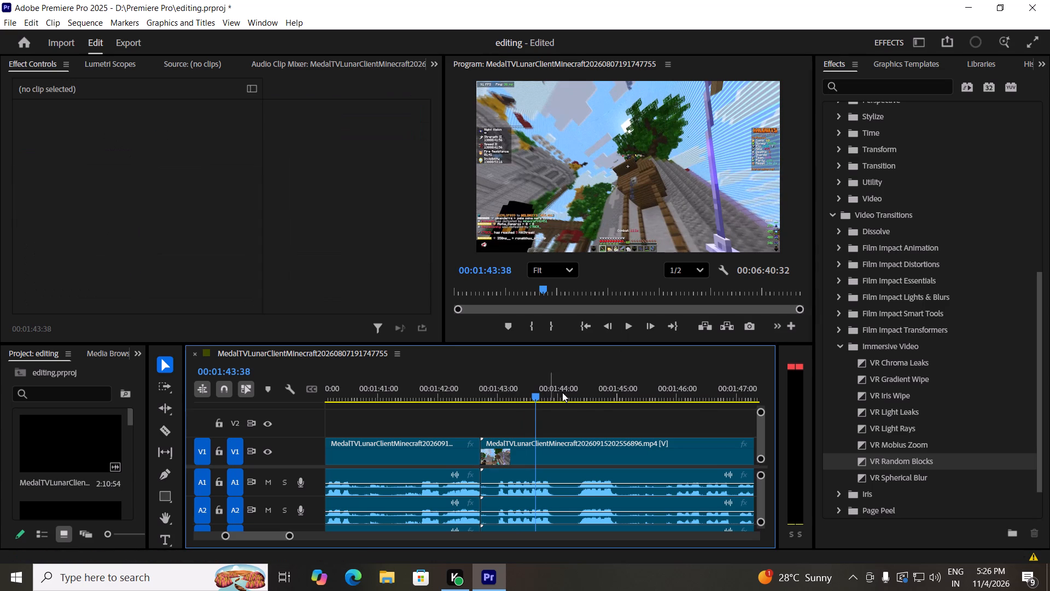
Collapse the Immersive Video, Video Effects and Video Transitions folders in the effects list.
scroll(931, 262, "up", 3)
scroll(931, 262, "down", 5)
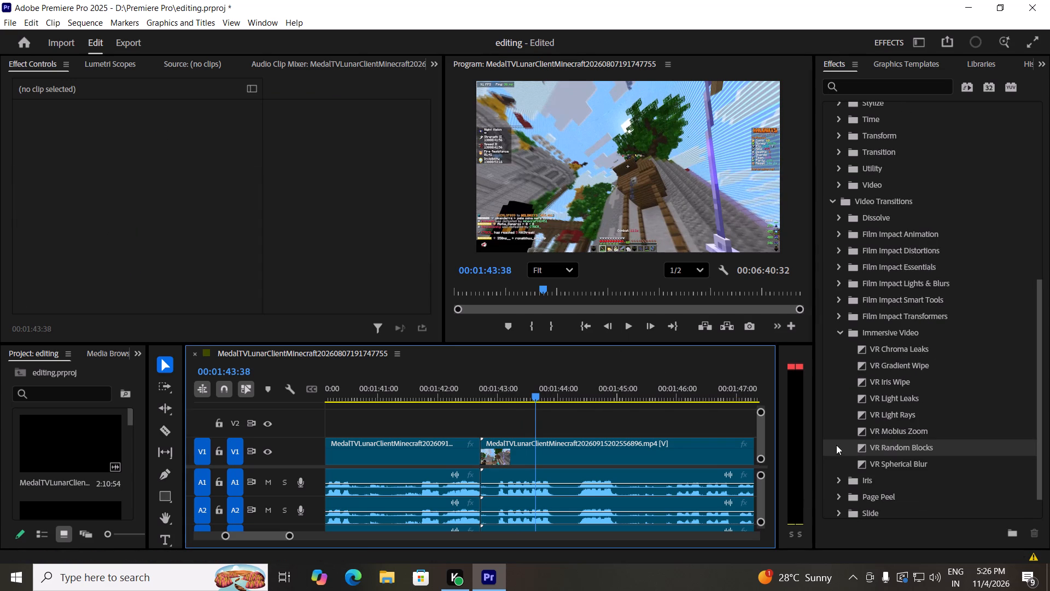
left_click(840, 318)
scroll(851, 398, "up", 18)
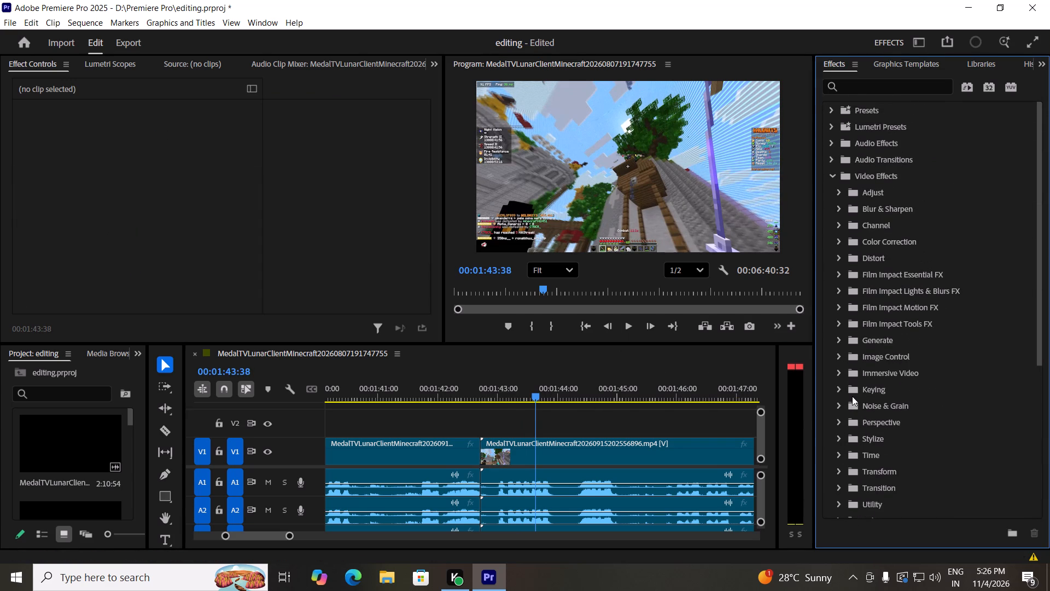
scroll(852, 396, "up", 14)
left_click(829, 177)
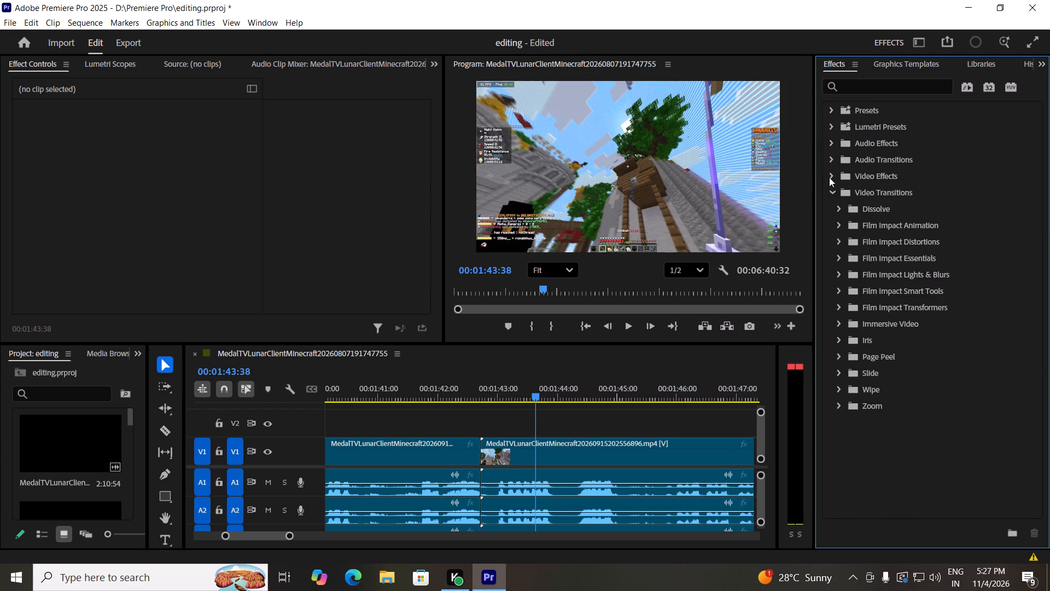
left_click(830, 193)
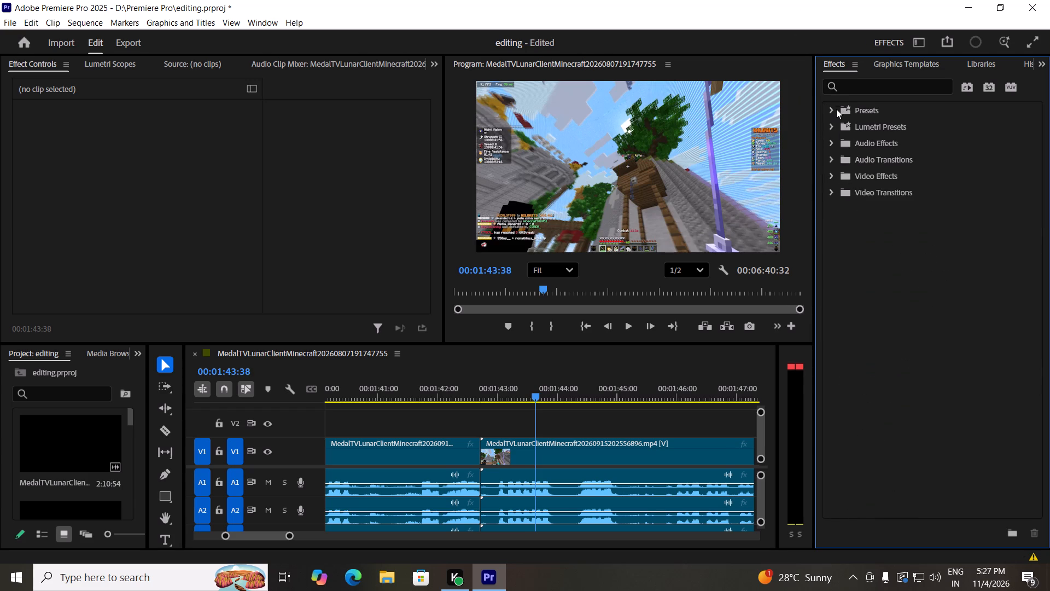
Apply the Mosaic In preset from the Mosaics presets to the first gameplay clip on V1.
left_click(832, 109)
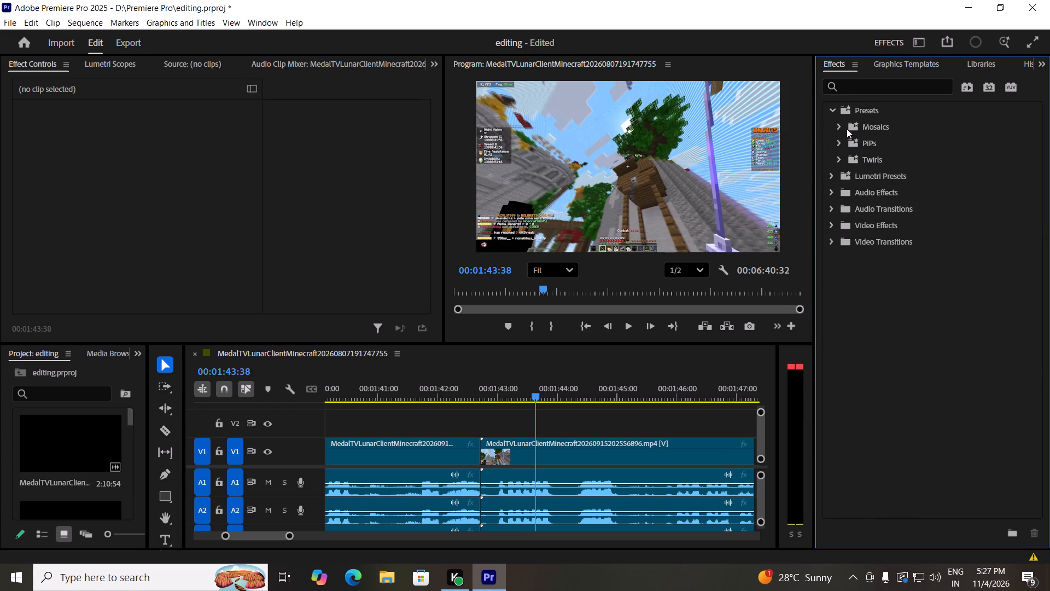
left_click(837, 125)
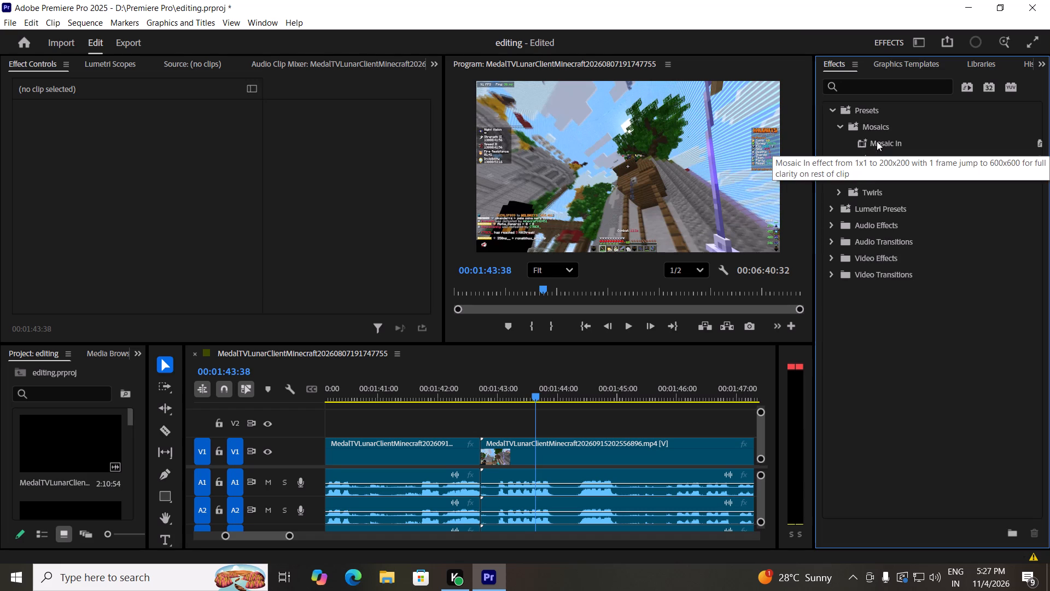
left_click_drag(877, 141, 400, 454)
Zoom the timeline out and play a stretch near the start of the first clip to check the Mosaic In effect.
left_click_drag(397, 388, 388, 389)
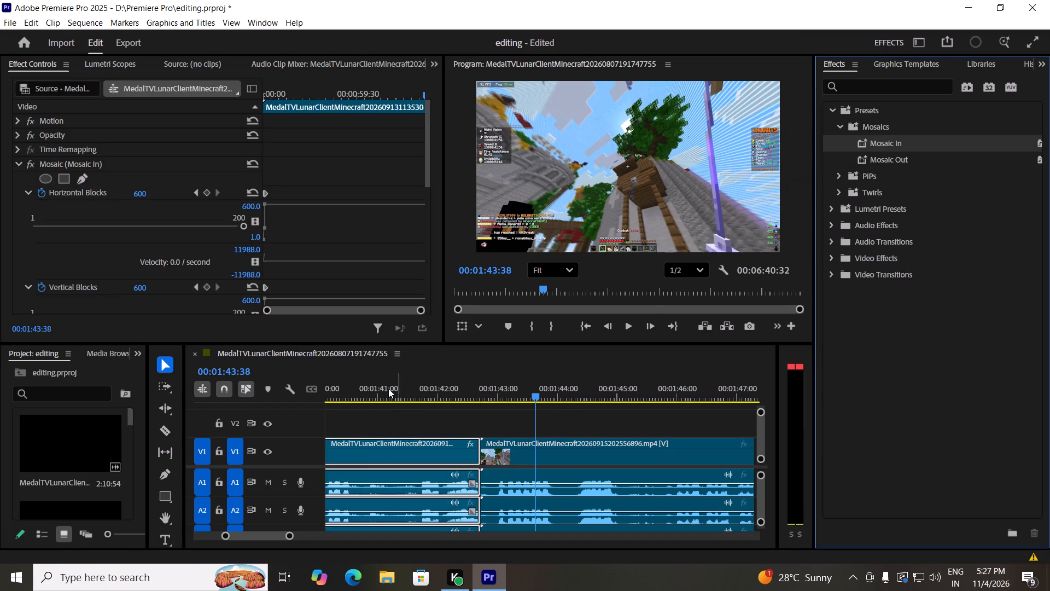
left_click_drag(388, 389, 367, 391)
scroll(465, 436, "up", 13)
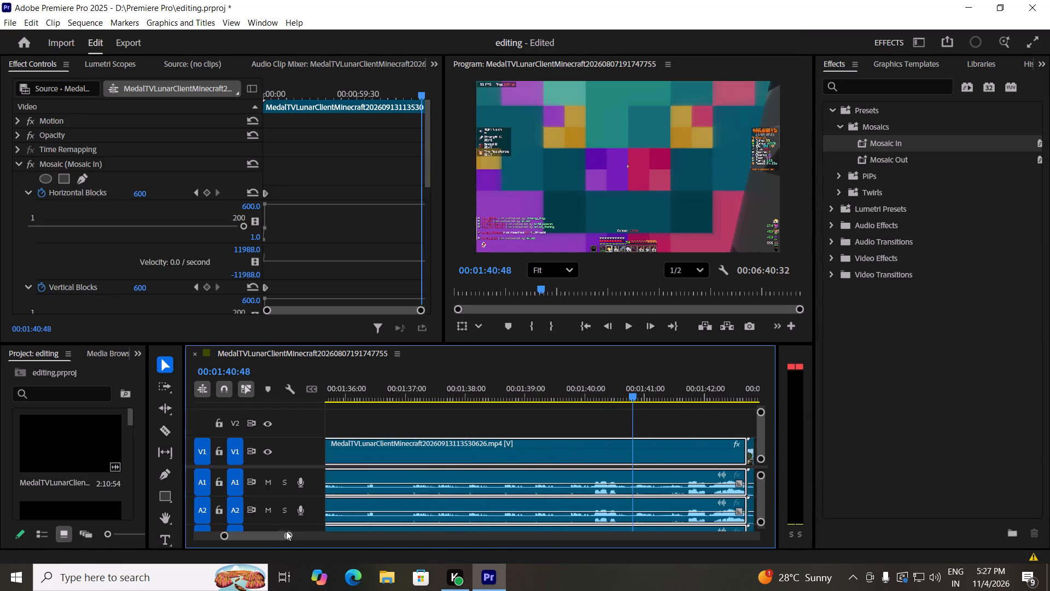
left_click_drag(289, 537, 387, 530)
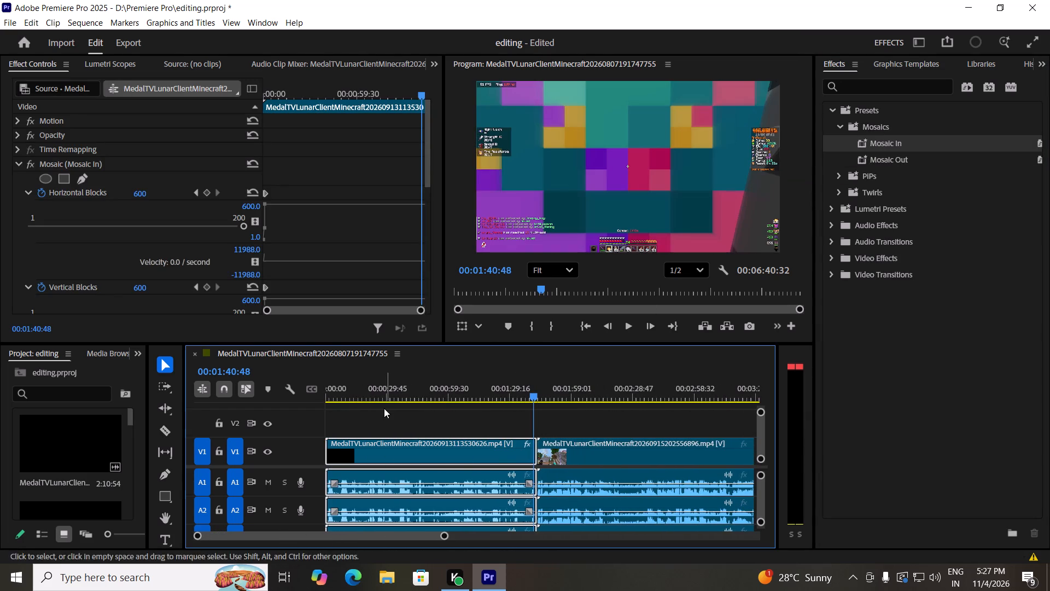
left_click_drag(383, 378, 357, 375)
scroll(140, 229, "up", 4)
scroll(146, 230, "down", 5)
scroll(146, 229, "up", 3)
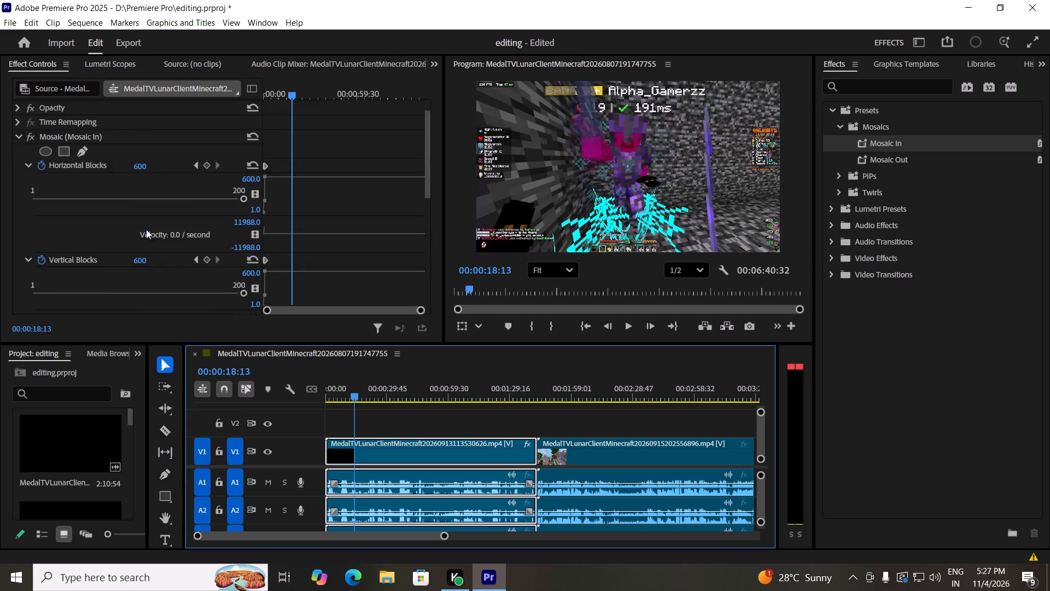
scroll(146, 229, "up", 4)
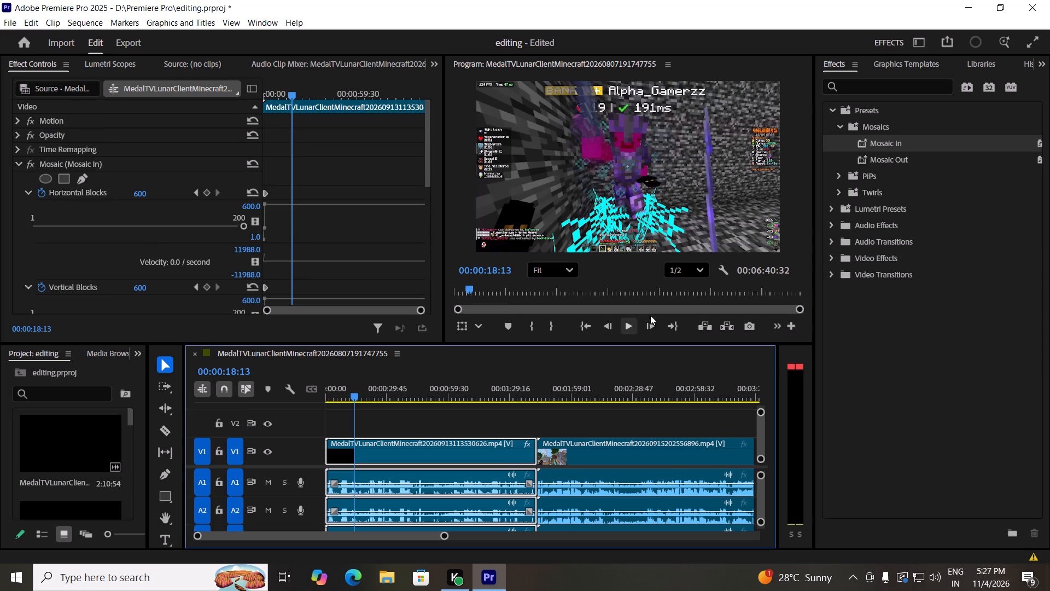
left_click(630, 324)
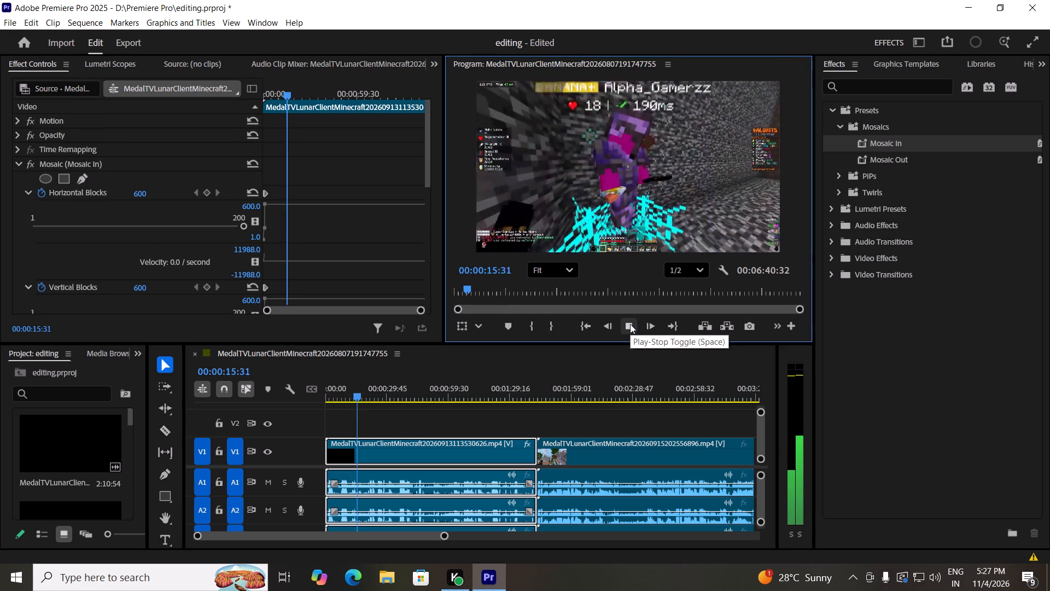
left_click(630, 324)
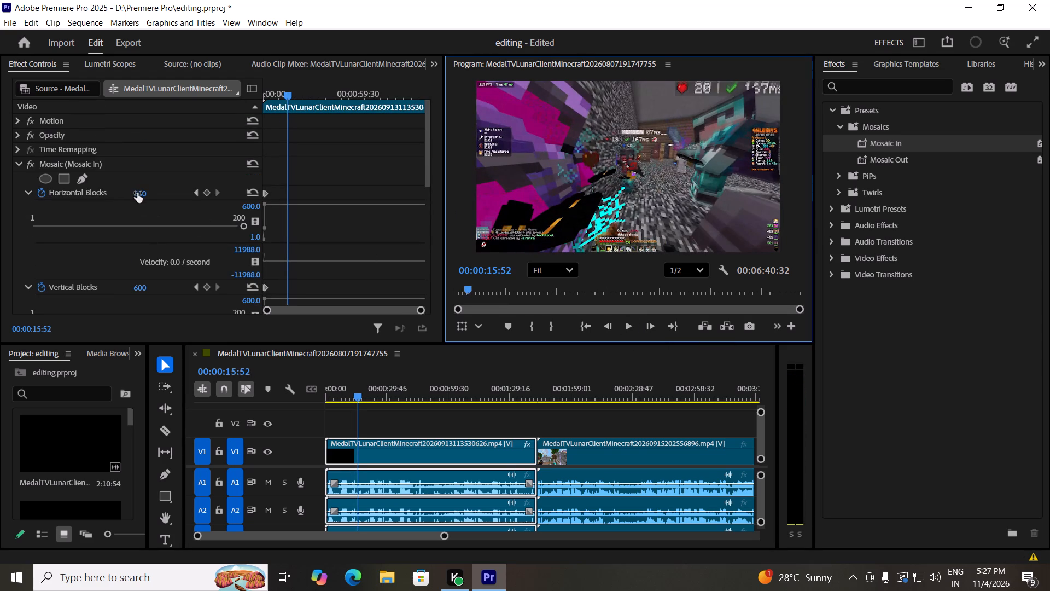
Set the Mosaic effect's Horizontal Blocks to 612 at 00:00:15:52 and play the clip onward to check it.
left_click_drag(138, 193, 146, 193)
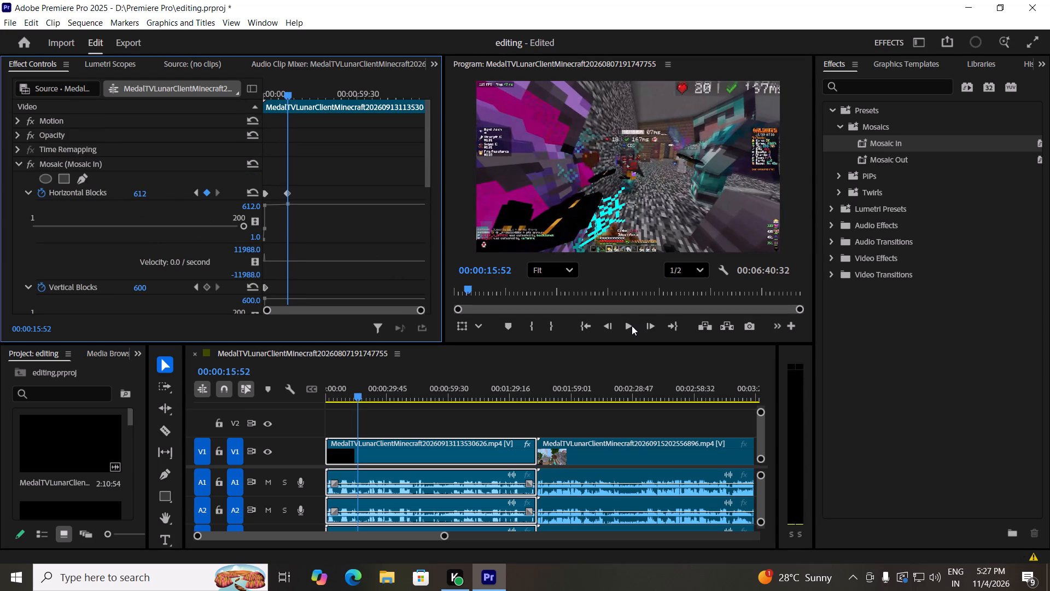
left_click(632, 326)
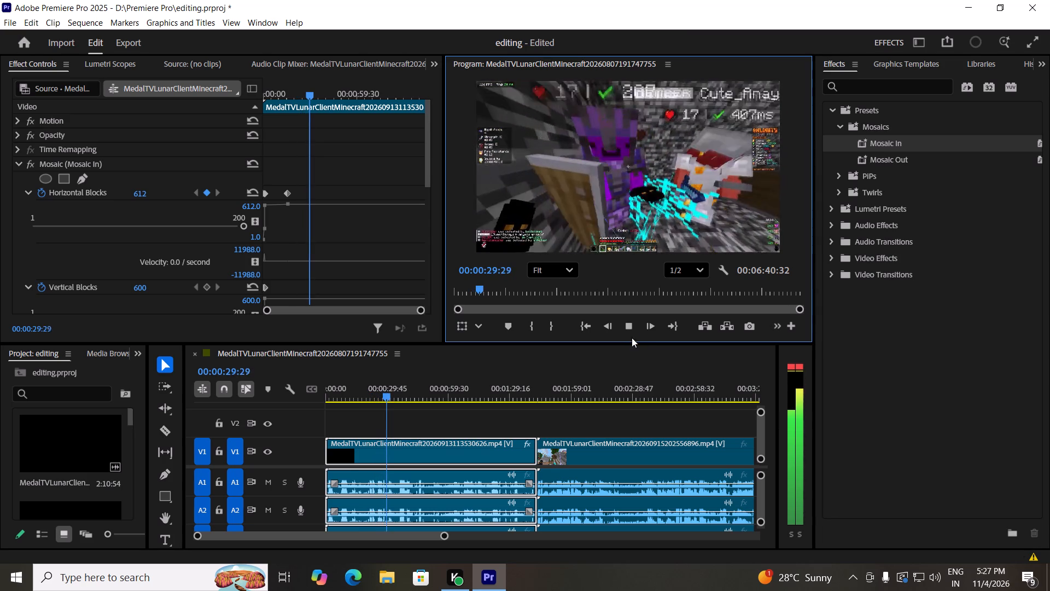
left_click(627, 326)
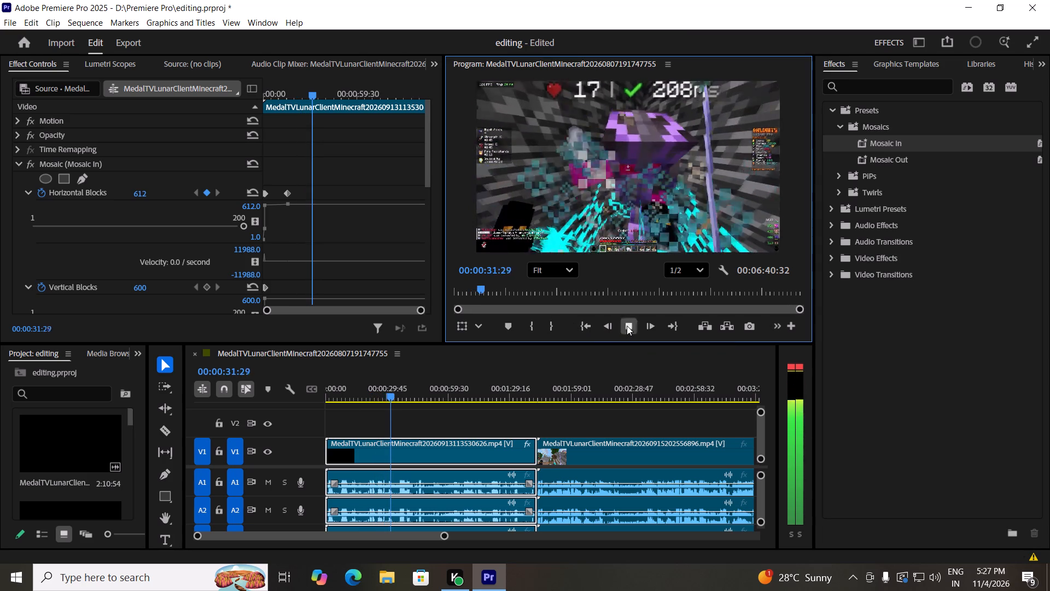
Set the Mosaic effect's Vertical Blocks to 493 at 00:00:31:32 in the first clip.
scroll(191, 275, "down", 2)
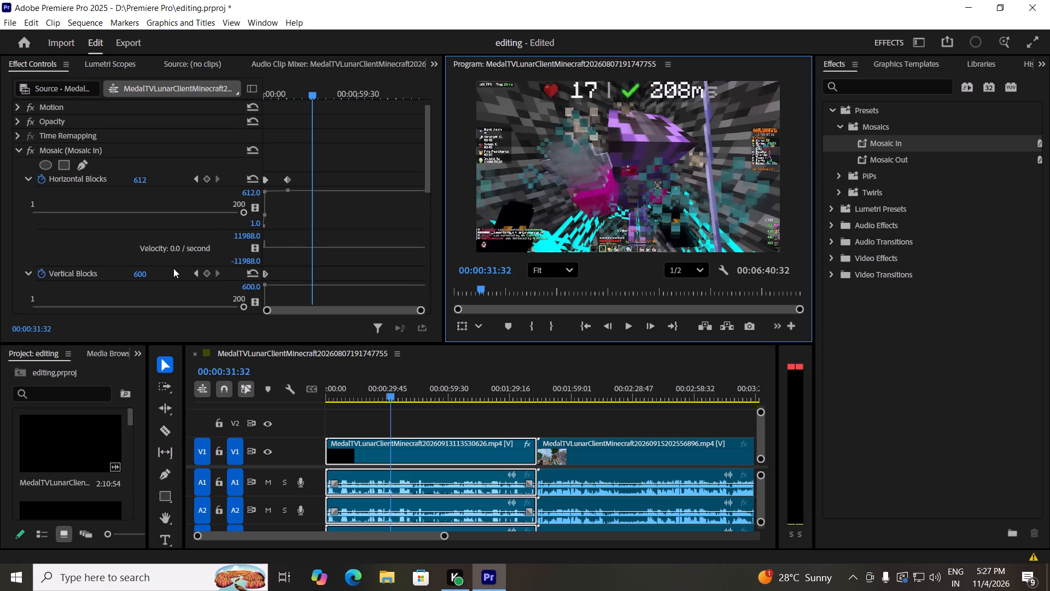
scroll(177, 264, "down", 3)
left_click_drag(139, 221, 163, 220)
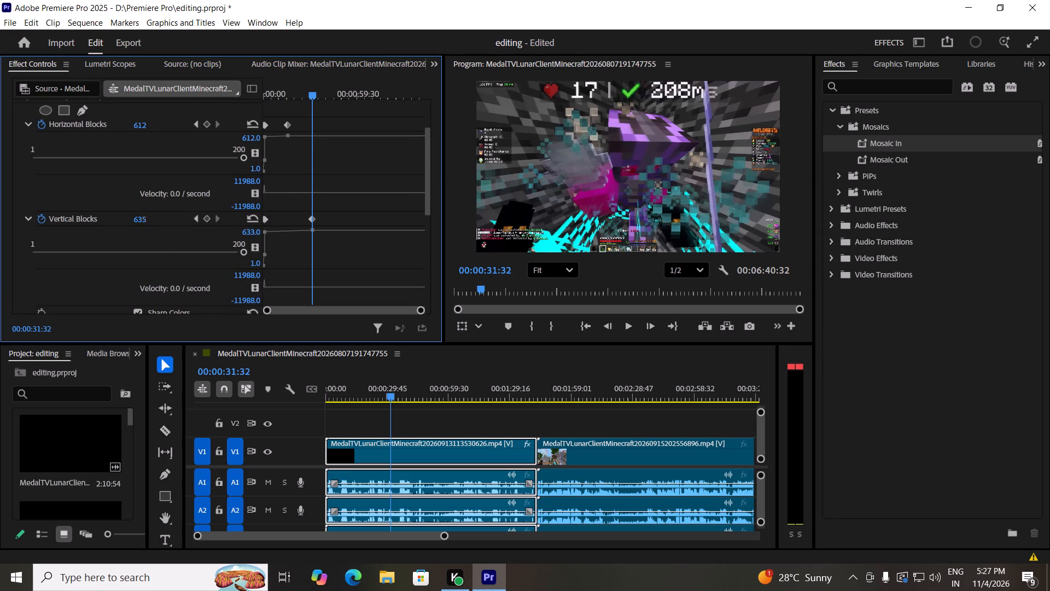
left_click_drag(163, 220, 150, 316)
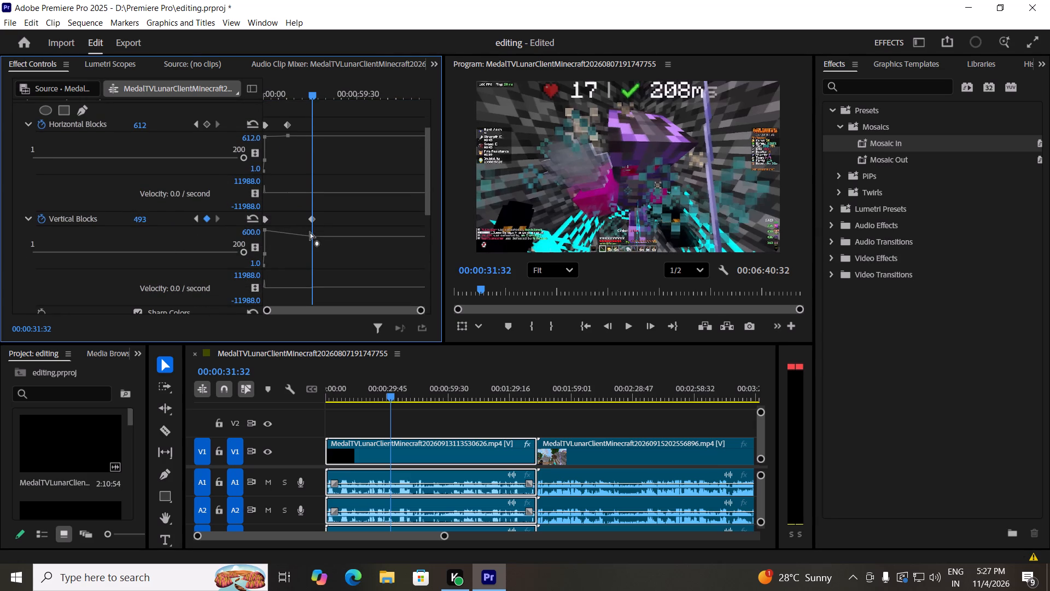
Set the Mosaic effect's Vertical Blocks keyframe at 00:00:31:32 in the first clip to 365 while playing the clip.
left_click_drag(313, 239, 314, 257)
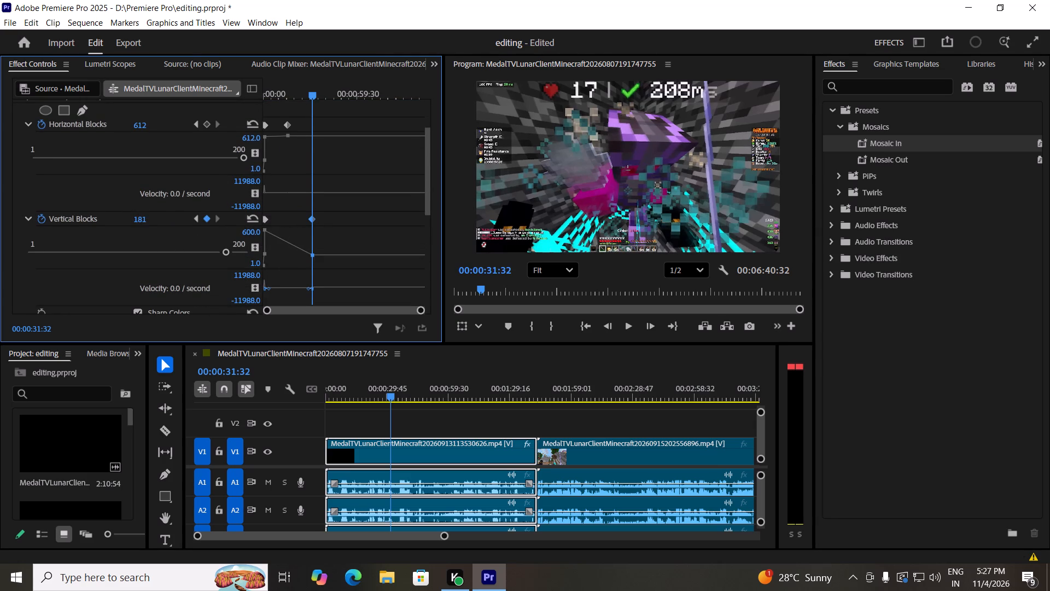
left_click_drag(314, 257, 314, 258)
left_click(633, 323)
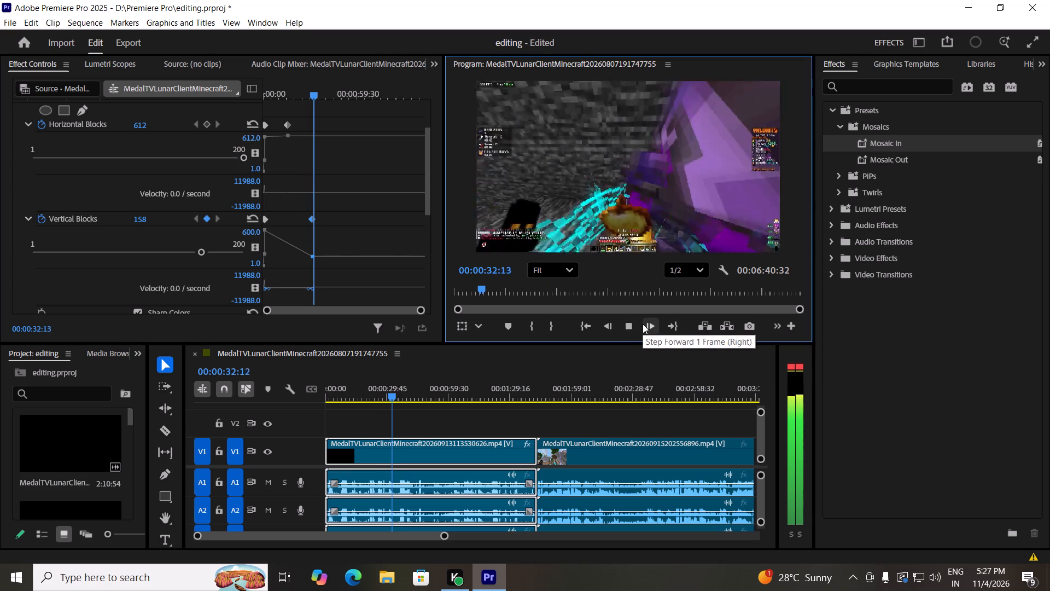
left_click_drag(311, 256, 323, 221)
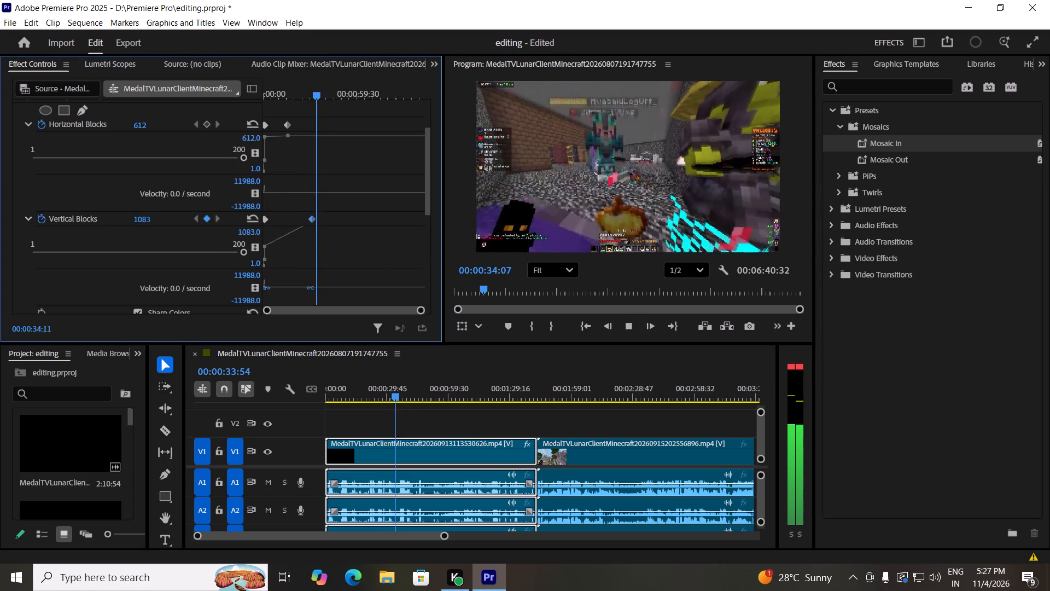
left_click_drag(323, 221, 335, 243)
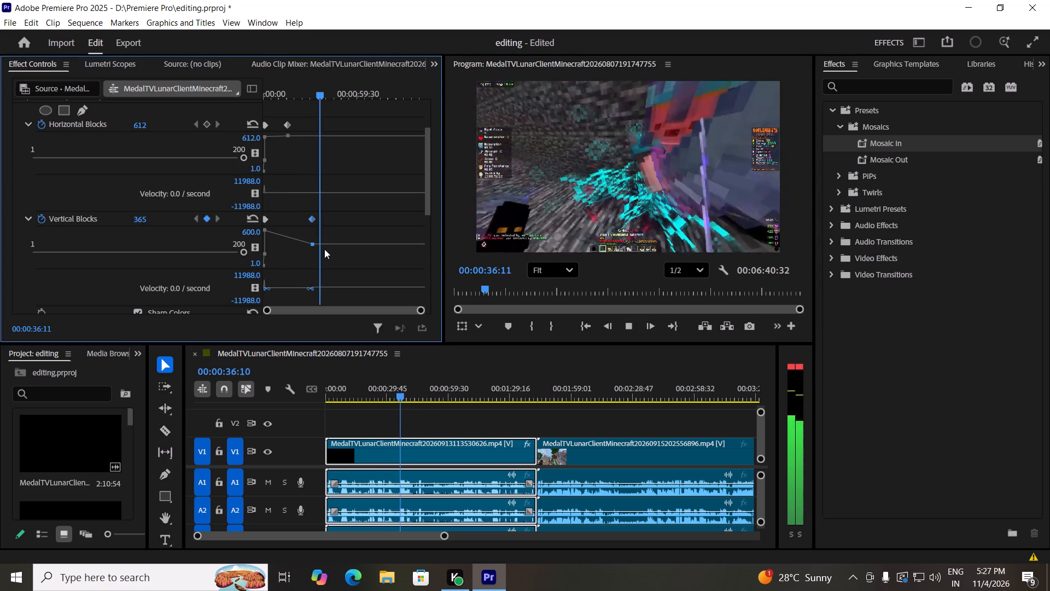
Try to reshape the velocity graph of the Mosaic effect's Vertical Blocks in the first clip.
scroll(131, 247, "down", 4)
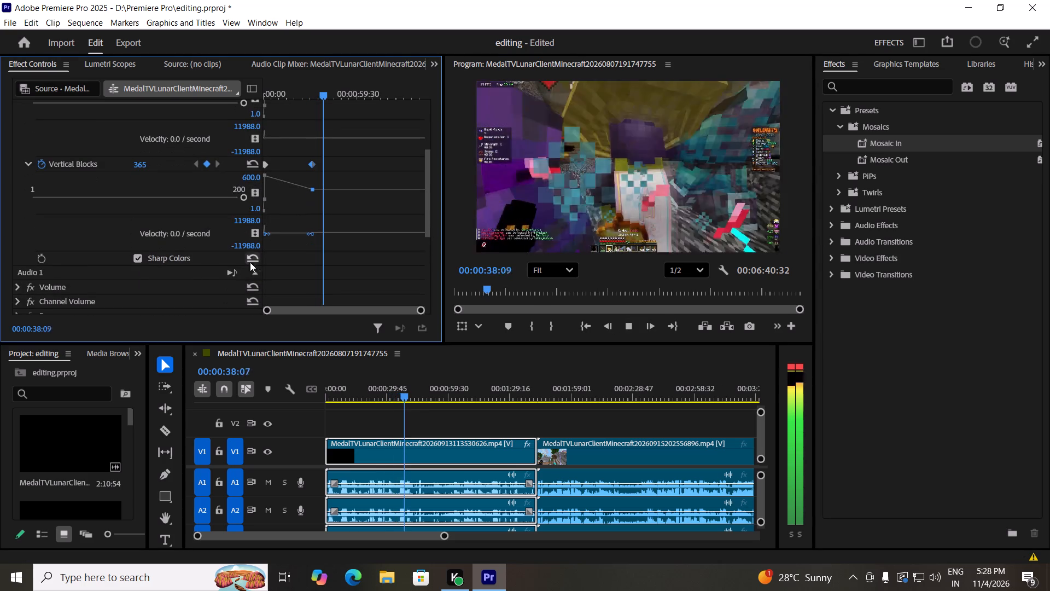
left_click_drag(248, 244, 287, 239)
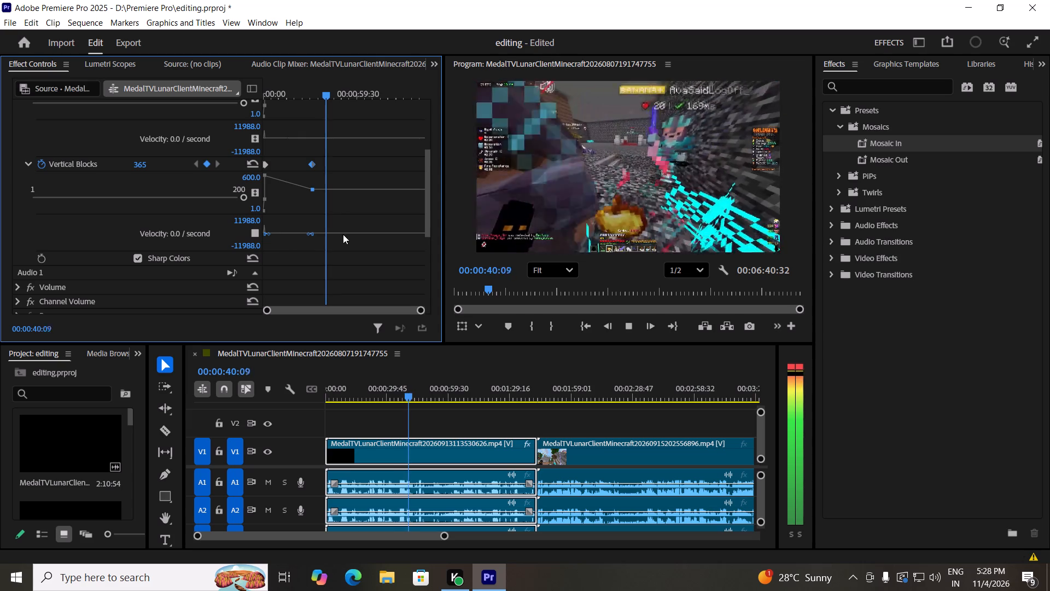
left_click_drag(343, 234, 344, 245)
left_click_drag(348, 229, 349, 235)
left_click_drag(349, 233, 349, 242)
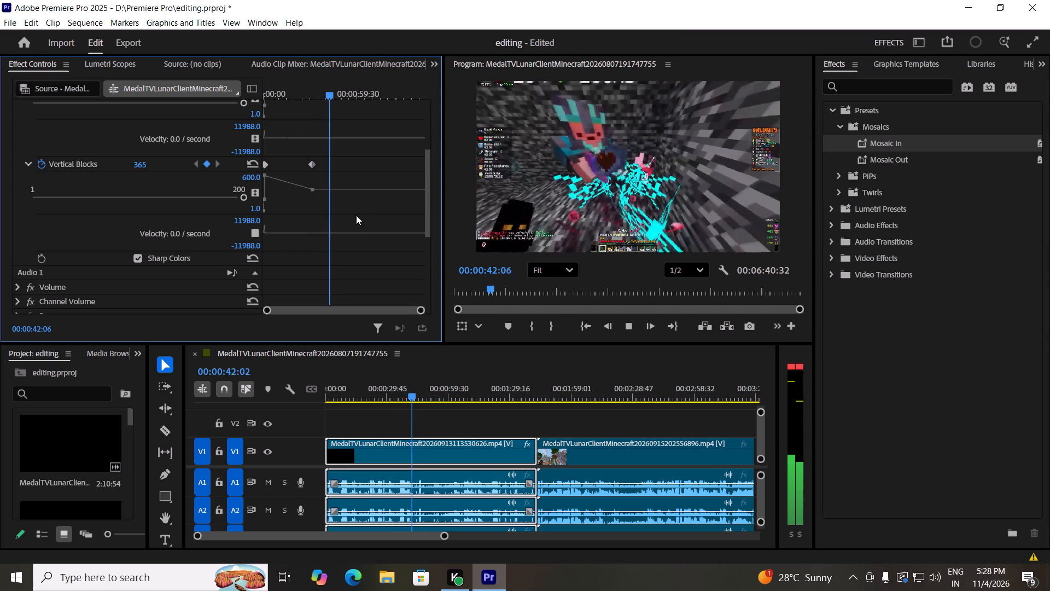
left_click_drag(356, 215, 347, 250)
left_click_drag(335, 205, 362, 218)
Set the Audio 1 Volume Level of the first gameplay clip to 10.6 dB.
scroll(127, 283, "down", 4)
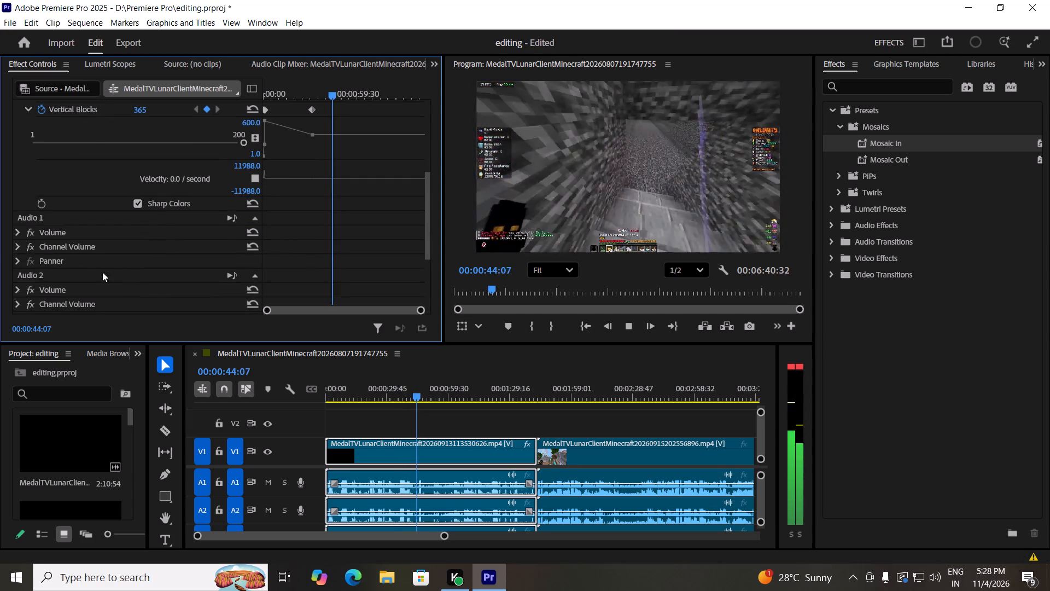
left_click(18, 228)
left_click(17, 231)
left_click(17, 231)
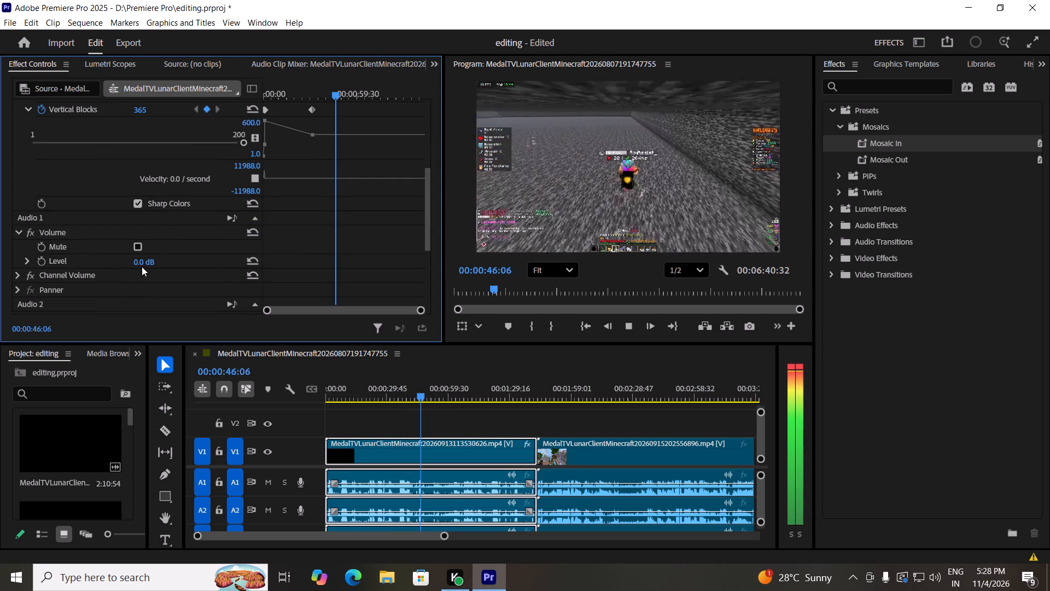
left_click_drag(142, 262, 213, 273)
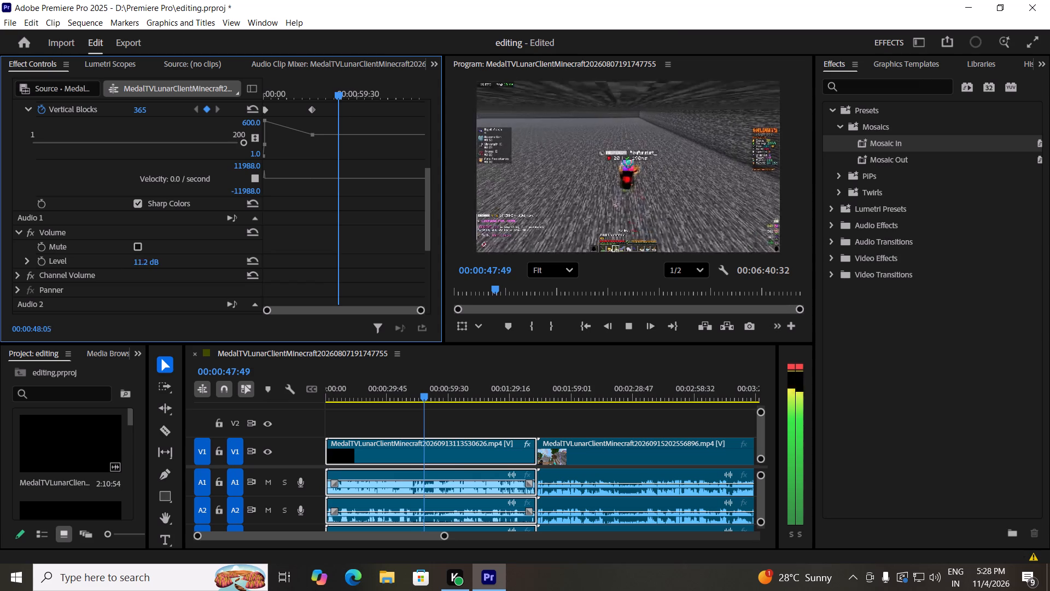
left_click_drag(213, 273, 927, 263)
Set the Audio 1 Panner Balance of the first clip to 100.0, then stop playback.
scroll(1, 244, "down", 7)
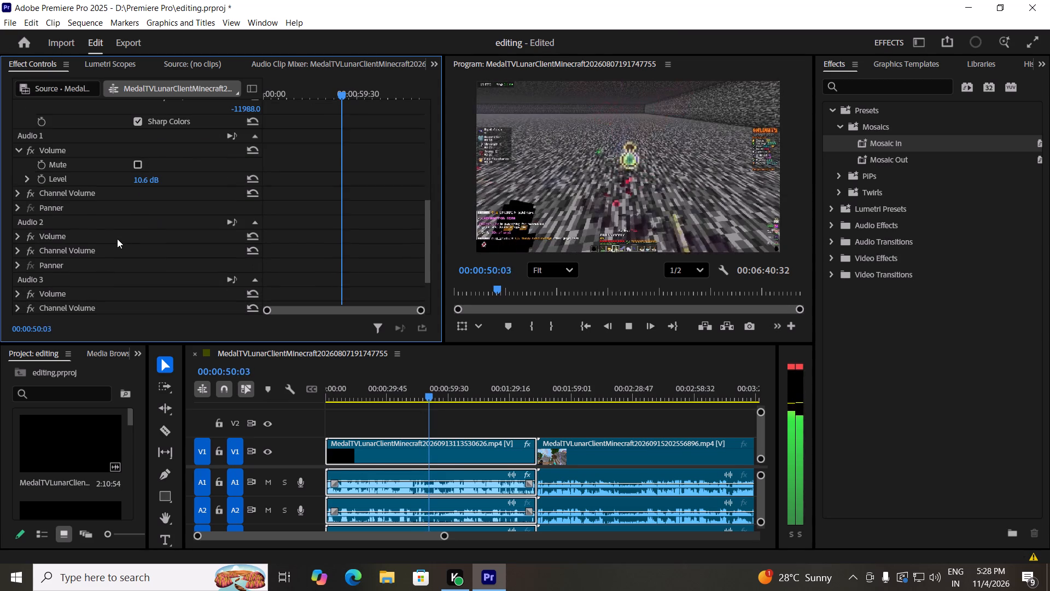
left_click(16, 209)
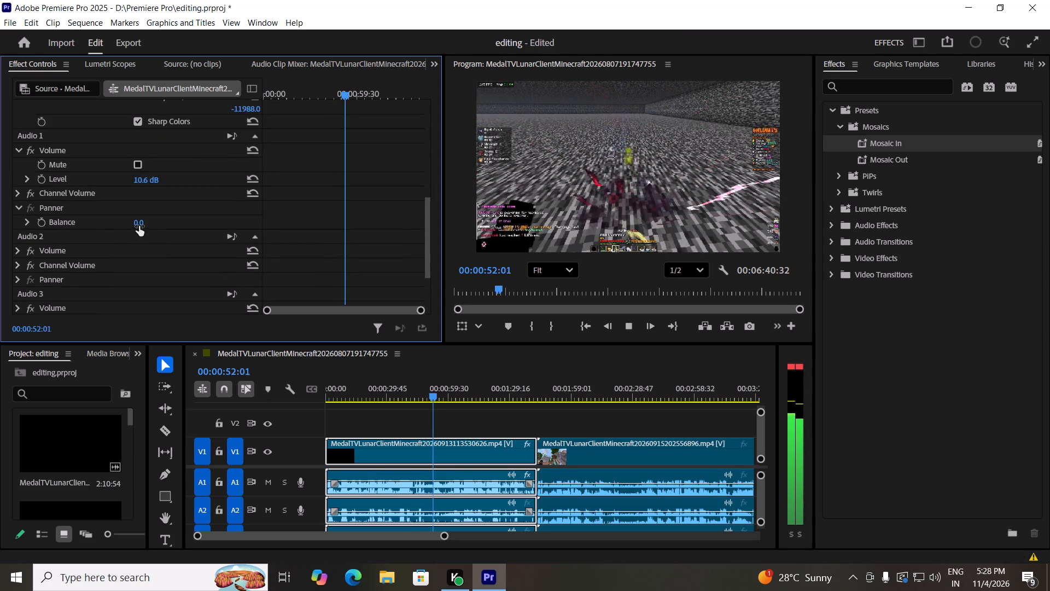
left_click_drag(136, 222, 799, 226)
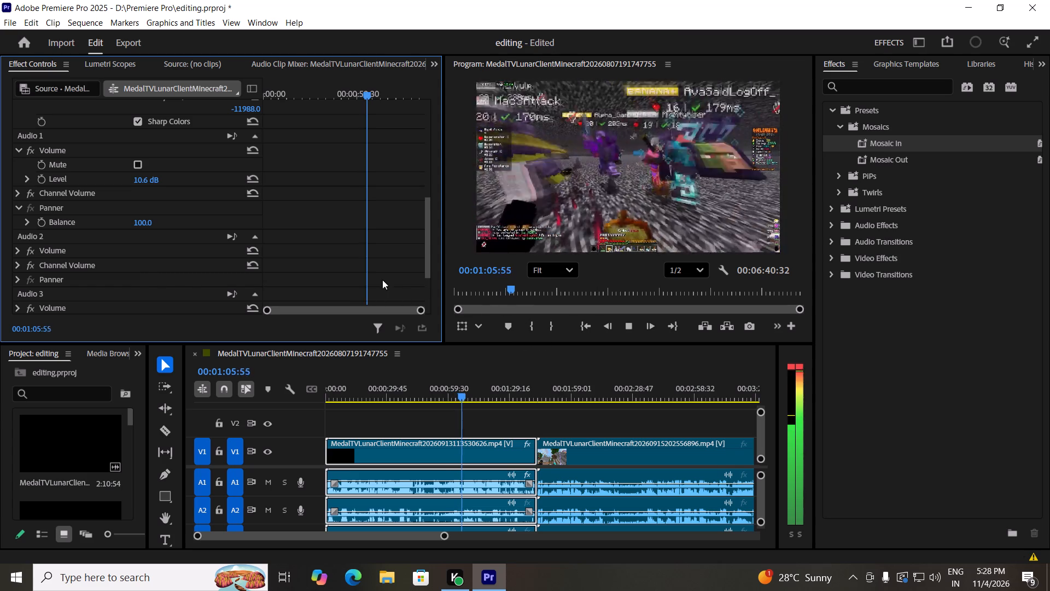
left_click(628, 328)
Apply the Automatic Click Remover from the Noise Reduction/Restoration audio effects to the second gameplay clip.
scroll(591, 368, "down", 3)
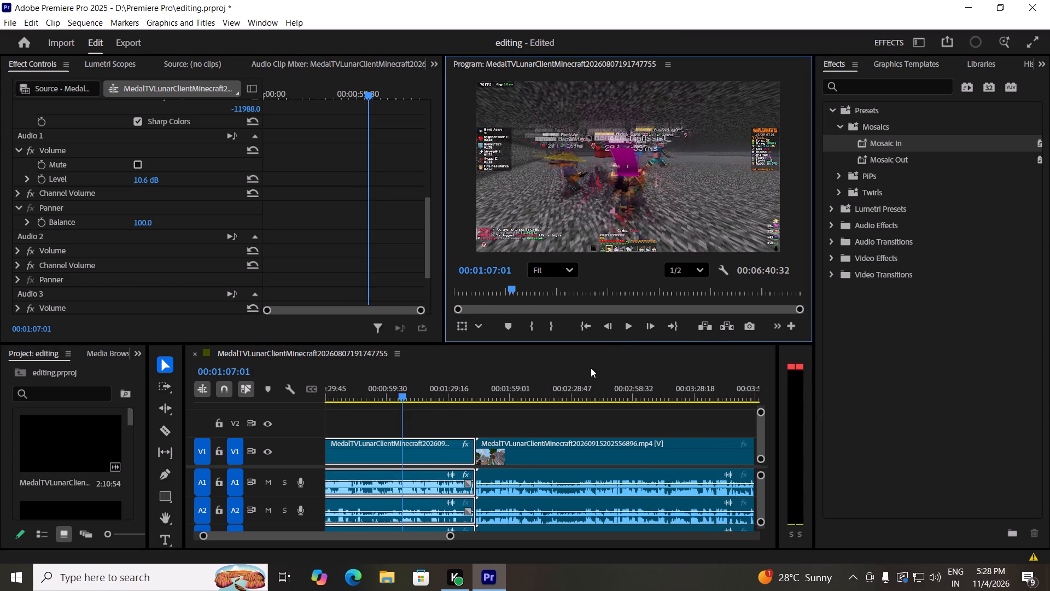
scroll(591, 368, "down", 3)
scroll(591, 368, "up", 6)
scroll(591, 367, "down", 3)
left_click(844, 122)
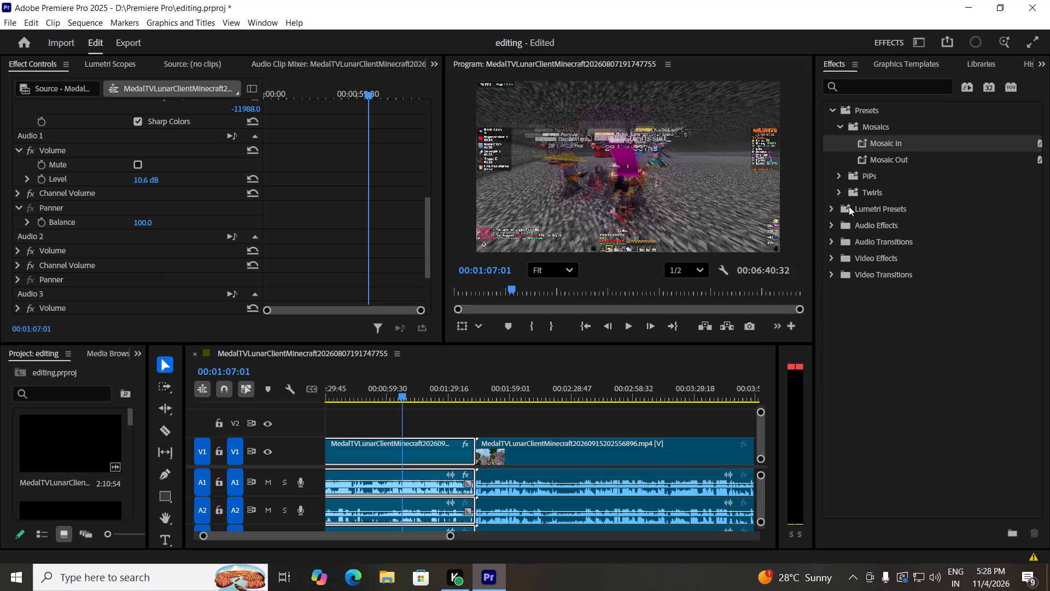
left_click(829, 190)
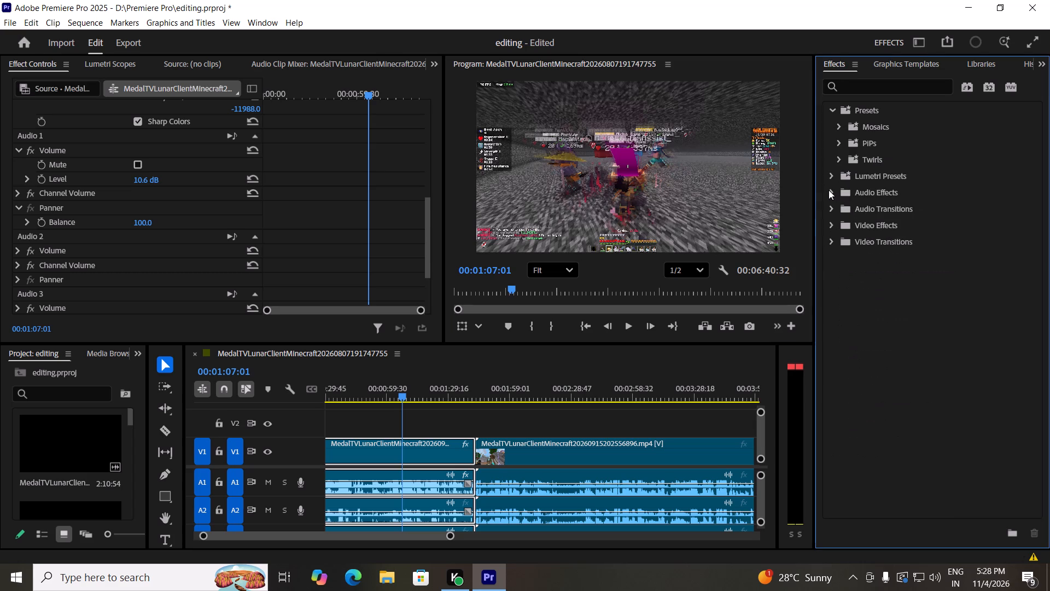
left_click(829, 190)
left_click(829, 190)
scroll(879, 239, "down", 5)
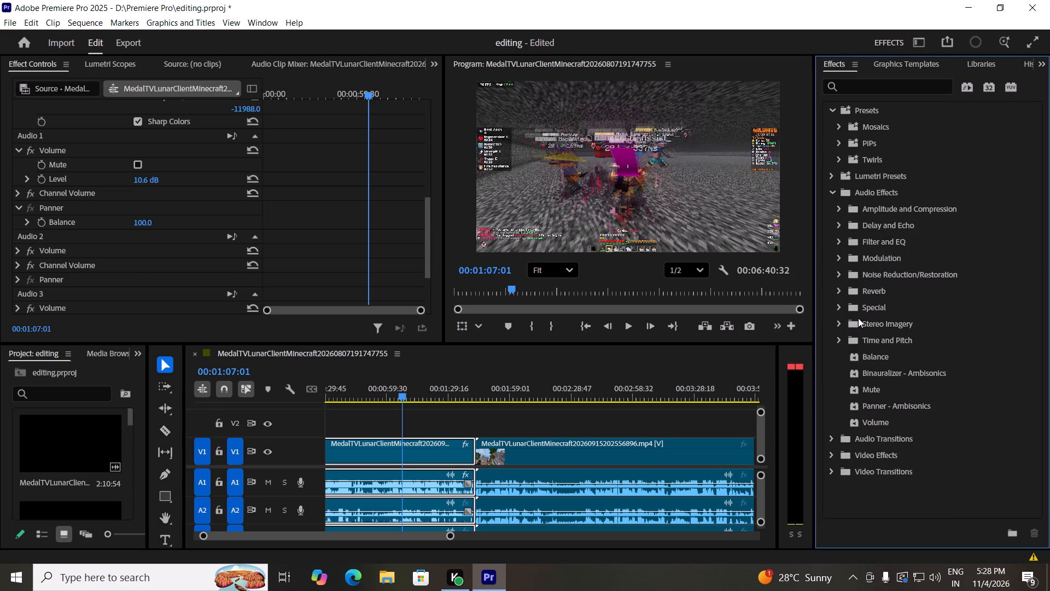
left_click(835, 289)
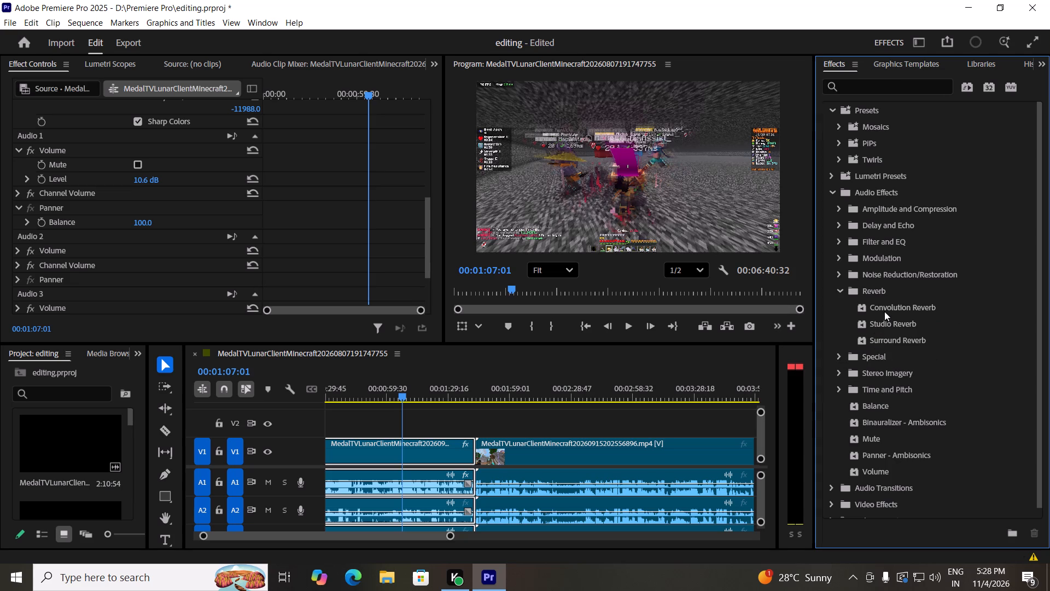
left_click(835, 287)
left_click(837, 274)
left_click_drag(891, 294, 699, 391)
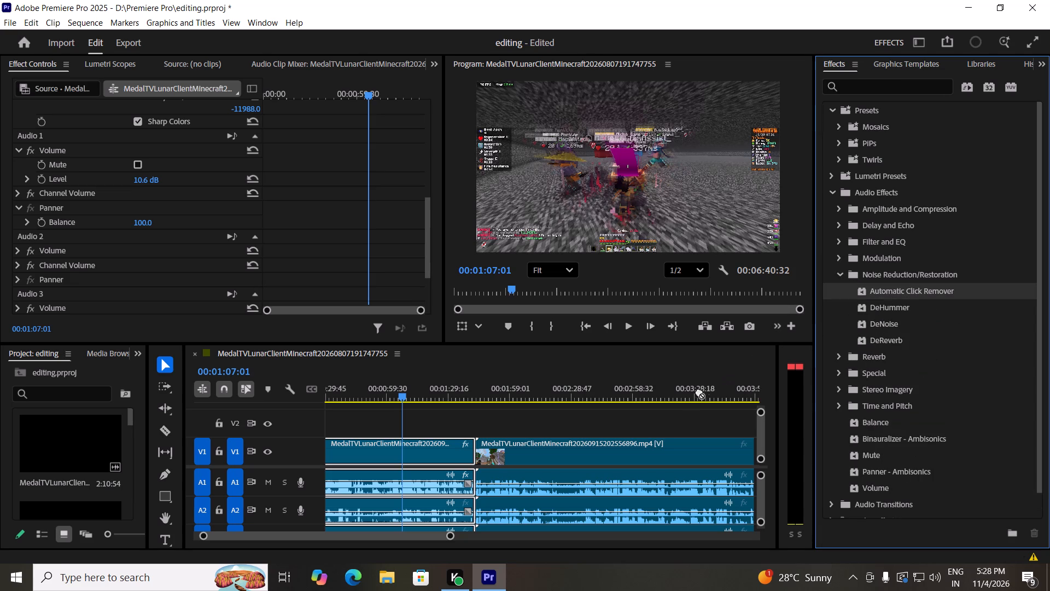
left_click_drag(699, 391, 633, 447)
Play the second clip from 00:01:55:53 and set its Audio 1 Volume Level to 15.0 dB.
left_click(505, 388)
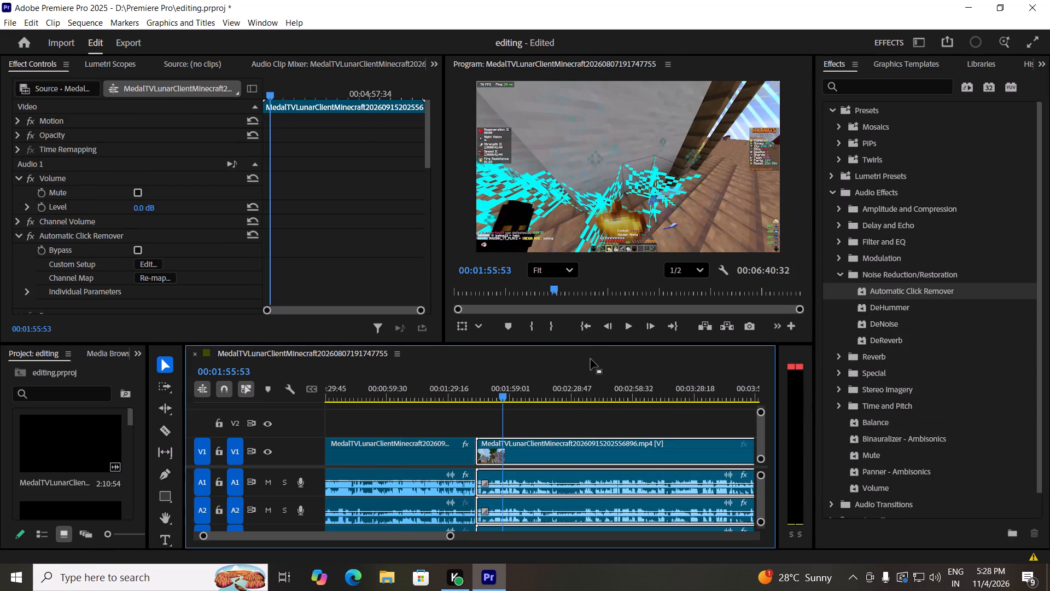
left_click(626, 327)
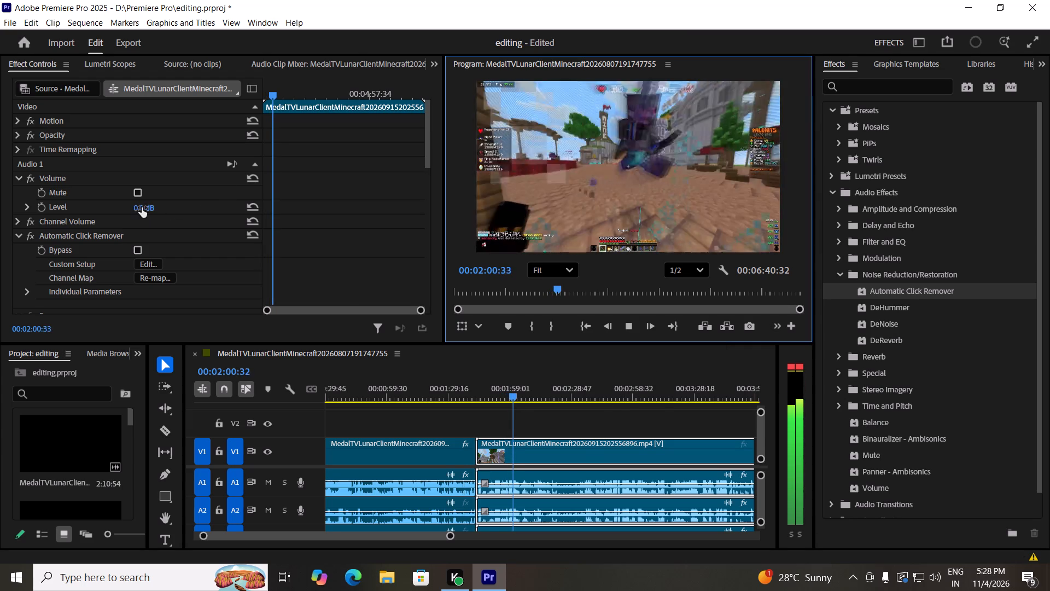
left_click_drag(142, 207, 233, 205)
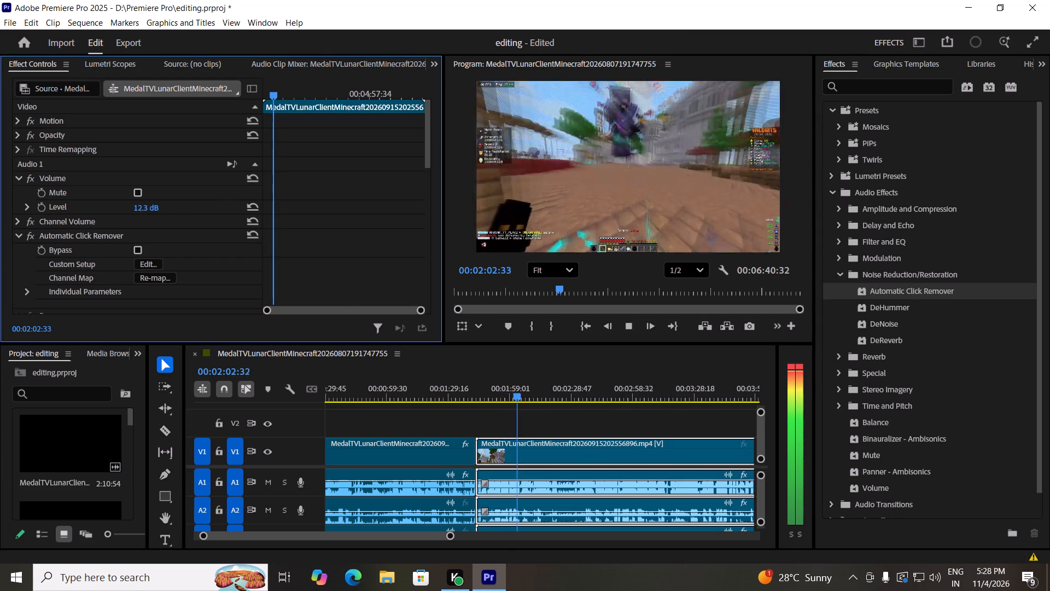
left_click_drag(233, 205, 418, 208)
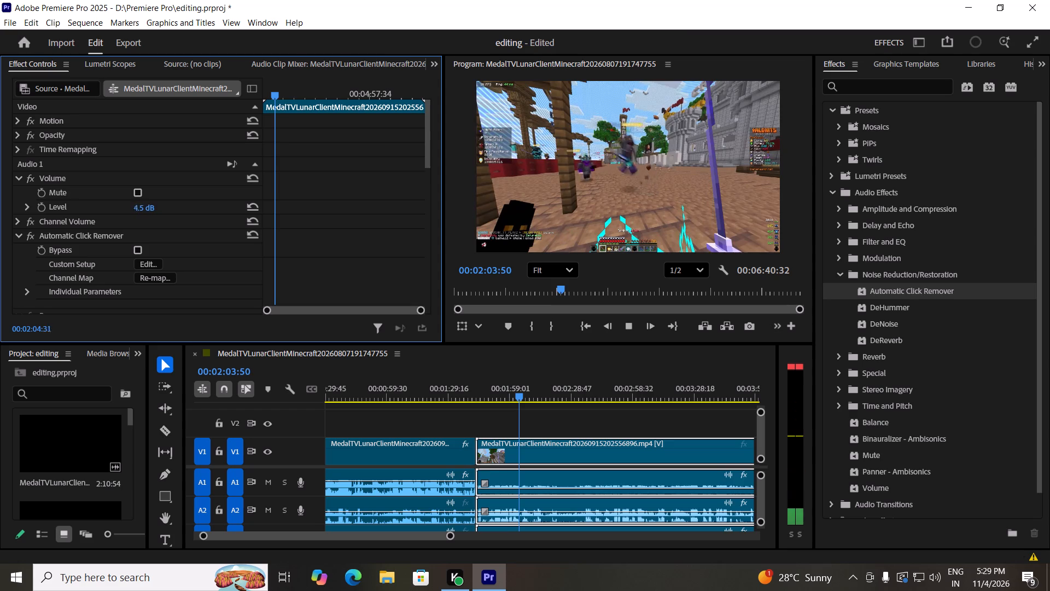
left_click_drag(418, 208, 219, 207)
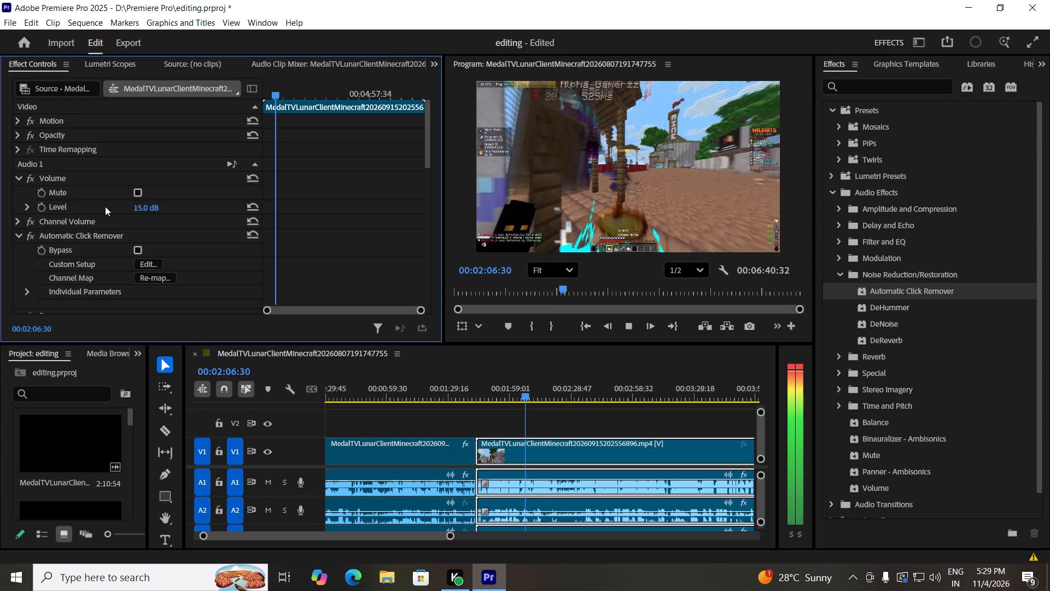
Set the Audio 3 Volume Level of the second clip to 15.0 dB.
scroll(126, 207, "down", 14)
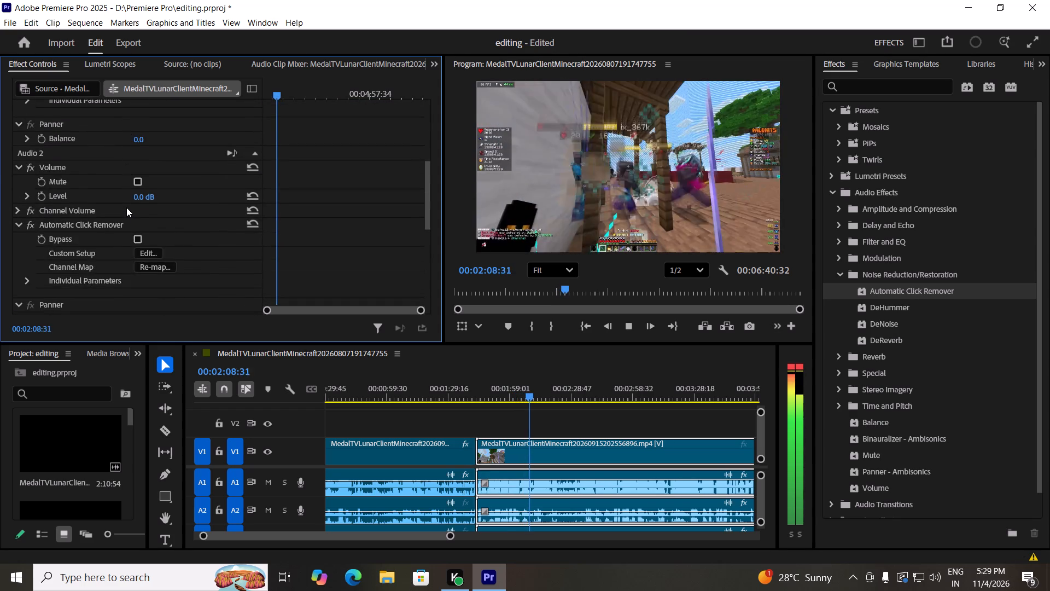
scroll(126, 207, "down", 14)
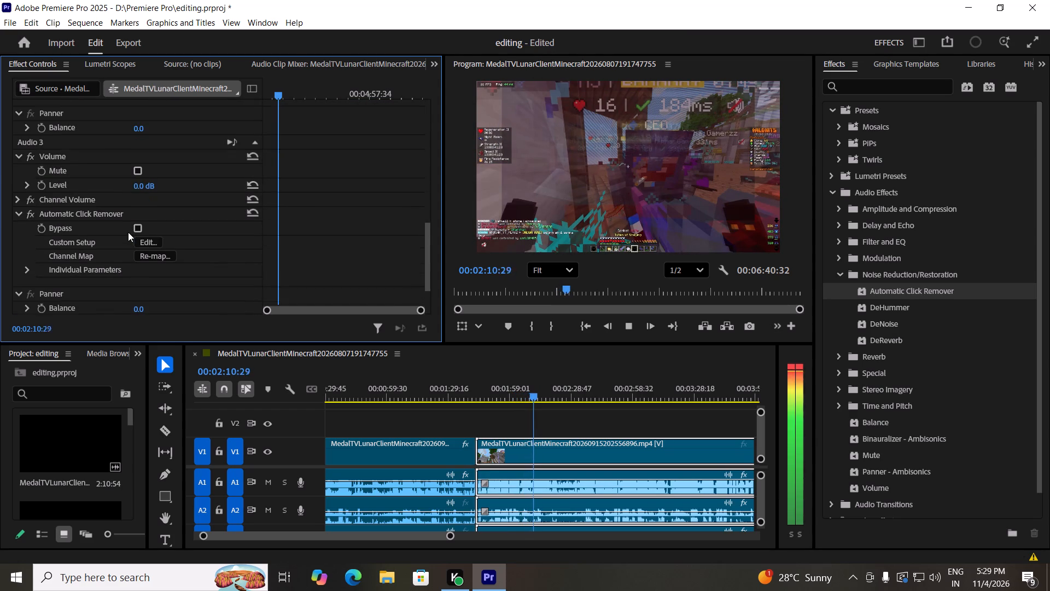
scroll(128, 232, "down", 5)
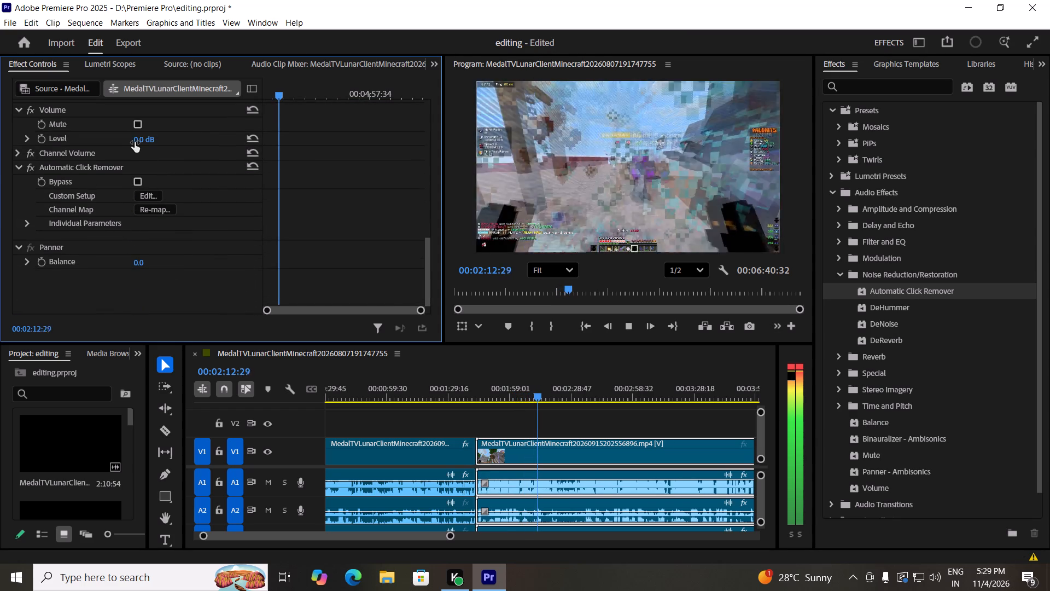
left_click_drag(137, 141, 320, 142)
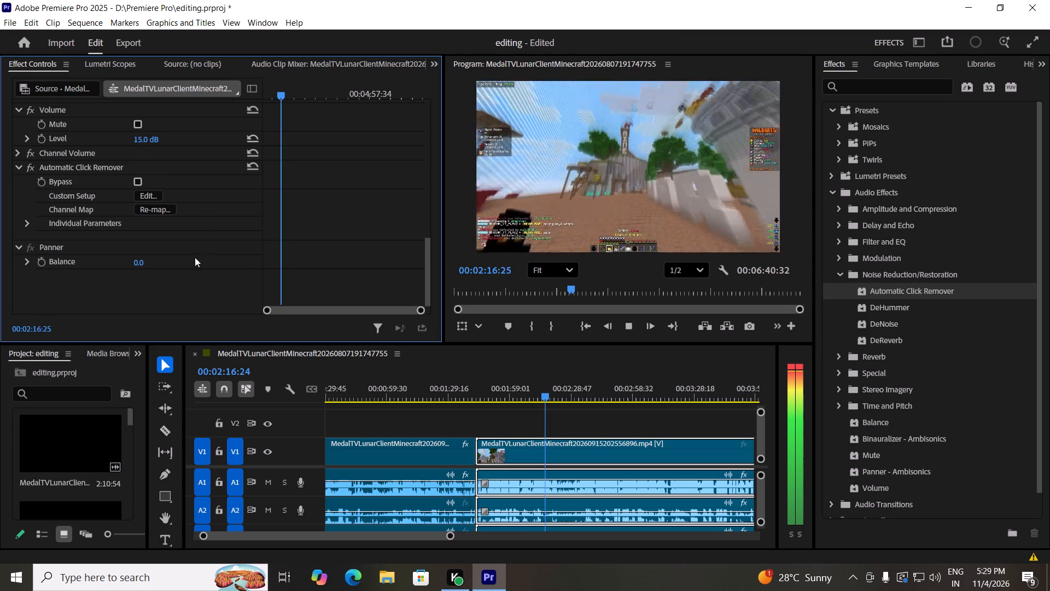
Set the Panner Balance to 100.0 for Audio 3 and Audio 2 of the second clip.
left_click_drag(138, 263, 259, 260)
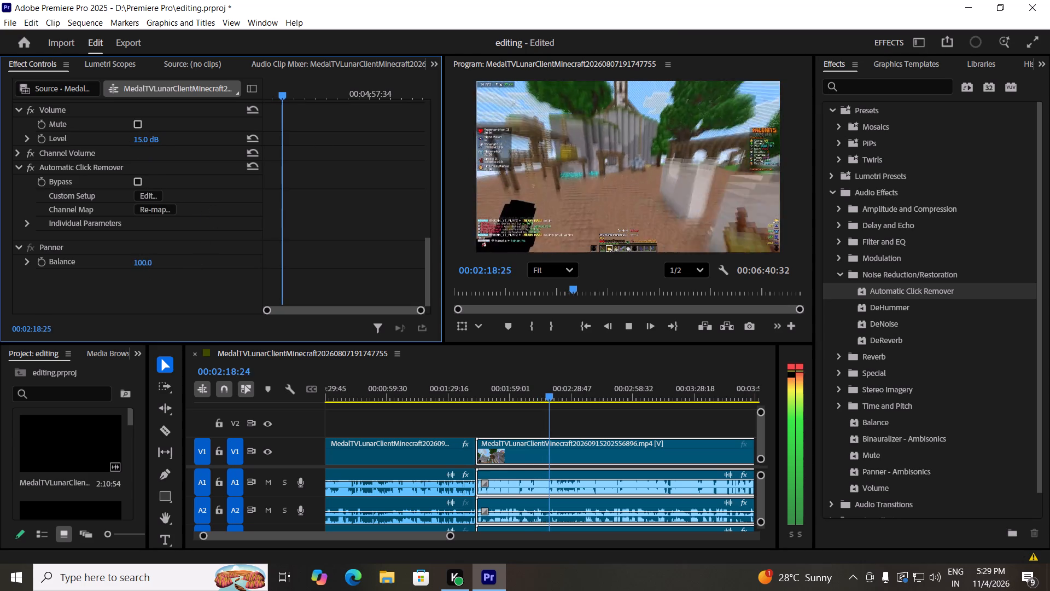
left_click_drag(259, 260, 340, 261)
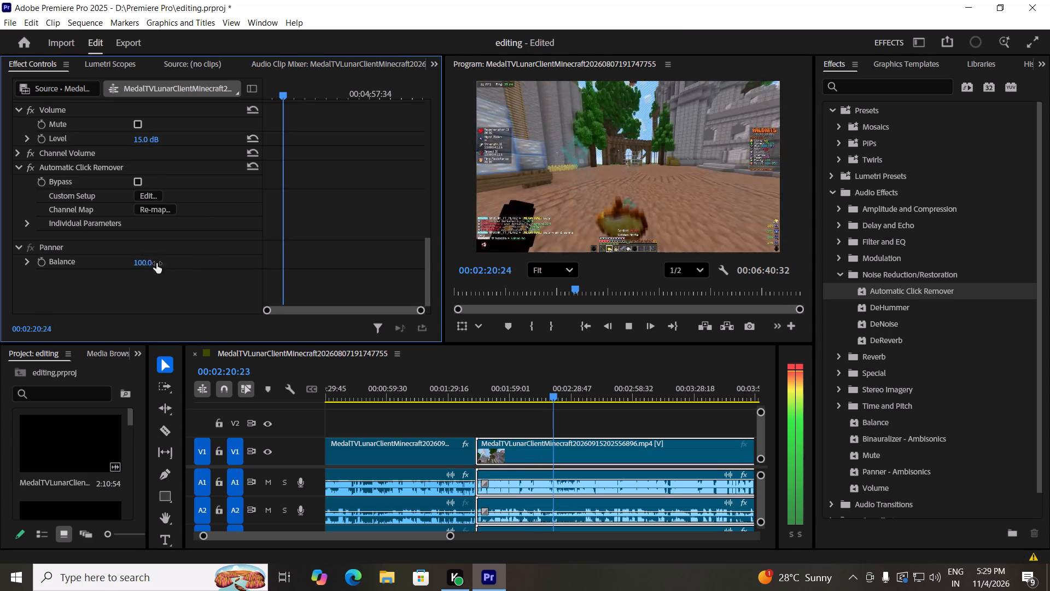
scroll(189, 271, "up", 10)
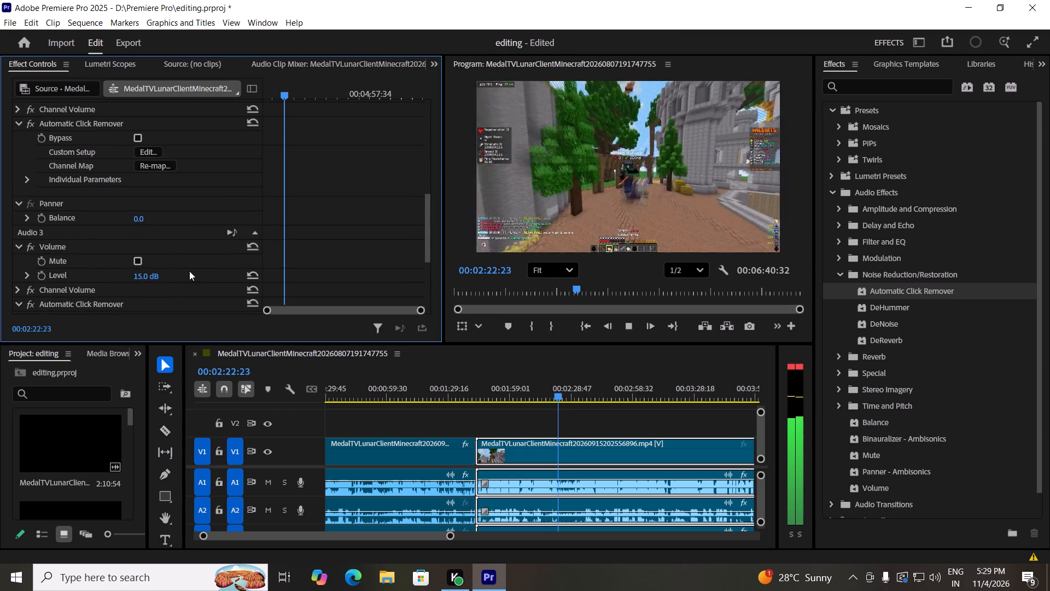
left_click_drag(139, 218, 326, 221)
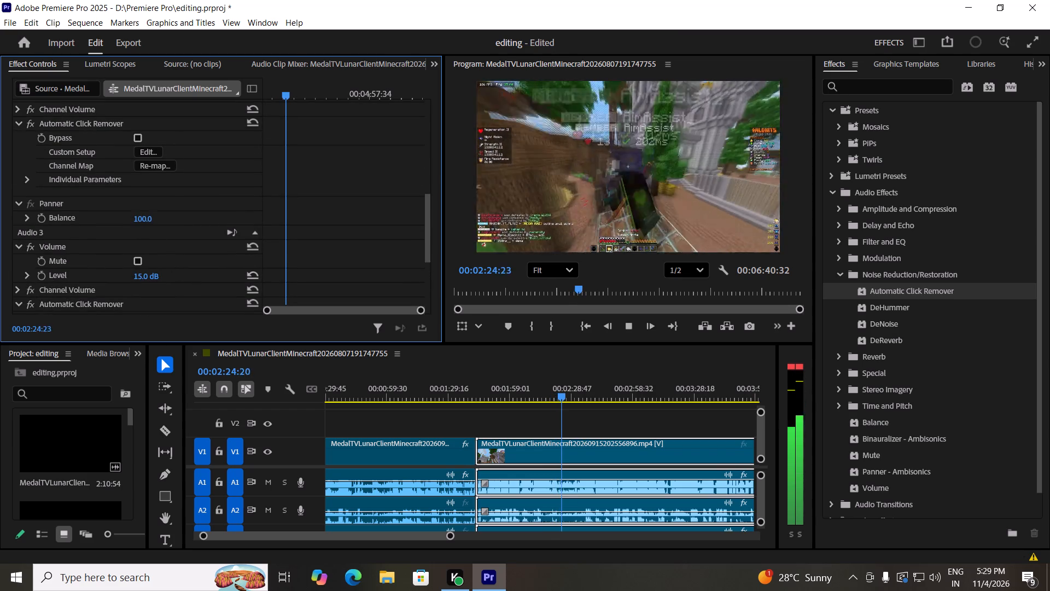
left_click_drag(326, 221, 533, 240)
Set the Audio 2 Volume Level of the second clip to 15.0 dB.
scroll(169, 218, "up", 7)
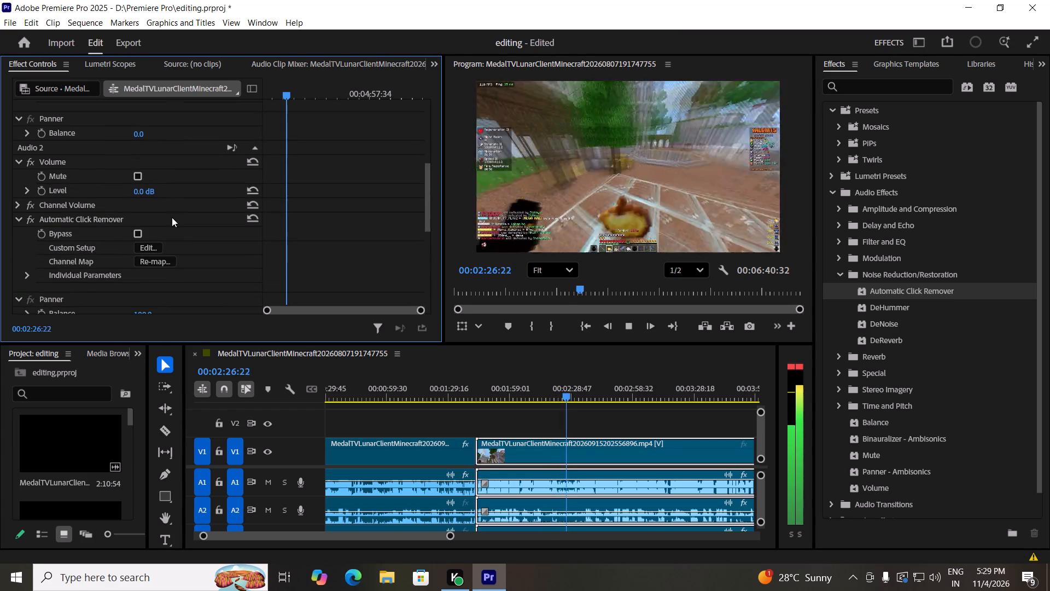
left_click(141, 190)
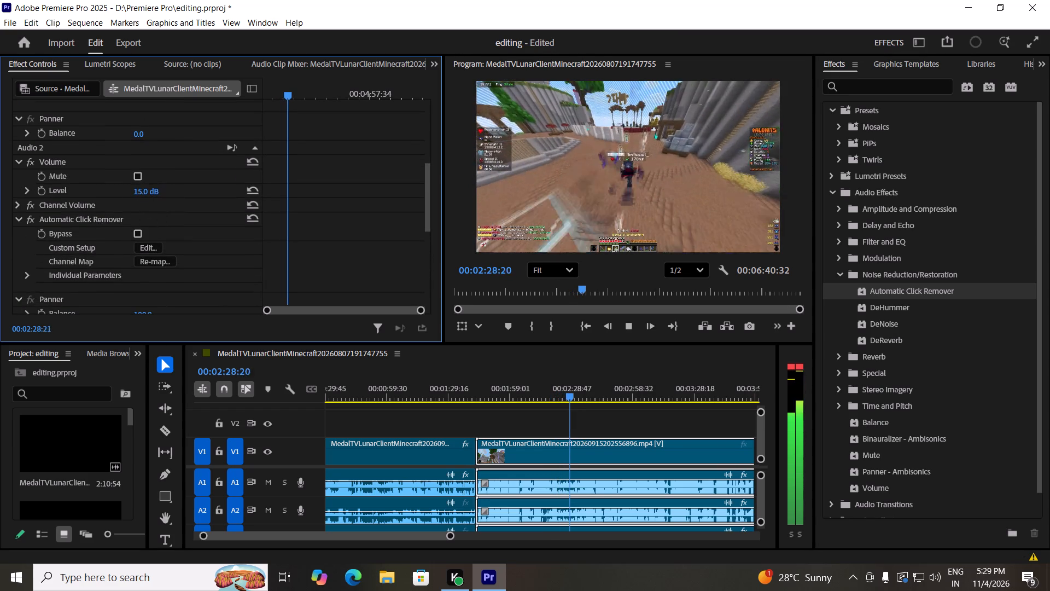
Set the Panner Balance to 100.0 for Audio 1 of the second clip.
scroll(165, 239, "up", 3)
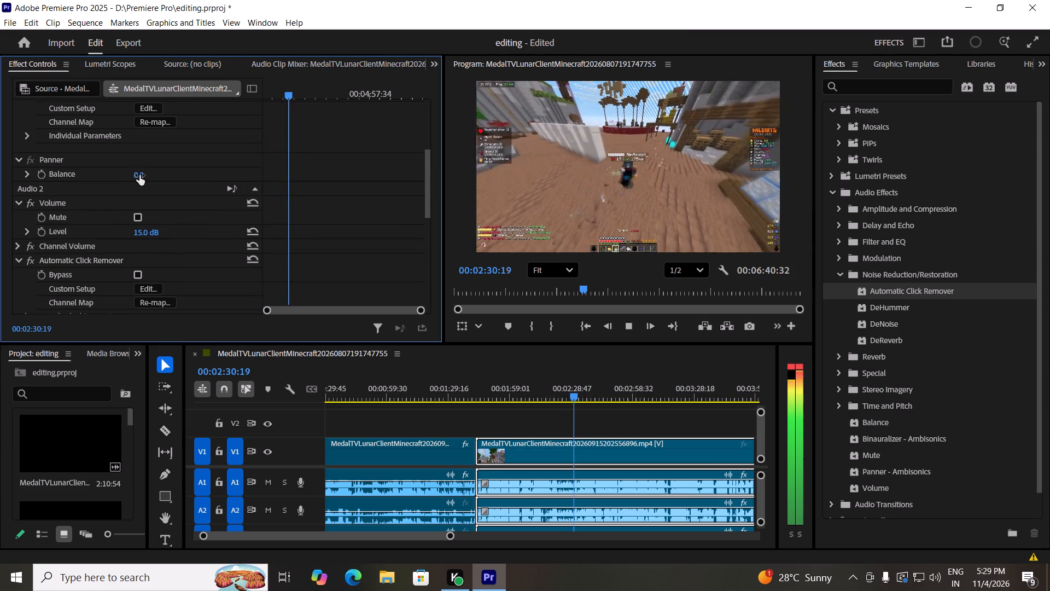
left_click_drag(140, 175, 703, 208)
scroll(188, 207, "up", 6)
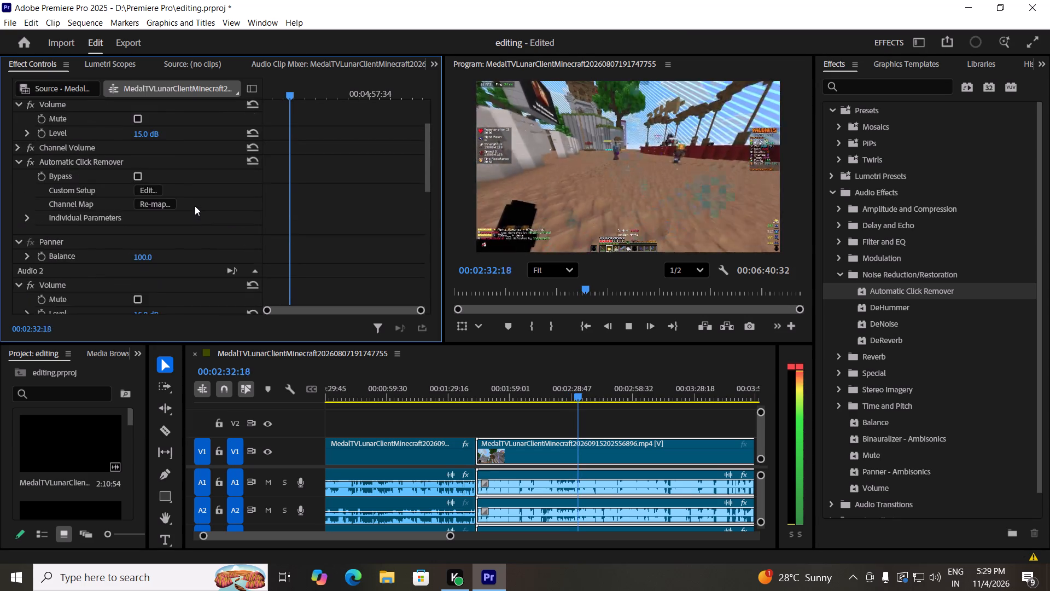
scroll(195, 206, "up", 13)
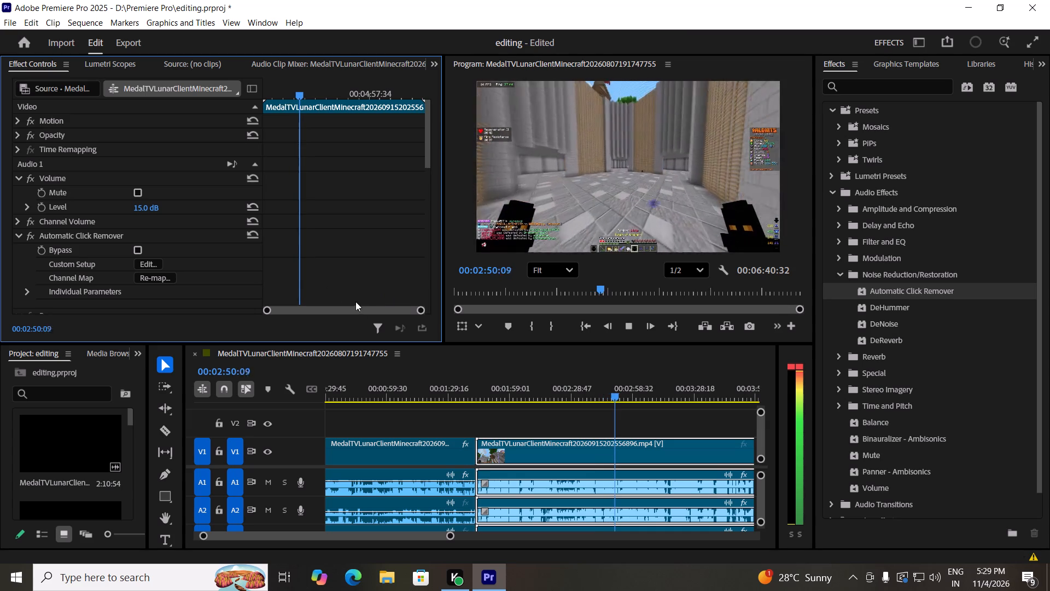
Stop playback and apply the DeHummer effect to the second clip.
scroll(565, 423, "down", 7)
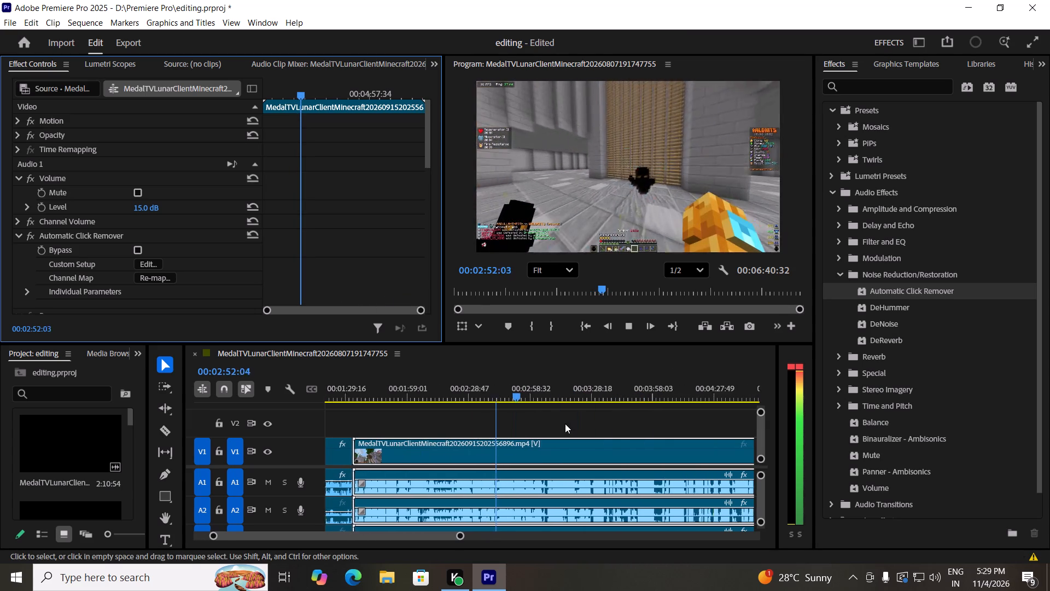
scroll(565, 424, "up", 2)
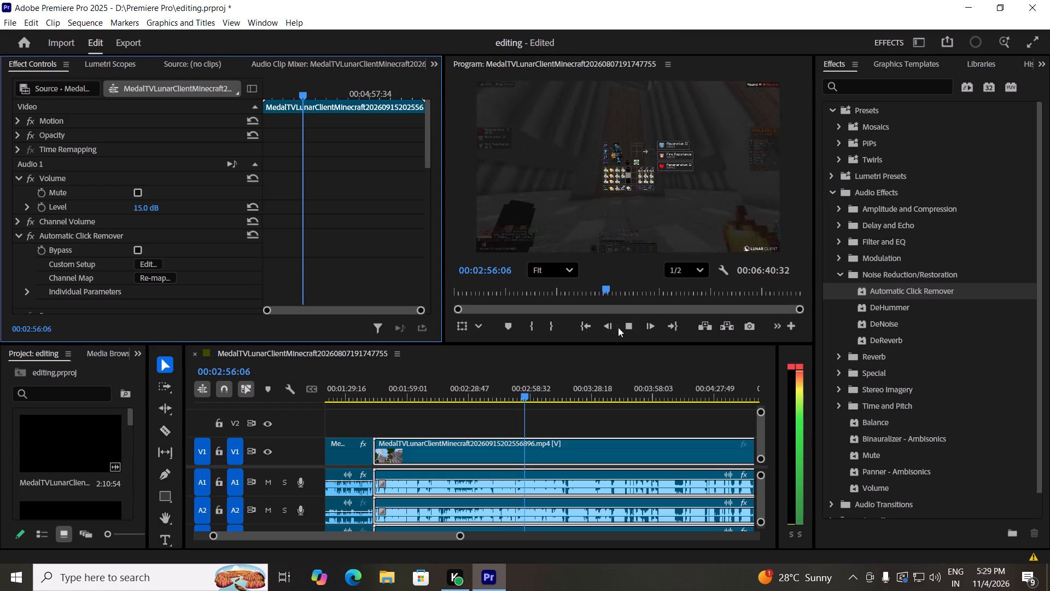
left_click(629, 326)
left_click_drag(876, 306, 635, 441)
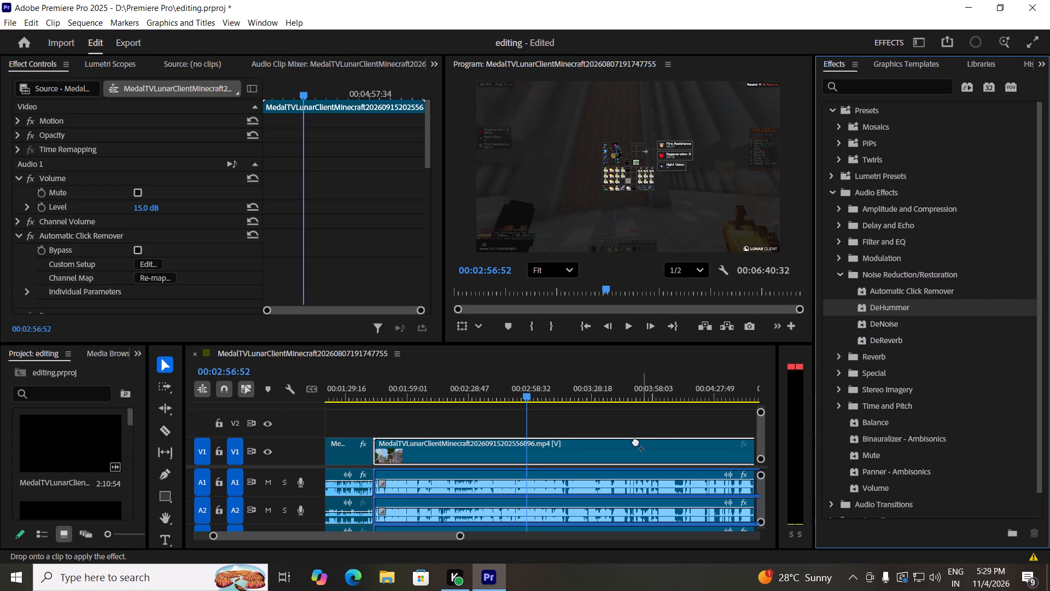
left_click_drag(635, 441, 626, 445)
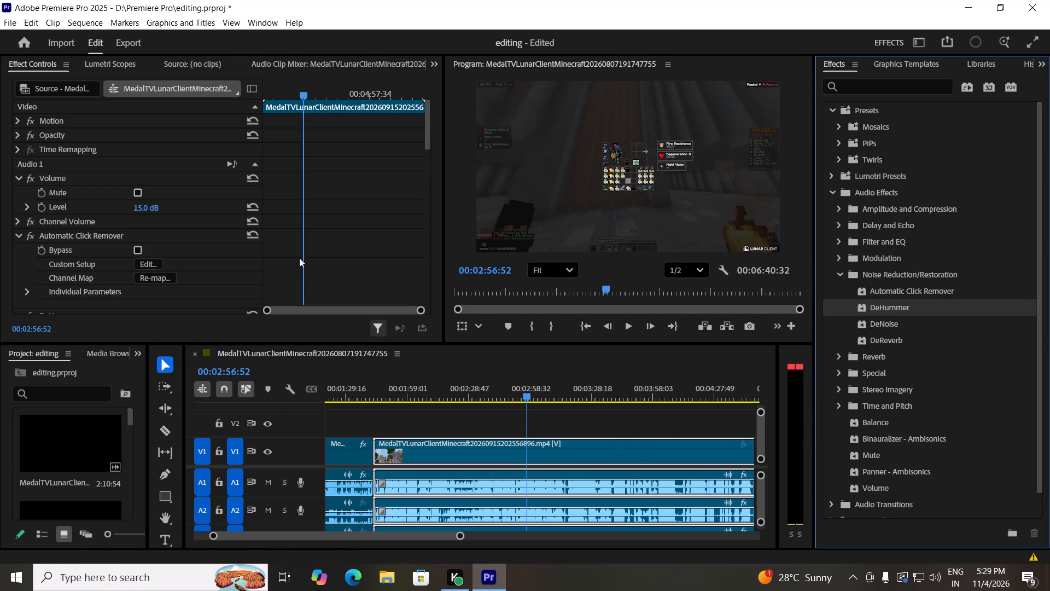
In the Audio 1 DeHummer's custom setup, move the base filter to about 748.2 Hz with a gain of about -27.3 dB.
scroll(225, 250, "down", 8)
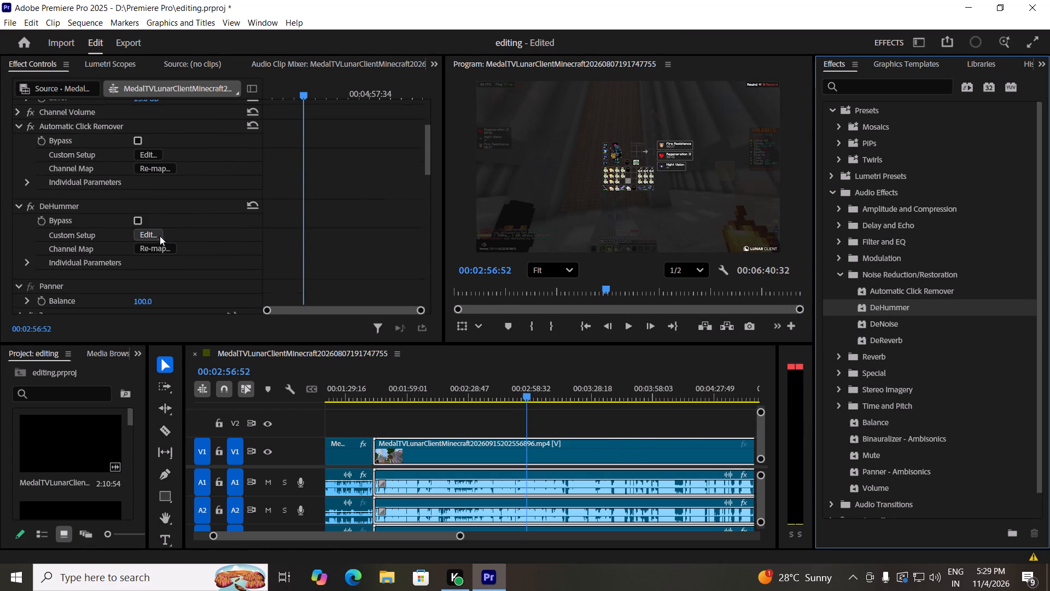
left_click(157, 236)
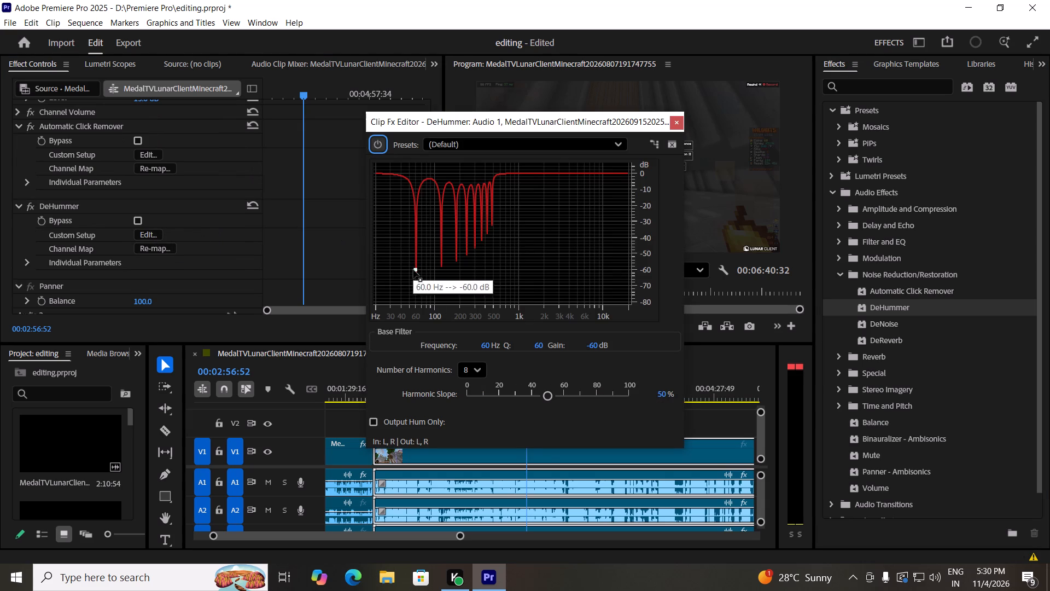
left_click_drag(415, 270, 503, 266)
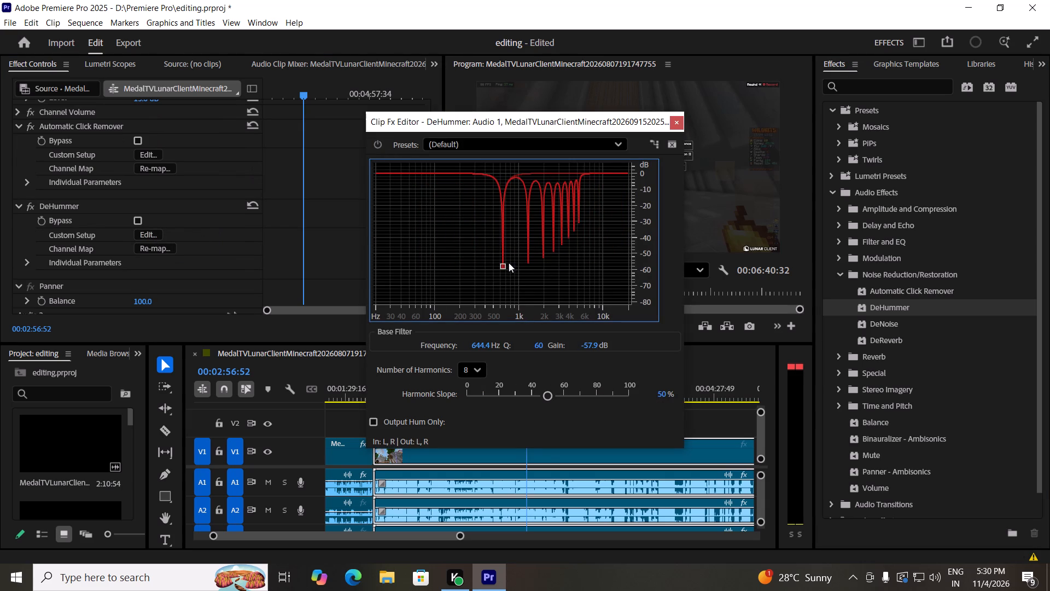
left_click_drag(503, 265, 508, 216)
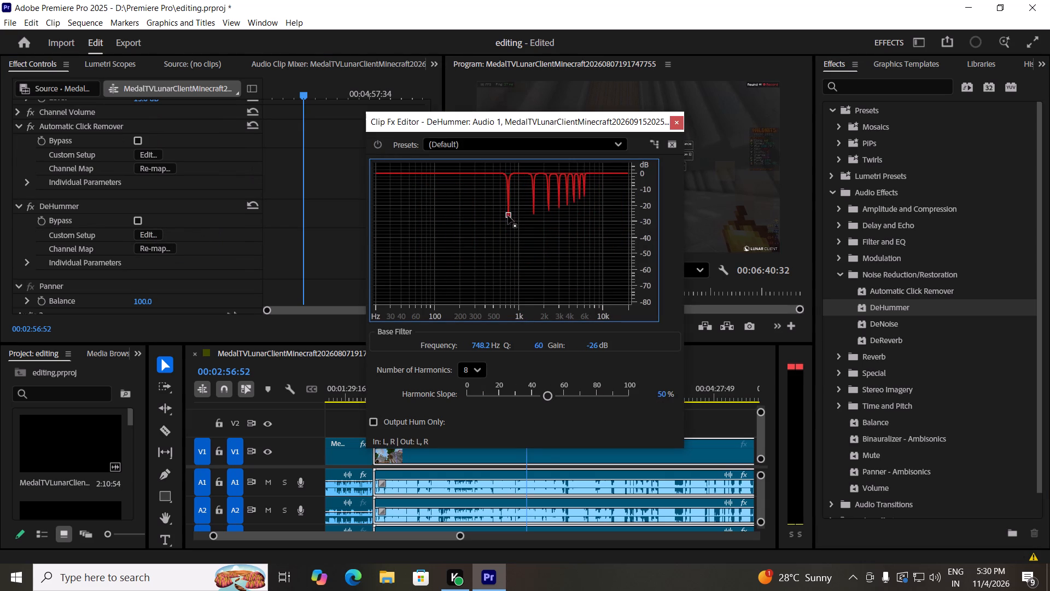
left_click_drag(508, 216, 508, 217)
scroll(546, 251, "up", 2)
scroll(546, 251, "down", 3)
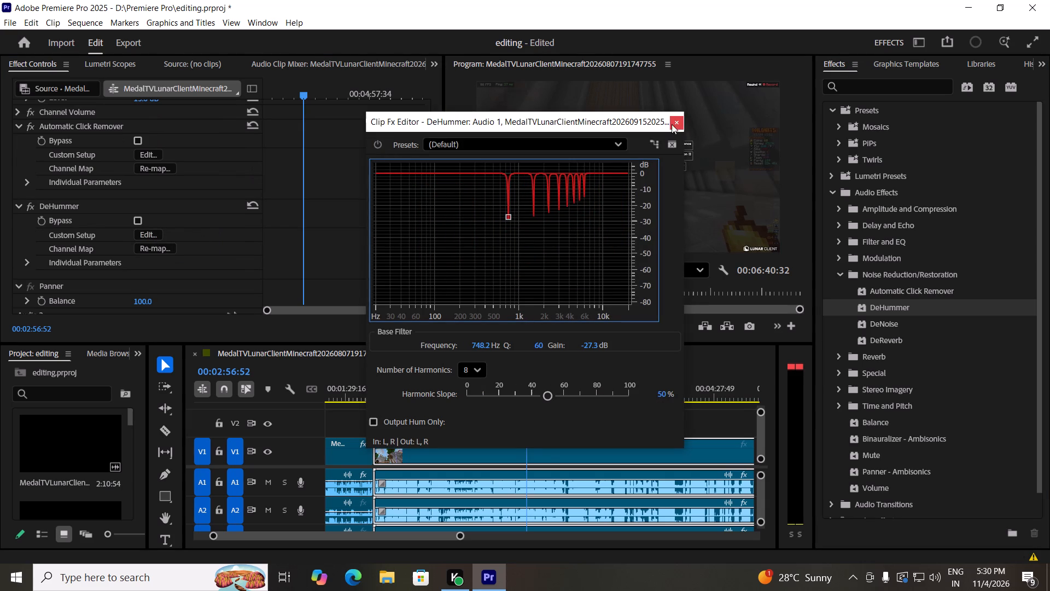
Adjust the Harmonic Slope of the Audio 1 DeHummer and close its effect editor.
left_click_drag(546, 399, 493, 397)
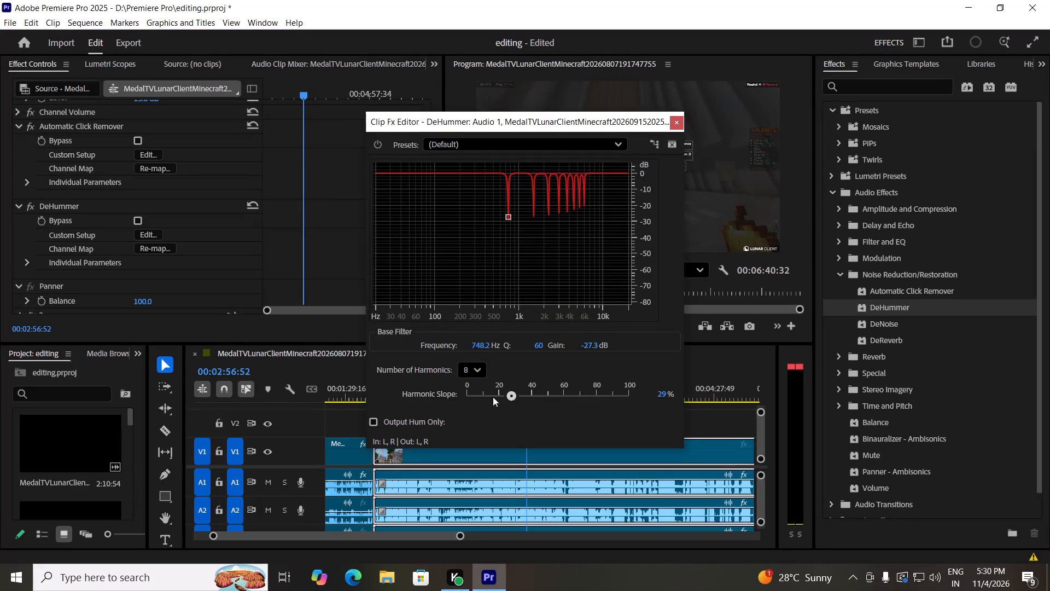
left_click_drag(493, 397, 369, 389)
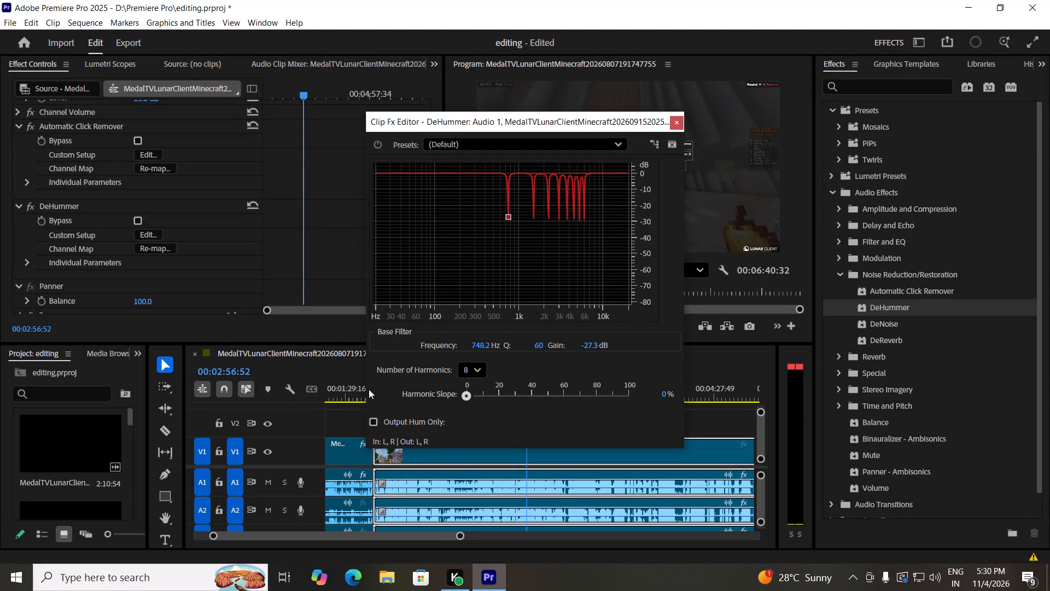
left_click_drag(369, 389, 619, 402)
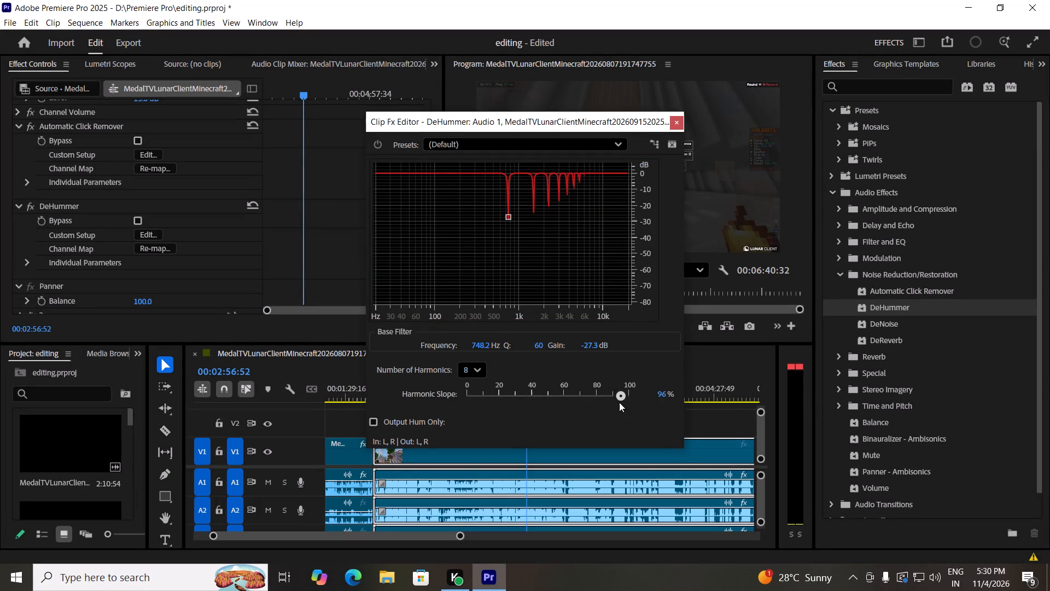
left_click_drag(619, 402, 587, 402)
left_click(677, 124)
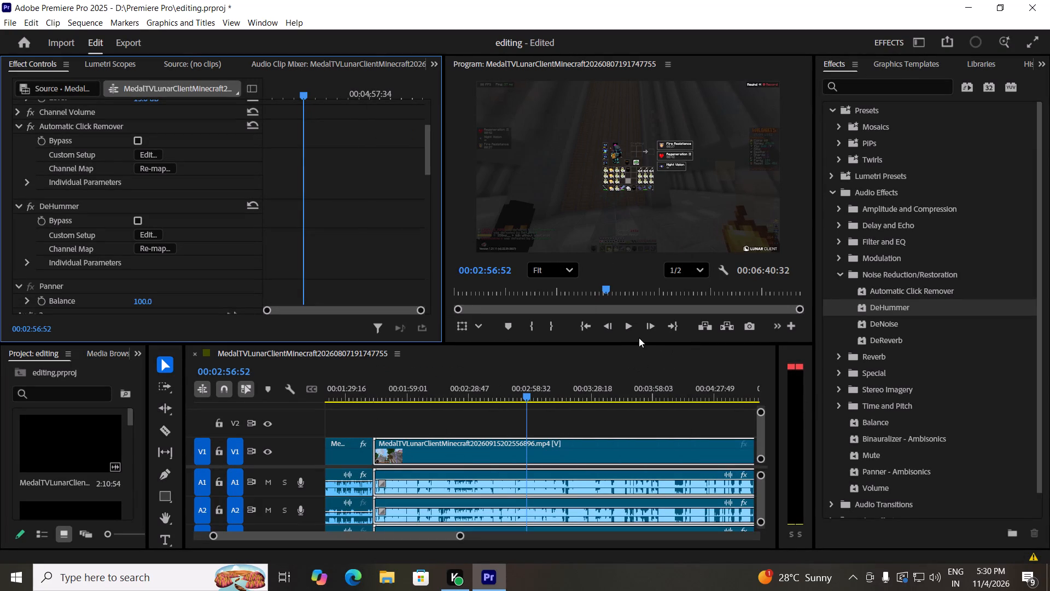
Play the second clip from 00:02:56:52 for about ten seconds to check the DeHummer's sound.
left_click(627, 333)
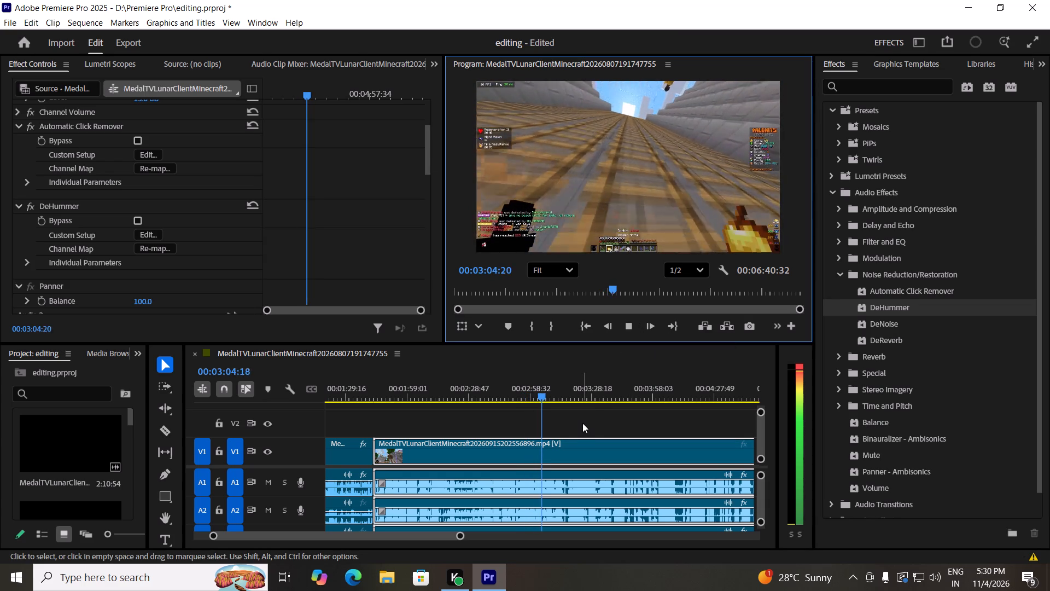
left_click(623, 327)
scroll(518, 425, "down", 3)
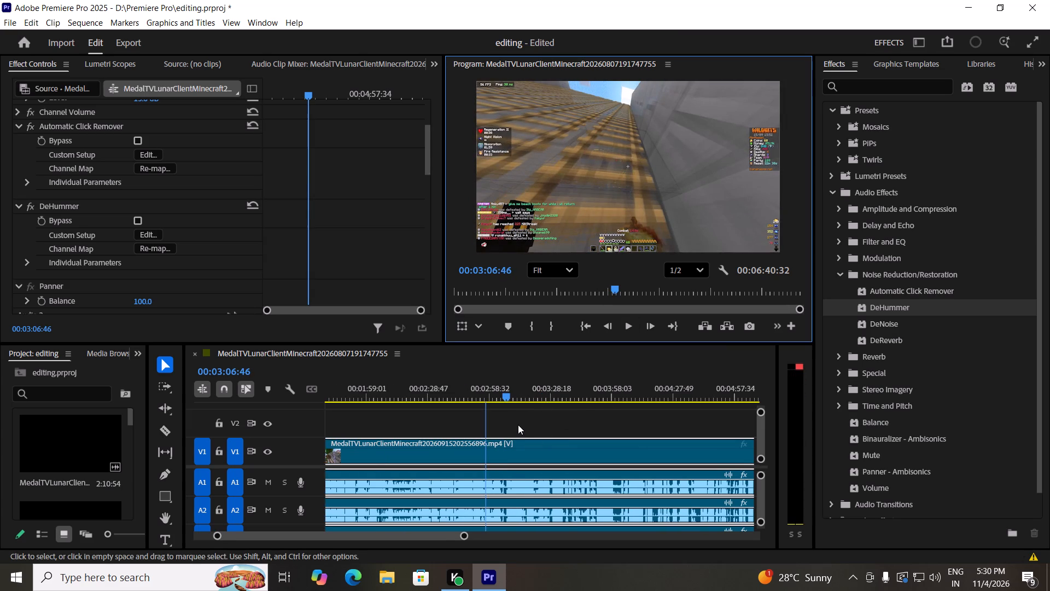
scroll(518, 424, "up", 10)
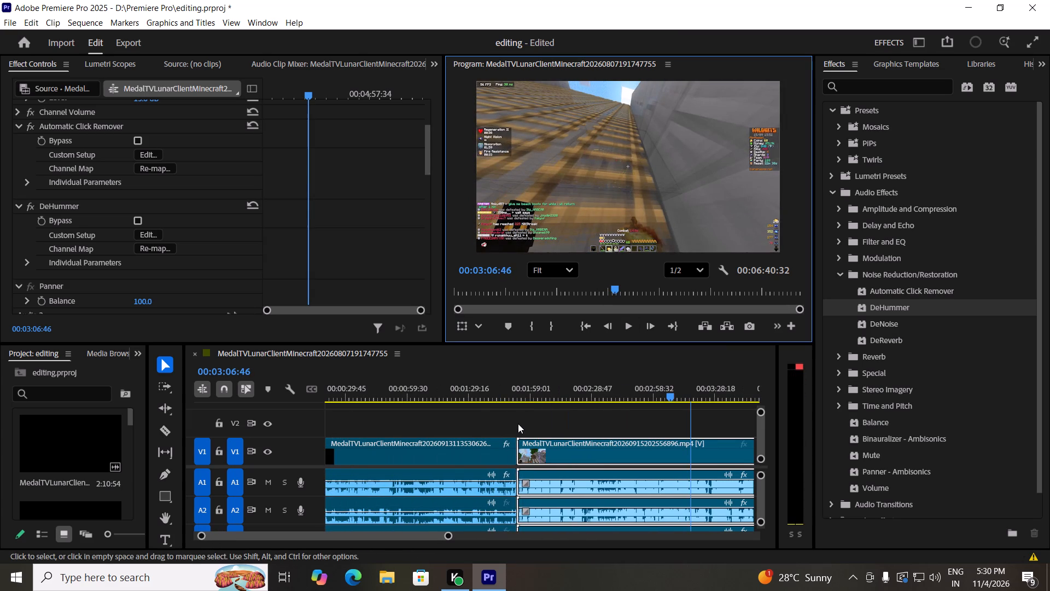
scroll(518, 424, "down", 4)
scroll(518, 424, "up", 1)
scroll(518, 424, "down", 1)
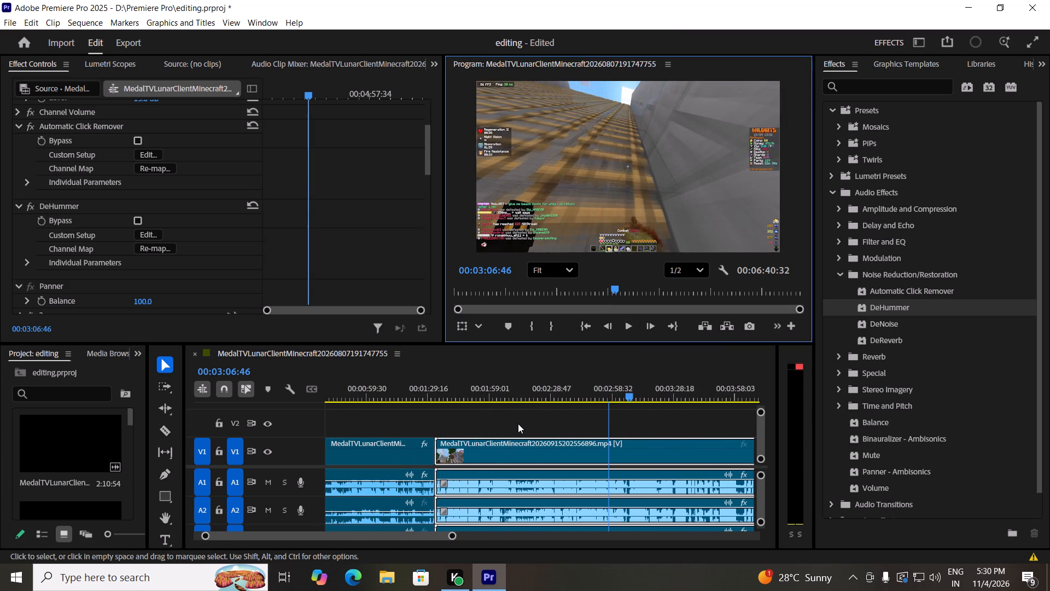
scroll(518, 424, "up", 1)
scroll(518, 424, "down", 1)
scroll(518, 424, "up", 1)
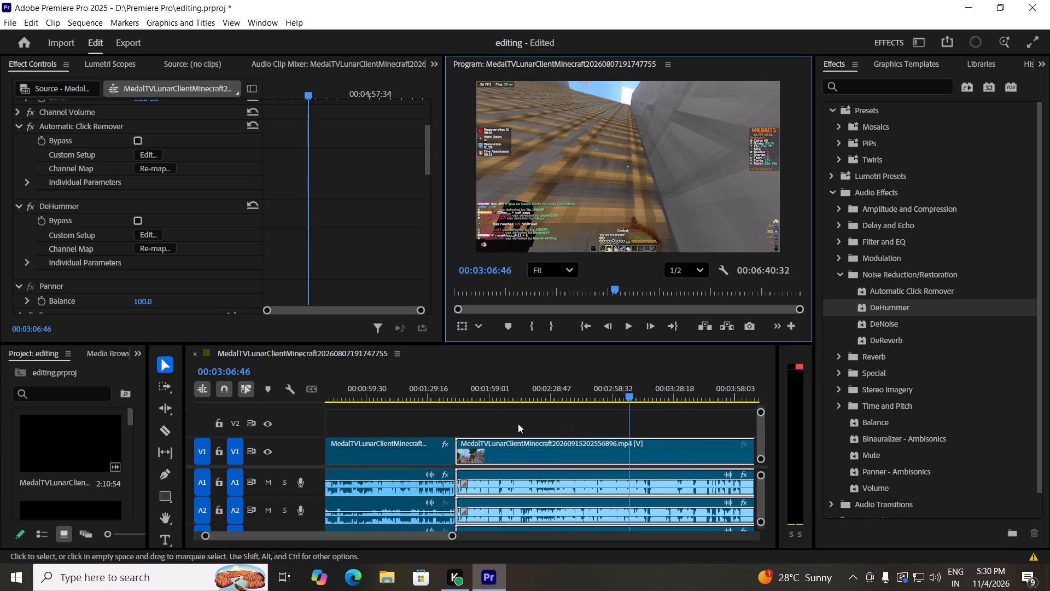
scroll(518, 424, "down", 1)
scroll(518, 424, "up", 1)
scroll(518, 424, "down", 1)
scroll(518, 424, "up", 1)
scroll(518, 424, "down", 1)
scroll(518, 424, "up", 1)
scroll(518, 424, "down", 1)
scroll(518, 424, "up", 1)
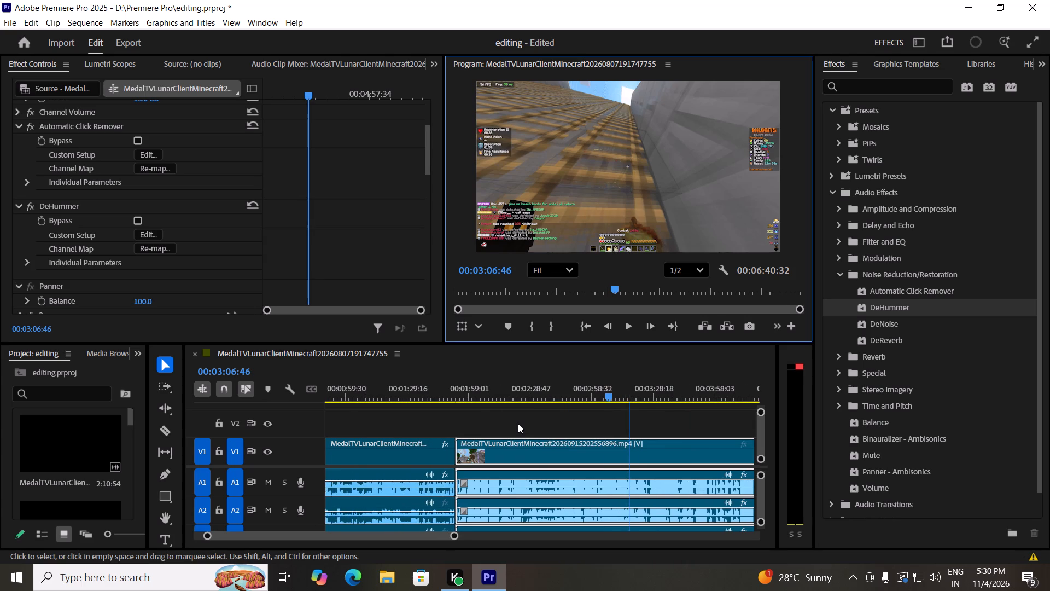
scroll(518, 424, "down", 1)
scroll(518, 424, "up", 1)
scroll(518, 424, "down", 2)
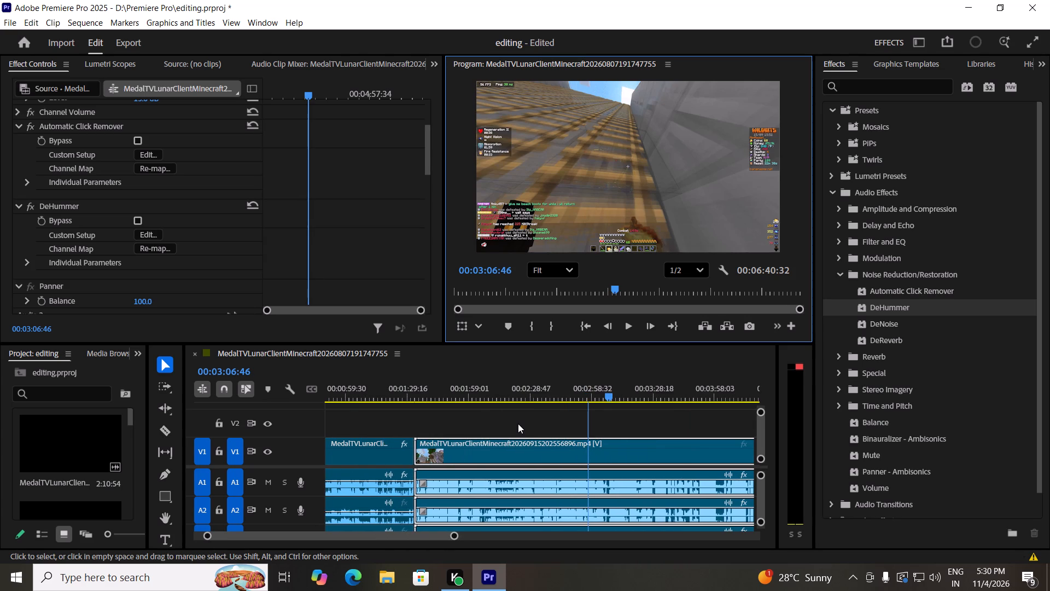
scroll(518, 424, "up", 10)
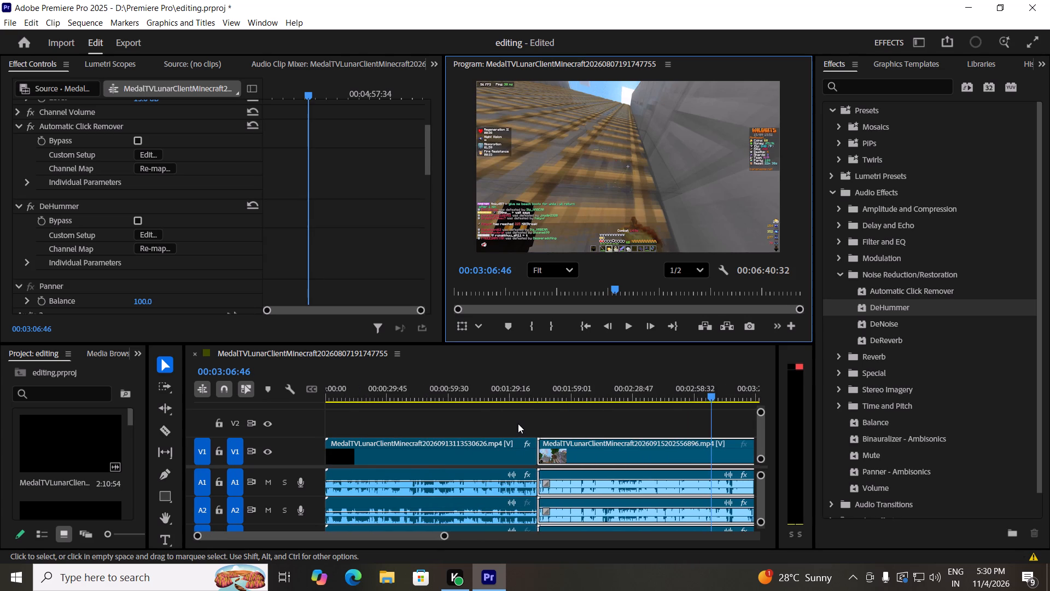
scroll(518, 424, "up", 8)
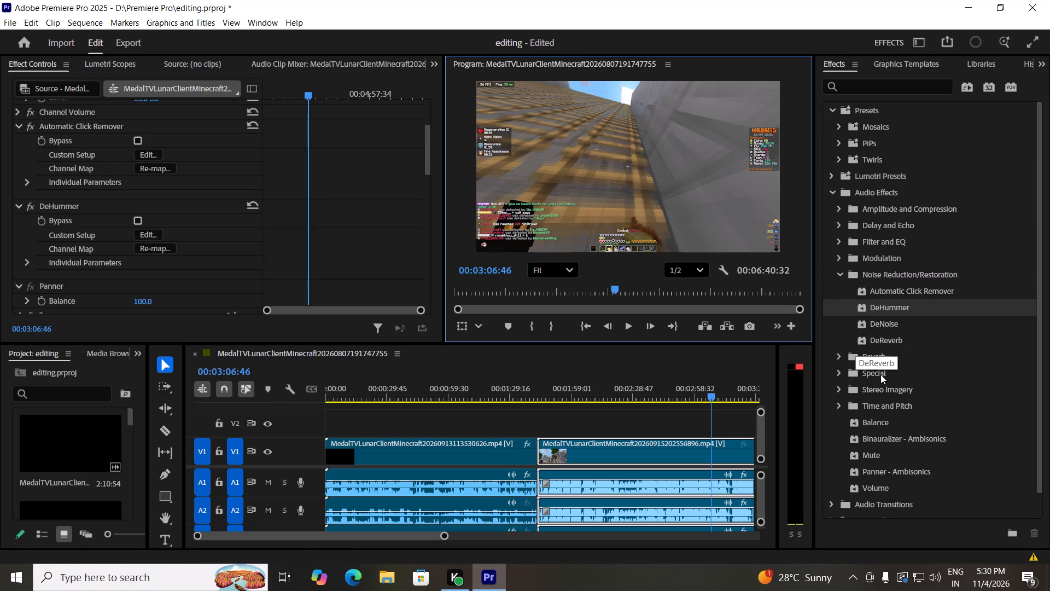
Apply the Mute audio effect to the second clip.
scroll(874, 379, "down", 4)
left_click_drag(879, 431, 672, 453)
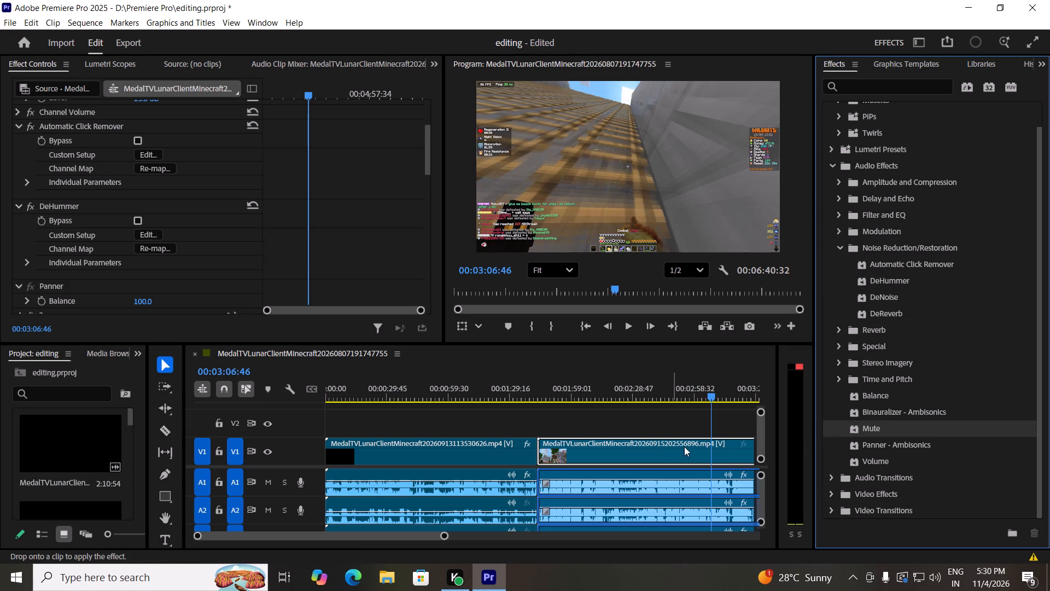
scroll(193, 255, "up", 4)
scroll(159, 188, "up", 1)
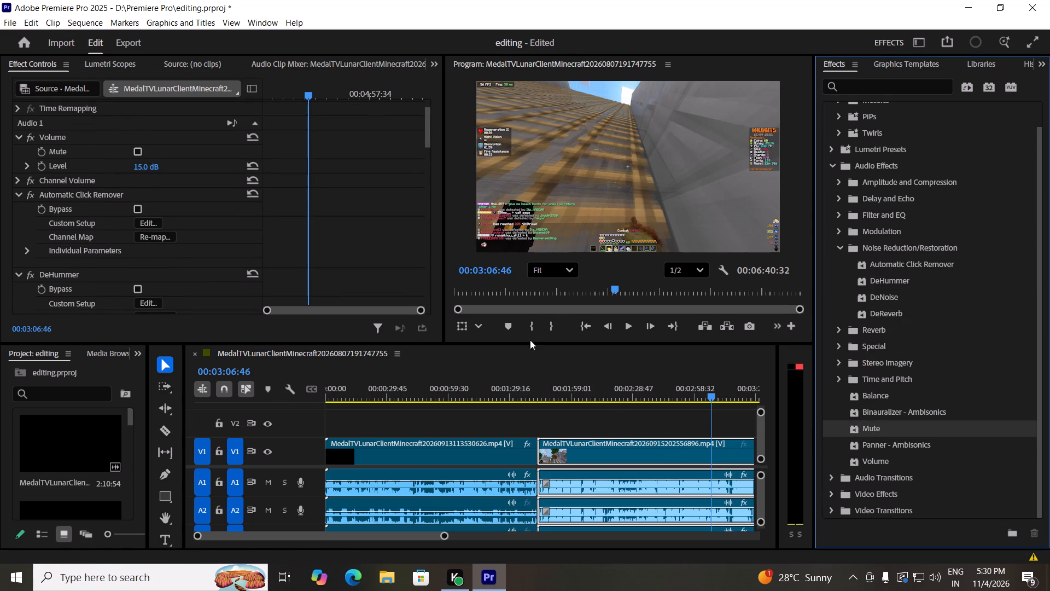
Play the second clip from 00:03:06:46 for about eight seconds to check the sound with the Mute effect.
left_click(626, 329)
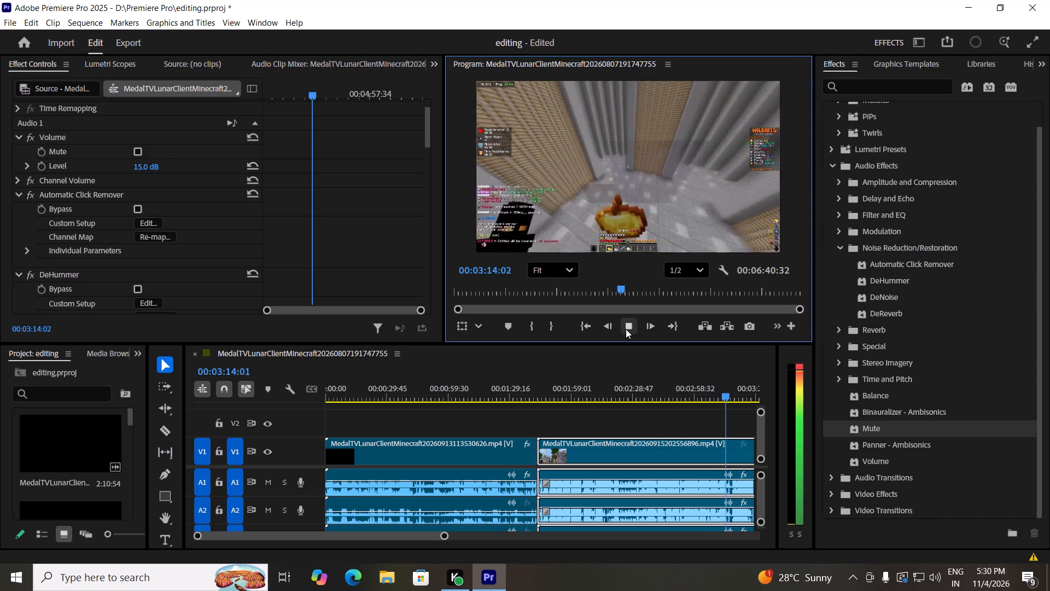
left_click(626, 329)
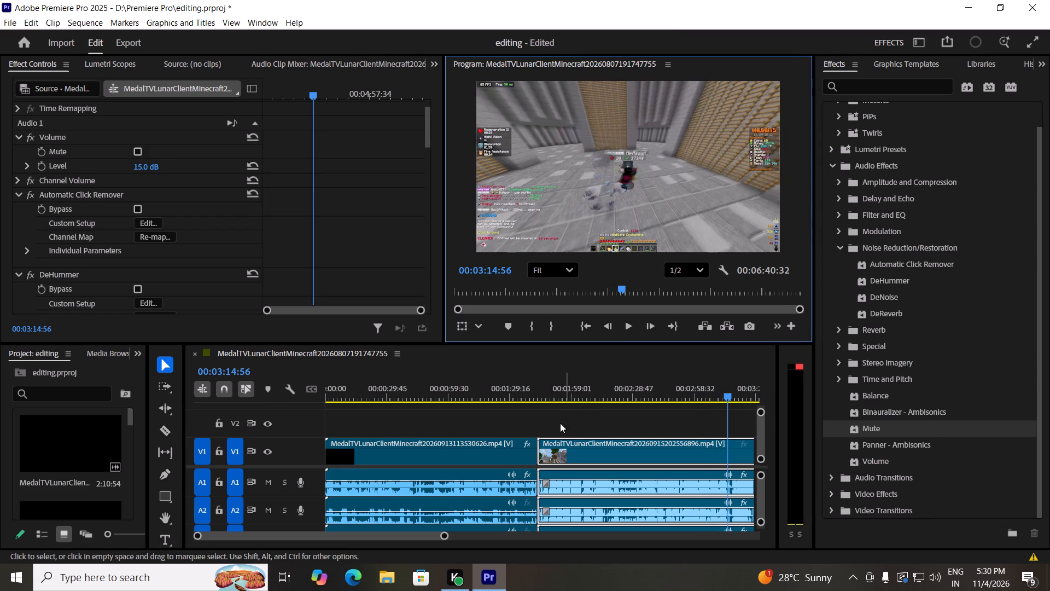
Review the audio effects and settings applied to the second clip's Audio 1.
scroll(446, 450, "down", 4)
scroll(445, 450, "up", 5)
scroll(176, 250, "down", 5)
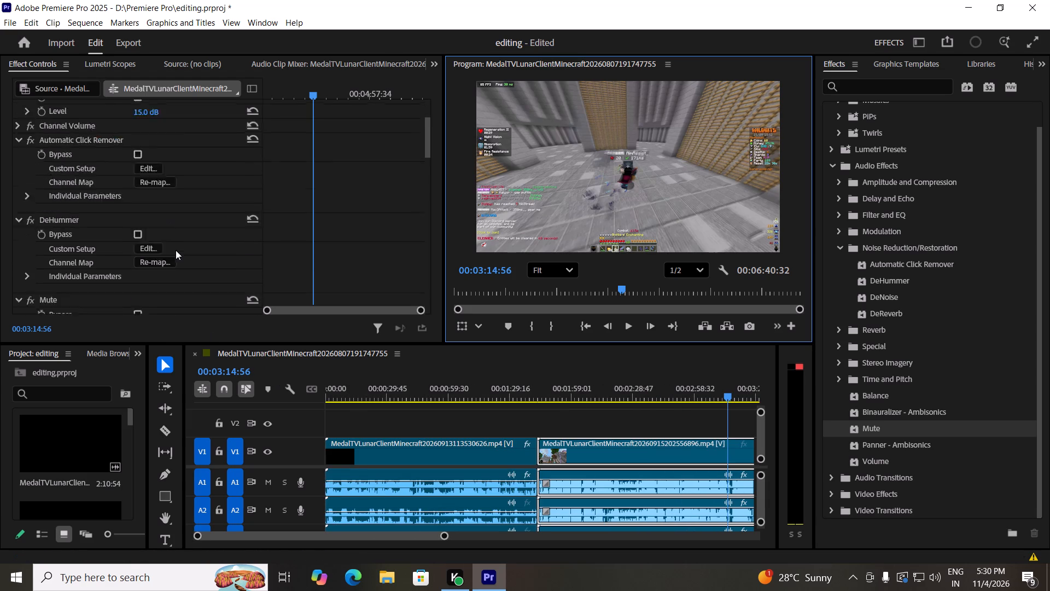
scroll(176, 250, "down", 2)
scroll(176, 250, "up", 6)
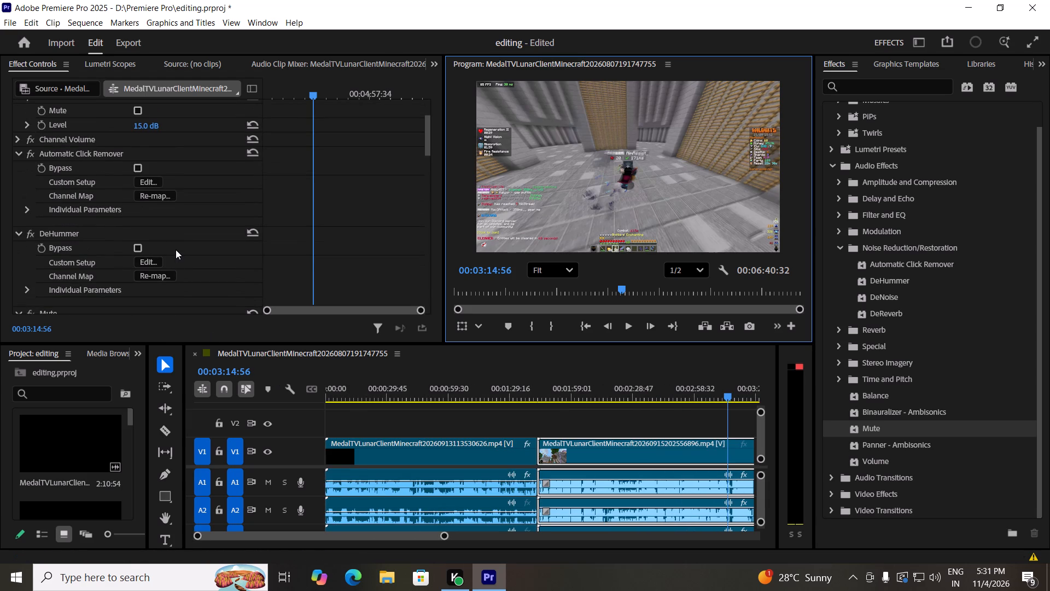
scroll(182, 260, "up", 7)
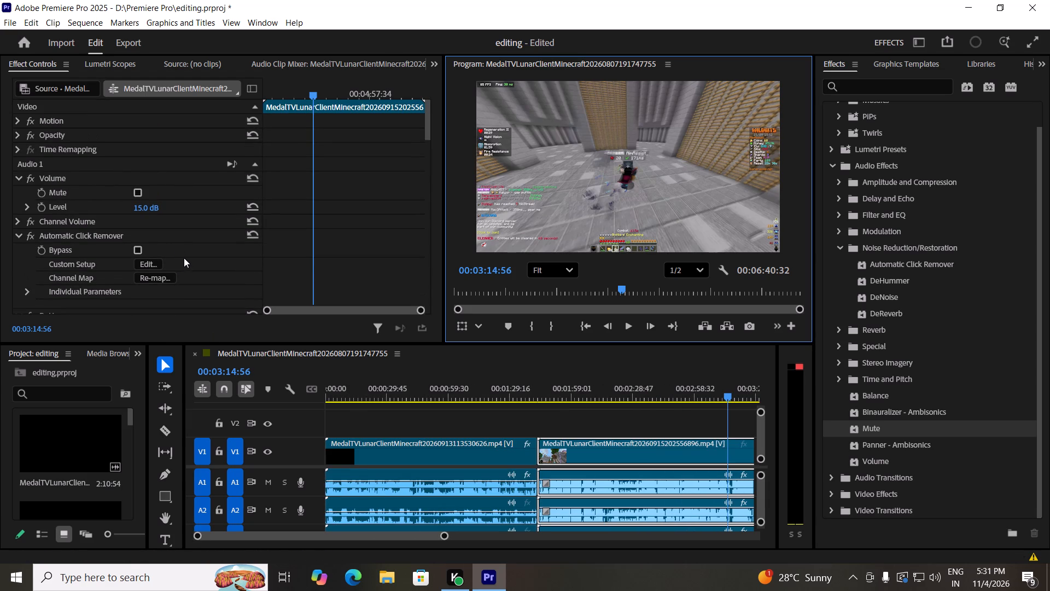
scroll(184, 258, "up", 5)
Collapse the Noise Reduction/Restoration effects folder and expand the Modulation folder to browse its effects.
left_click(836, 249)
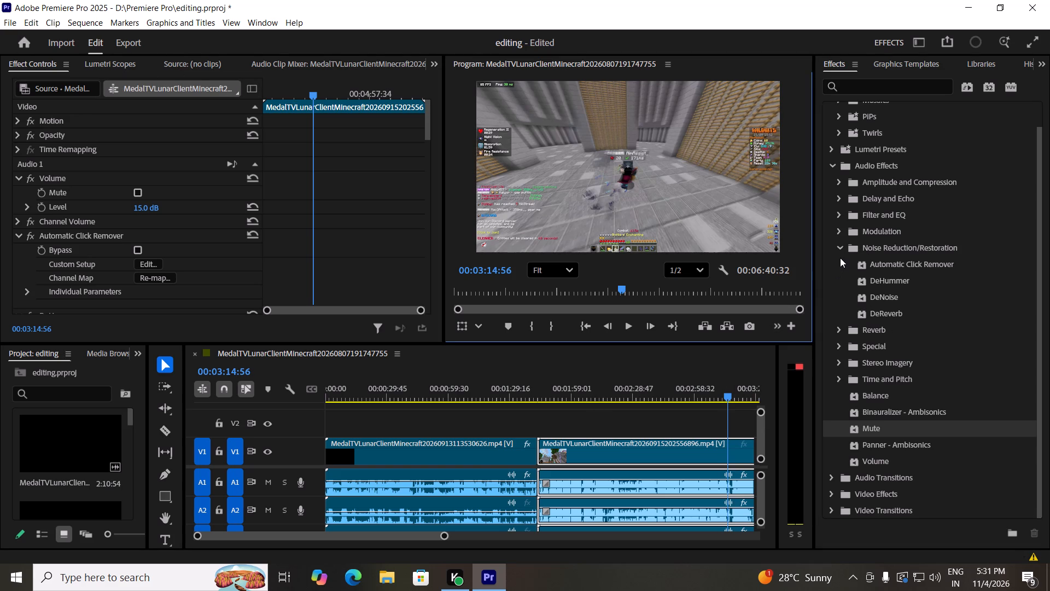
left_click(839, 258)
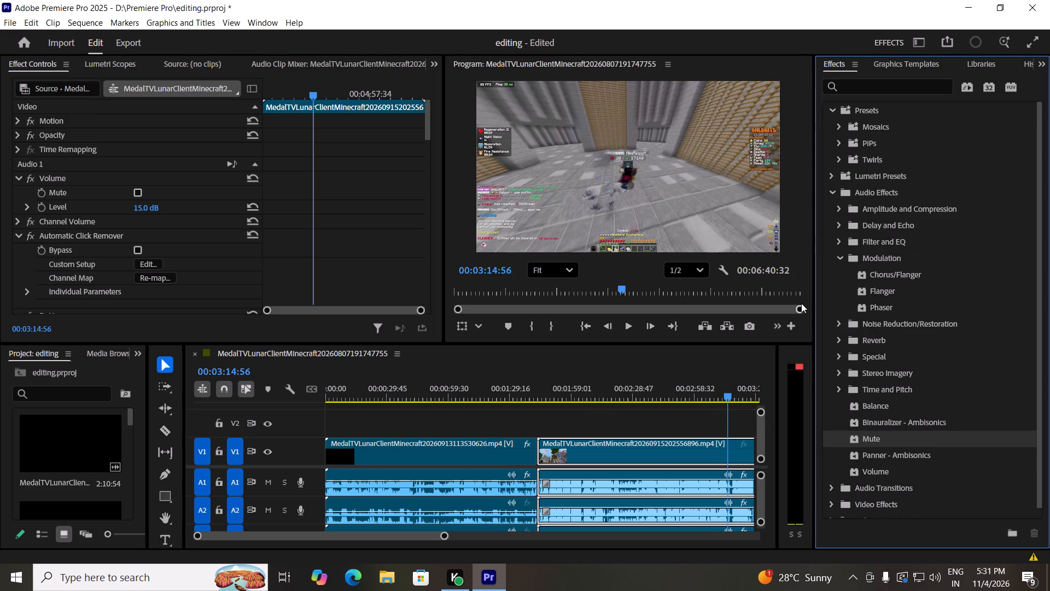
Undo the earlier audio effect and volume level changes on both clips.
key("ctrl+z")
key("ctrl+z")
key("ctrl+z")
key("ctrl+z")
key("ctrl+z")
key("ctrl+z")
key("ctrl+z")
key("ctrl+z")
key("ctrl+z")
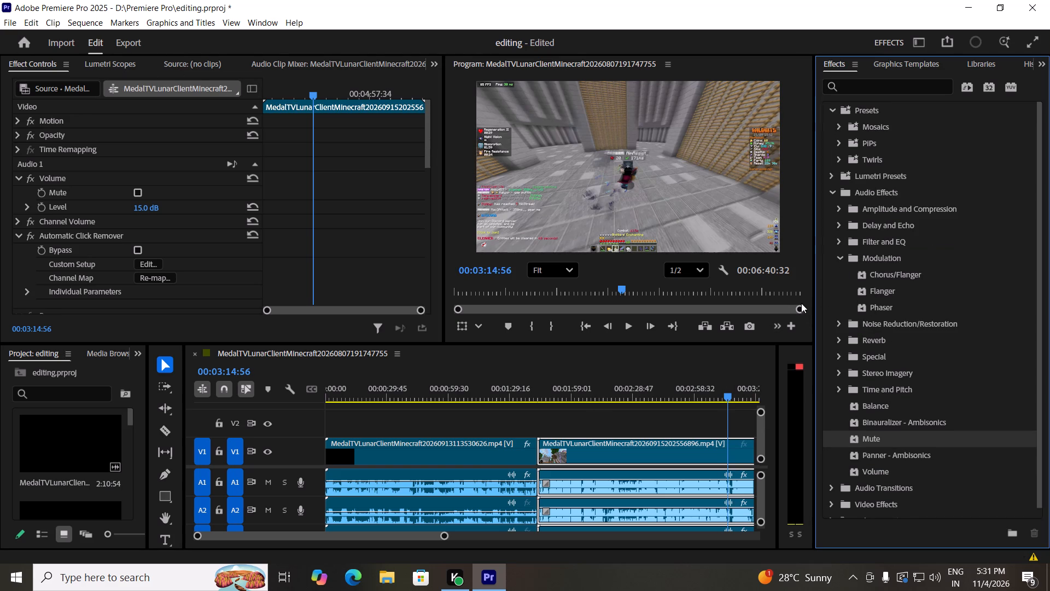
key("ctrl+z")
key("ctrl+z")
key("ctrl+z")
key("ctrl+z")
key("ctrl+z")
key("ctrl+z")
key("ctrl+z")
key("ctrl+z")
key("ctrl+z")
key("ctrl+z")
key("ctrl+z")
key("ctrl+z")
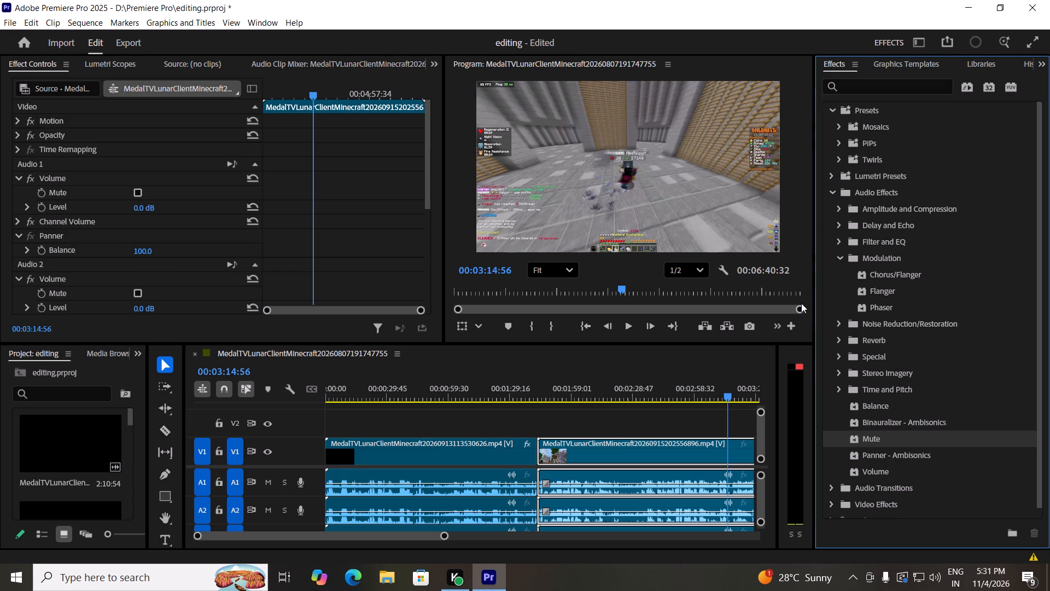
key("ctrl+z")
key("ctrl+z")
key("ctrl+z")
key("ctrl+z")
key("ctrl+z")
key("ctrl+z")
key("ctrl+z")
key("ctrl+z")
key("ctrl+z")
key("ctrl+z")
key("ctrl+z")
key("ctrl+z")
key("ctrl+z")
key("ctrl+z")
key("ctrl+z")
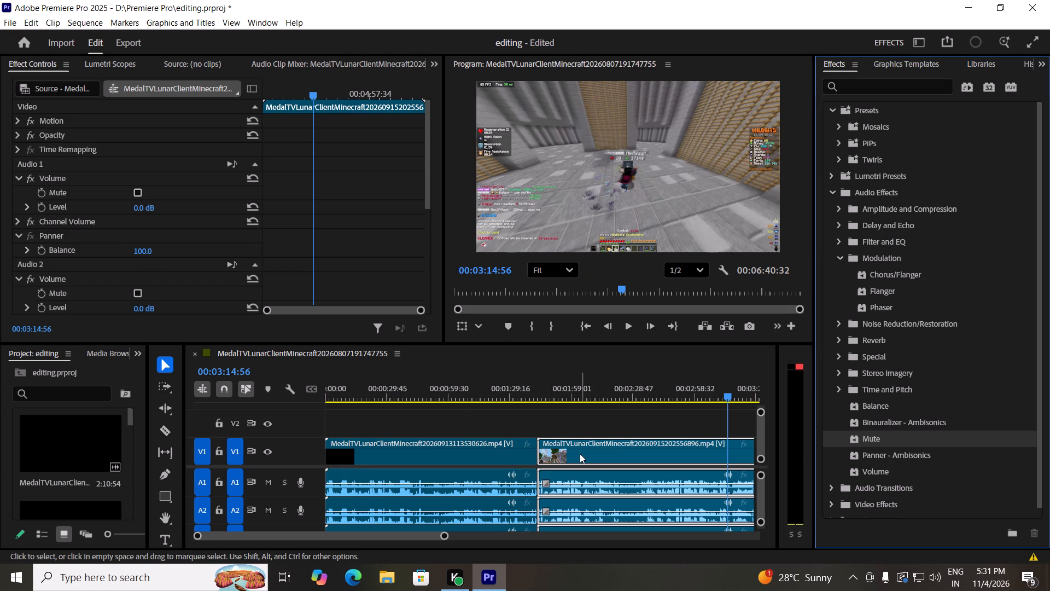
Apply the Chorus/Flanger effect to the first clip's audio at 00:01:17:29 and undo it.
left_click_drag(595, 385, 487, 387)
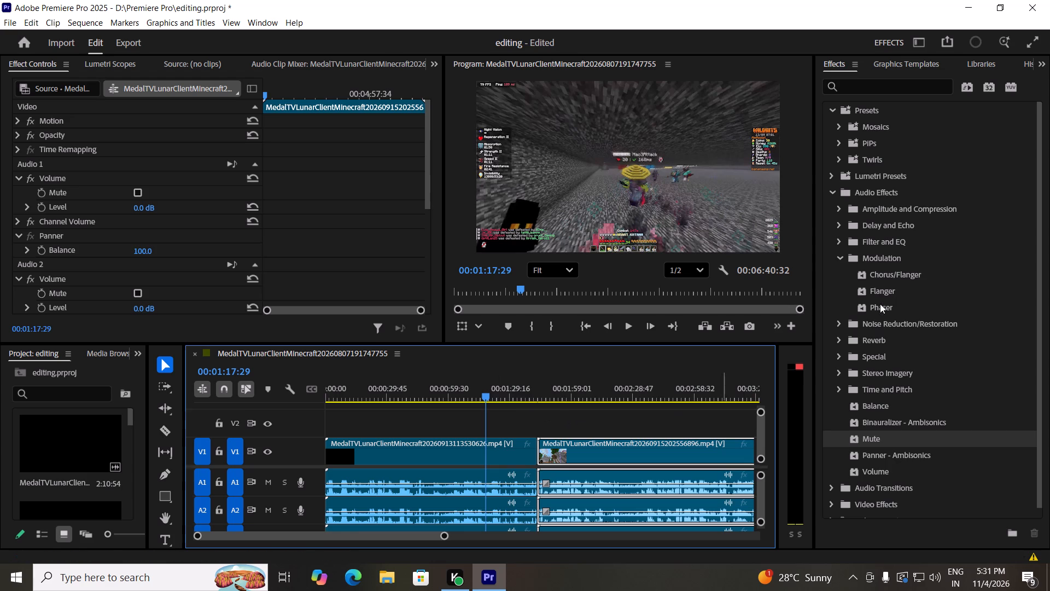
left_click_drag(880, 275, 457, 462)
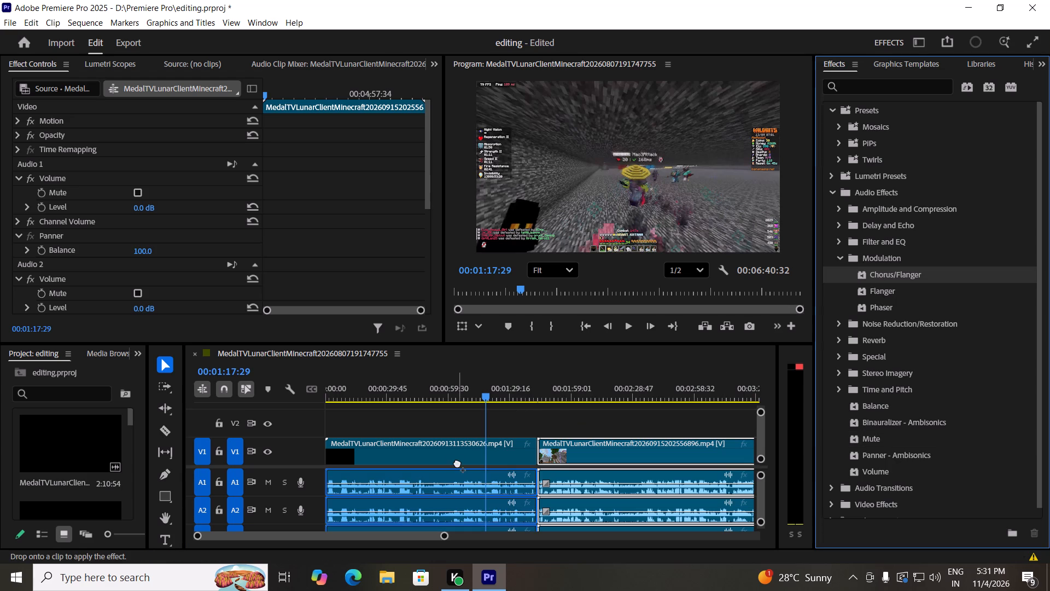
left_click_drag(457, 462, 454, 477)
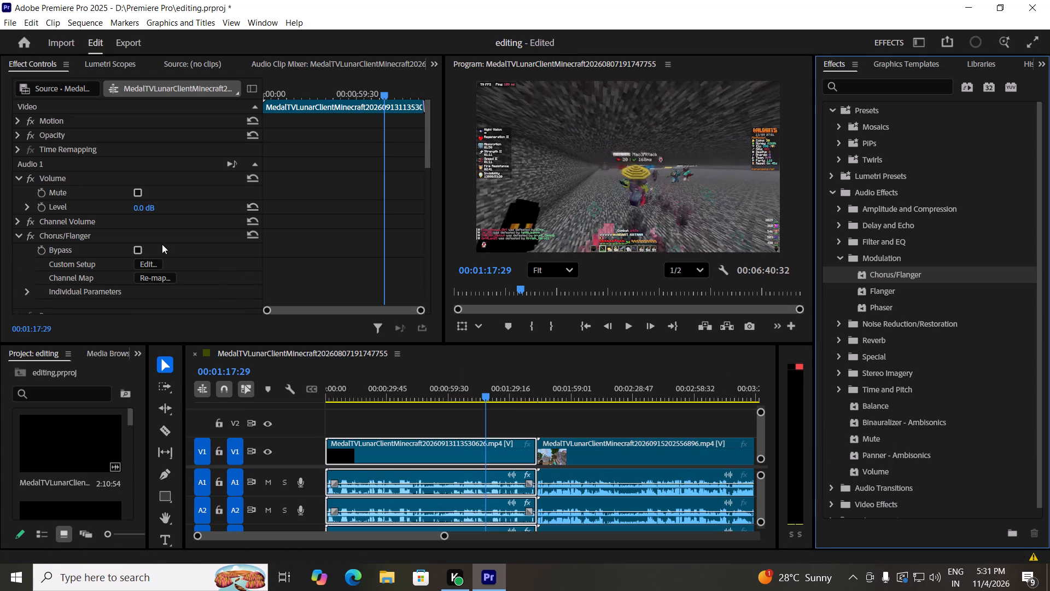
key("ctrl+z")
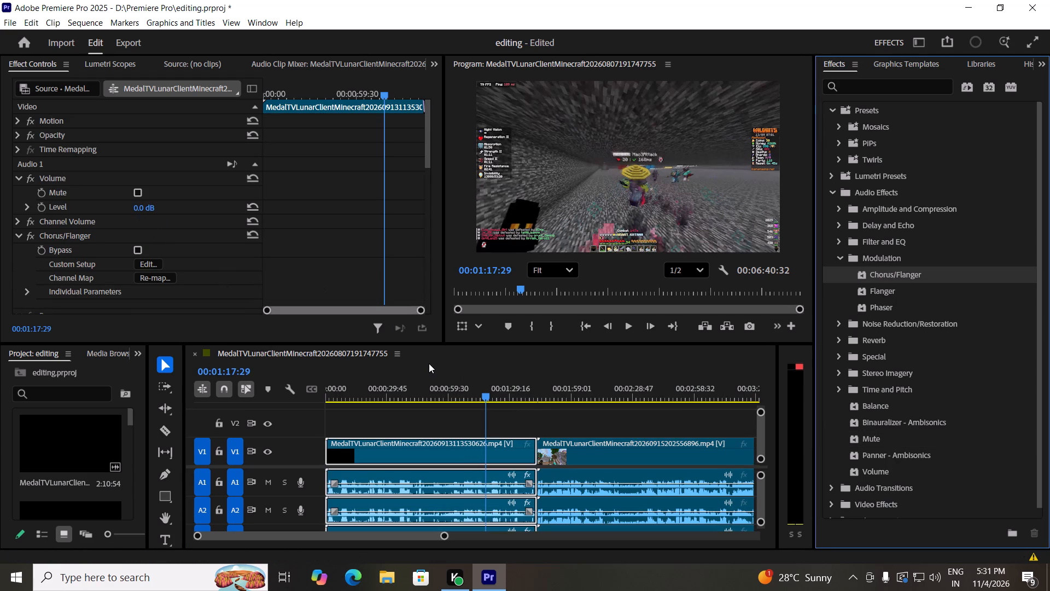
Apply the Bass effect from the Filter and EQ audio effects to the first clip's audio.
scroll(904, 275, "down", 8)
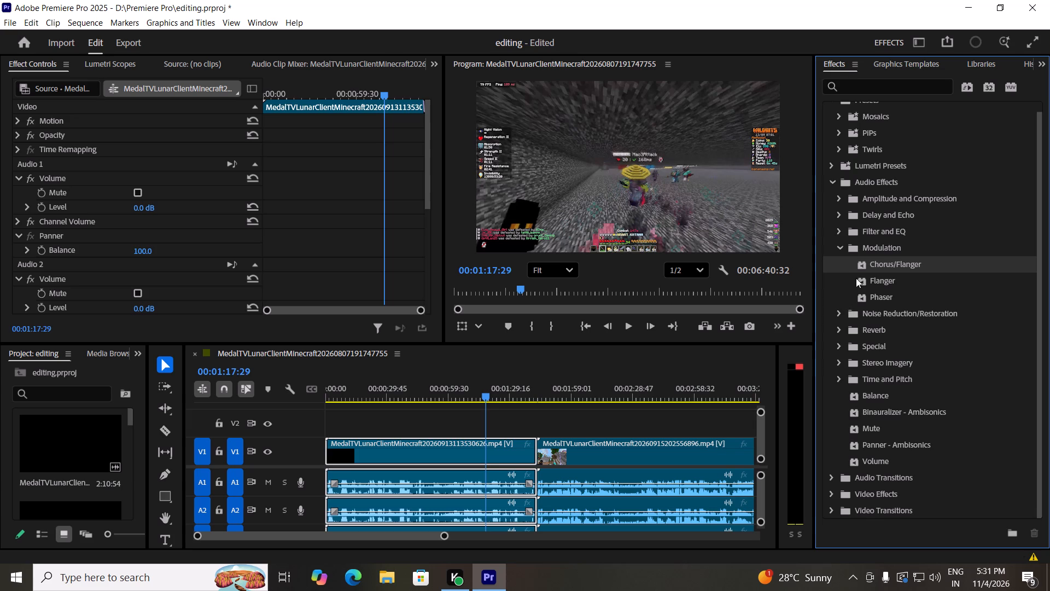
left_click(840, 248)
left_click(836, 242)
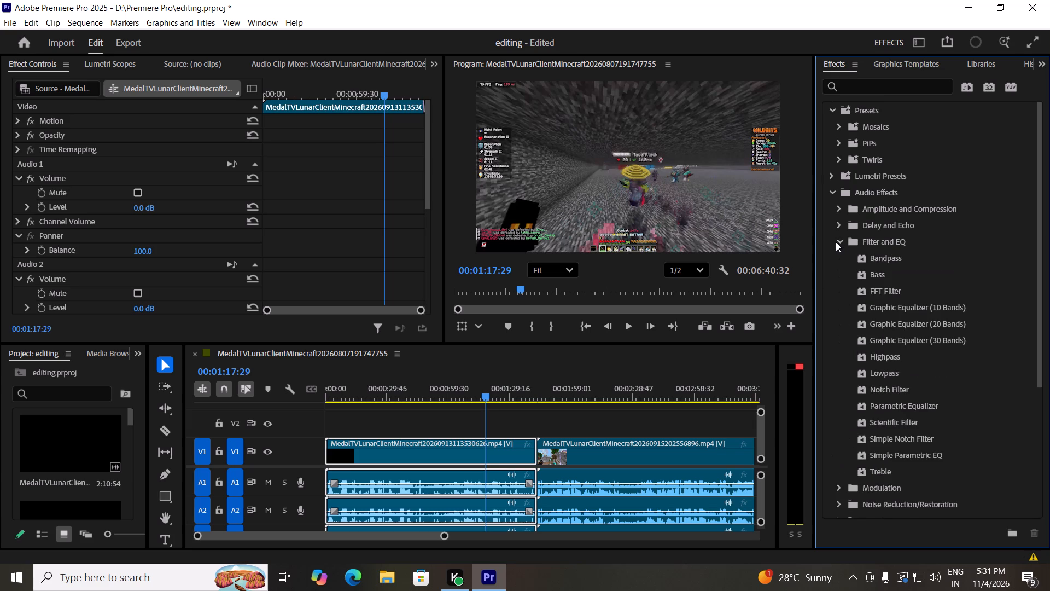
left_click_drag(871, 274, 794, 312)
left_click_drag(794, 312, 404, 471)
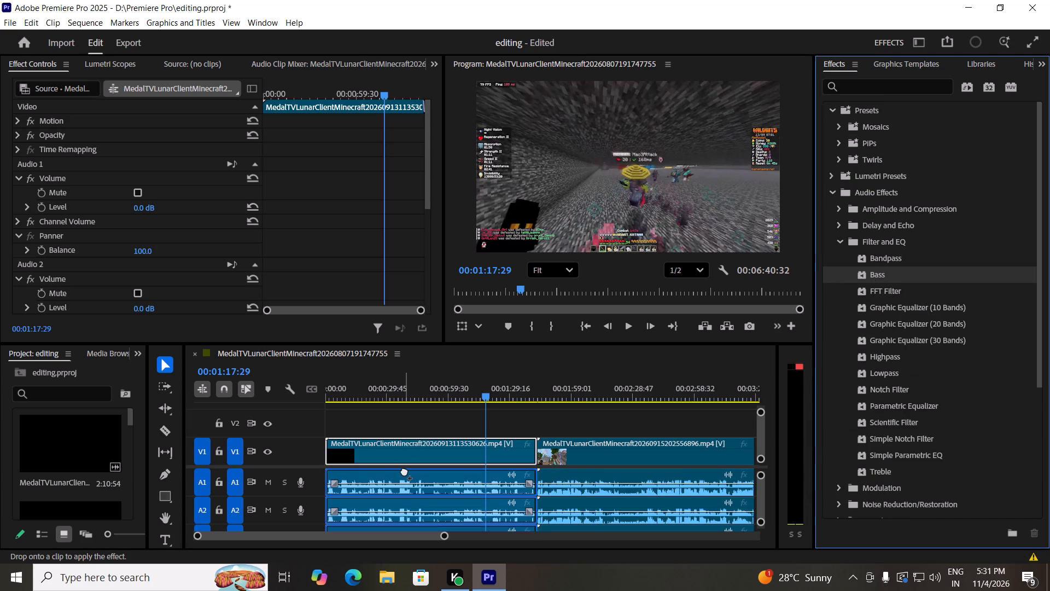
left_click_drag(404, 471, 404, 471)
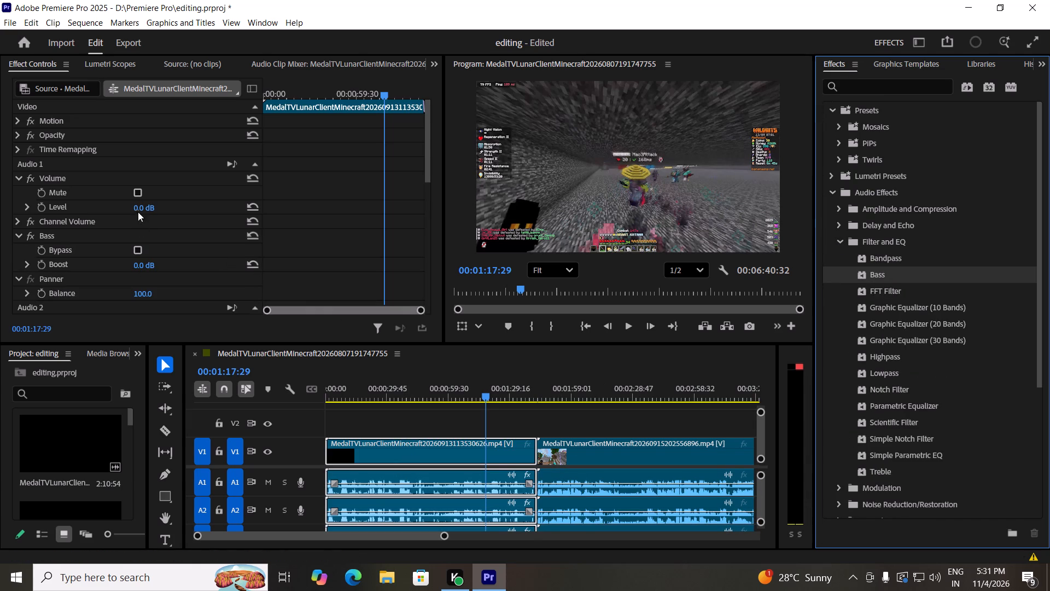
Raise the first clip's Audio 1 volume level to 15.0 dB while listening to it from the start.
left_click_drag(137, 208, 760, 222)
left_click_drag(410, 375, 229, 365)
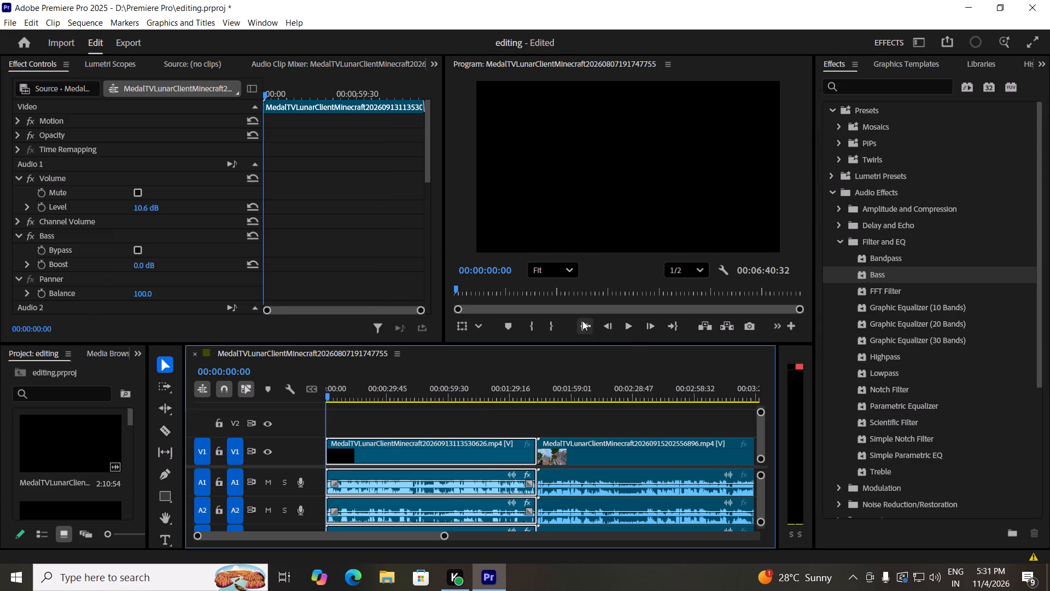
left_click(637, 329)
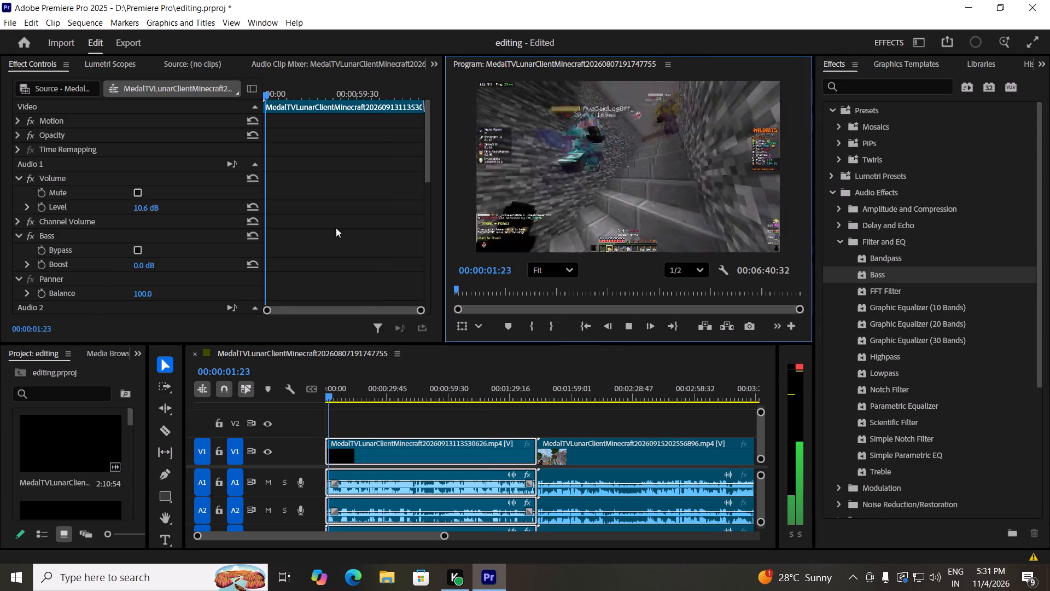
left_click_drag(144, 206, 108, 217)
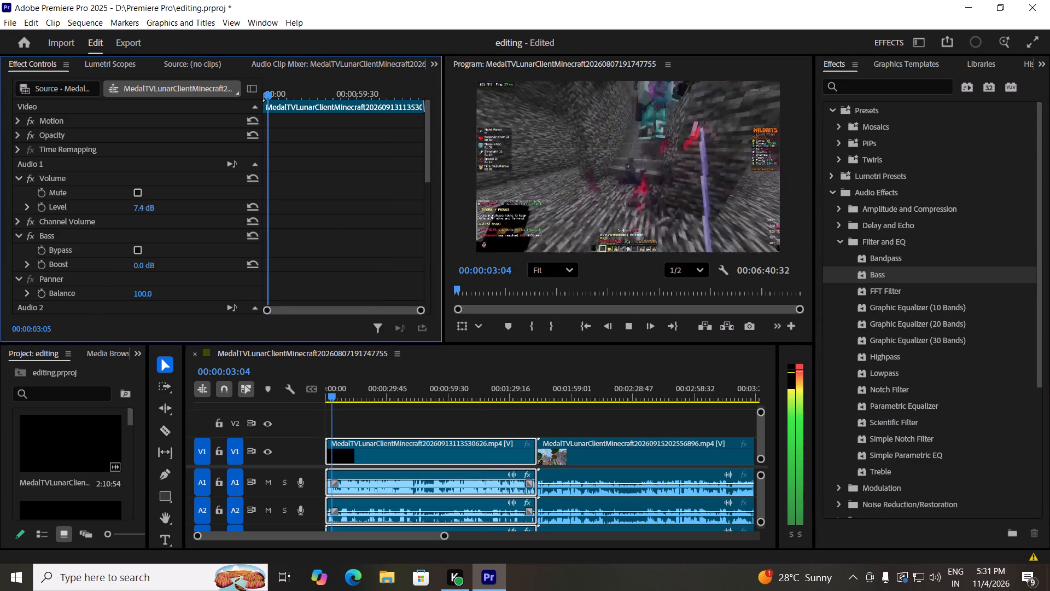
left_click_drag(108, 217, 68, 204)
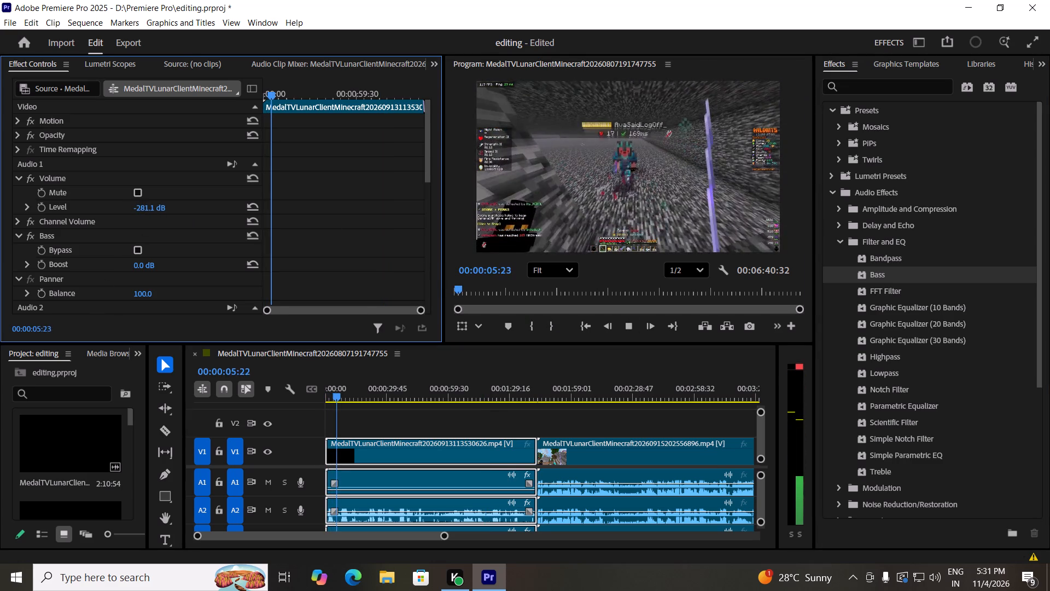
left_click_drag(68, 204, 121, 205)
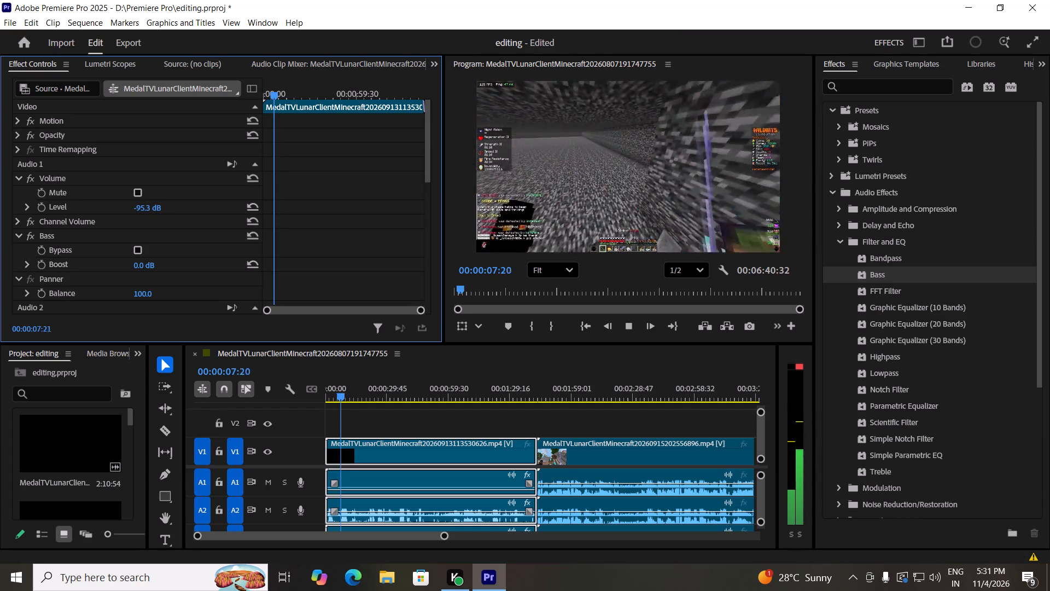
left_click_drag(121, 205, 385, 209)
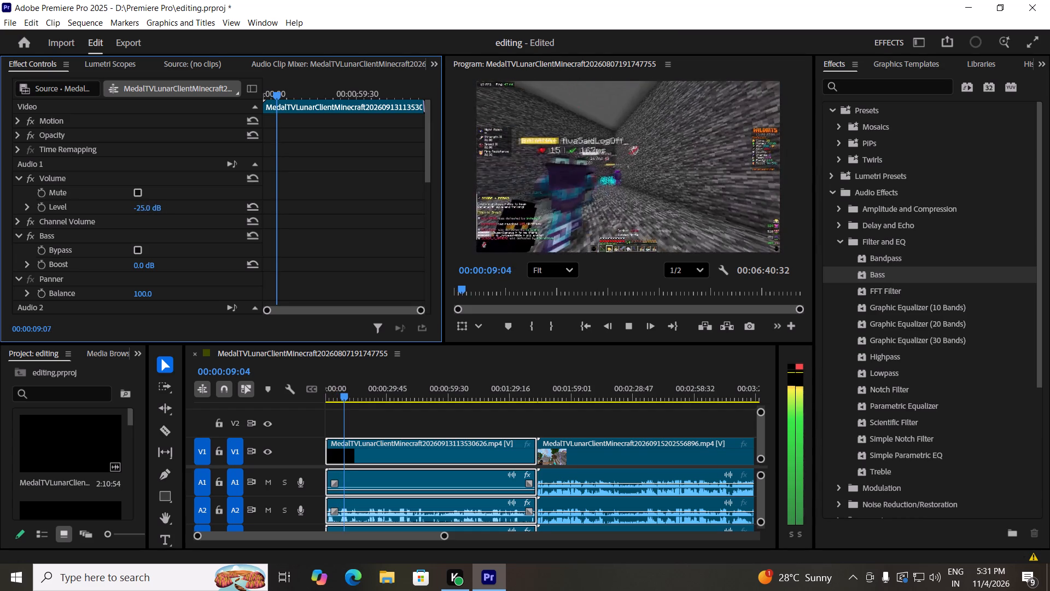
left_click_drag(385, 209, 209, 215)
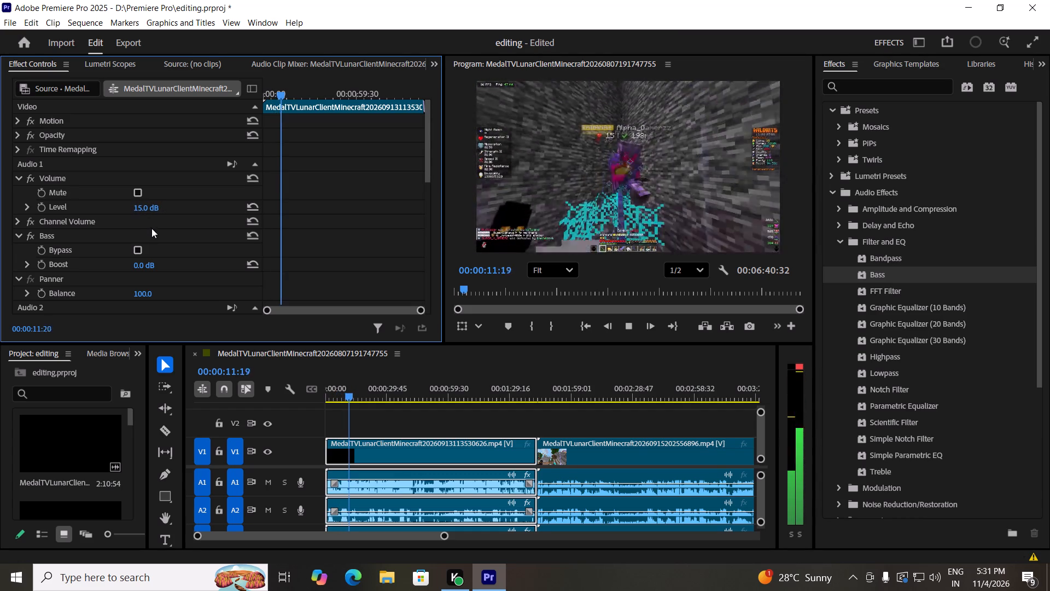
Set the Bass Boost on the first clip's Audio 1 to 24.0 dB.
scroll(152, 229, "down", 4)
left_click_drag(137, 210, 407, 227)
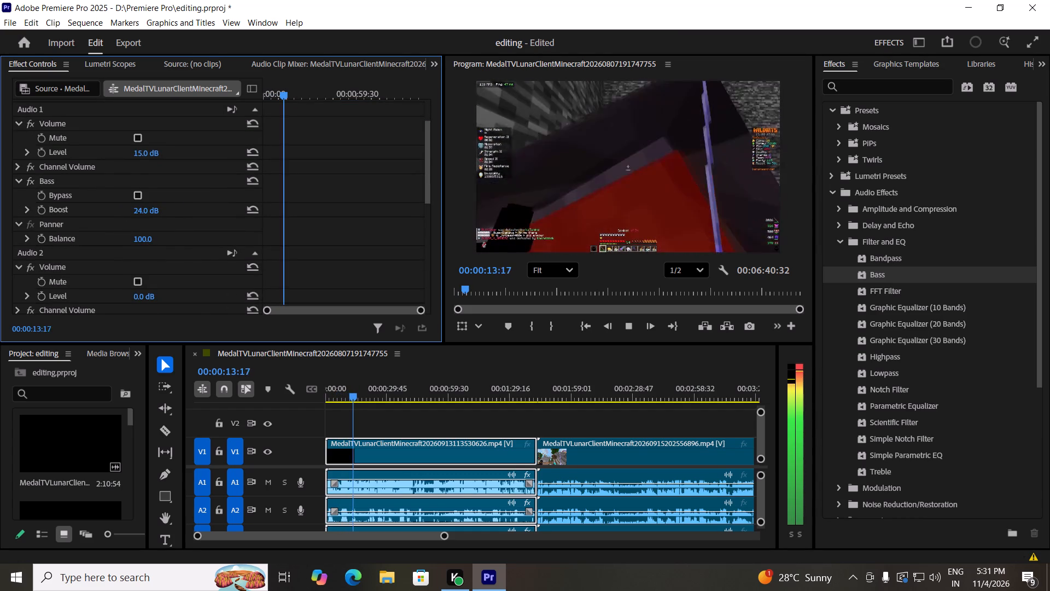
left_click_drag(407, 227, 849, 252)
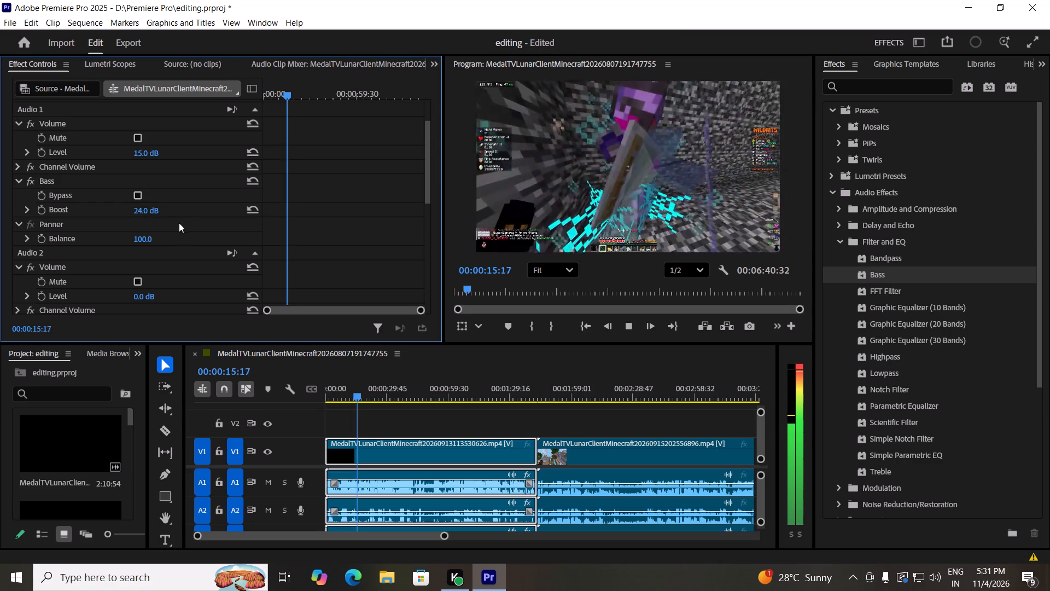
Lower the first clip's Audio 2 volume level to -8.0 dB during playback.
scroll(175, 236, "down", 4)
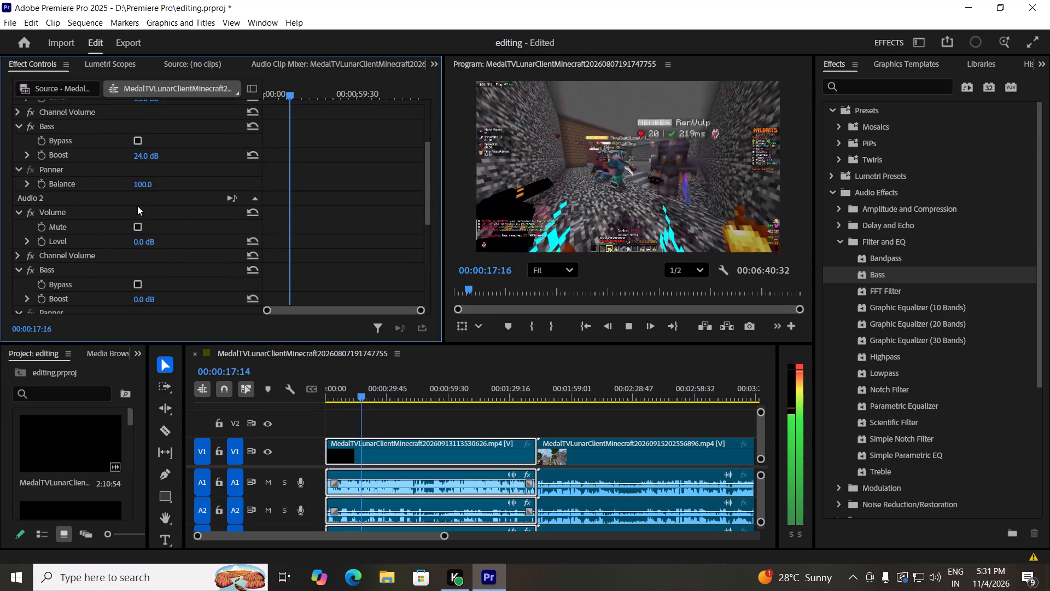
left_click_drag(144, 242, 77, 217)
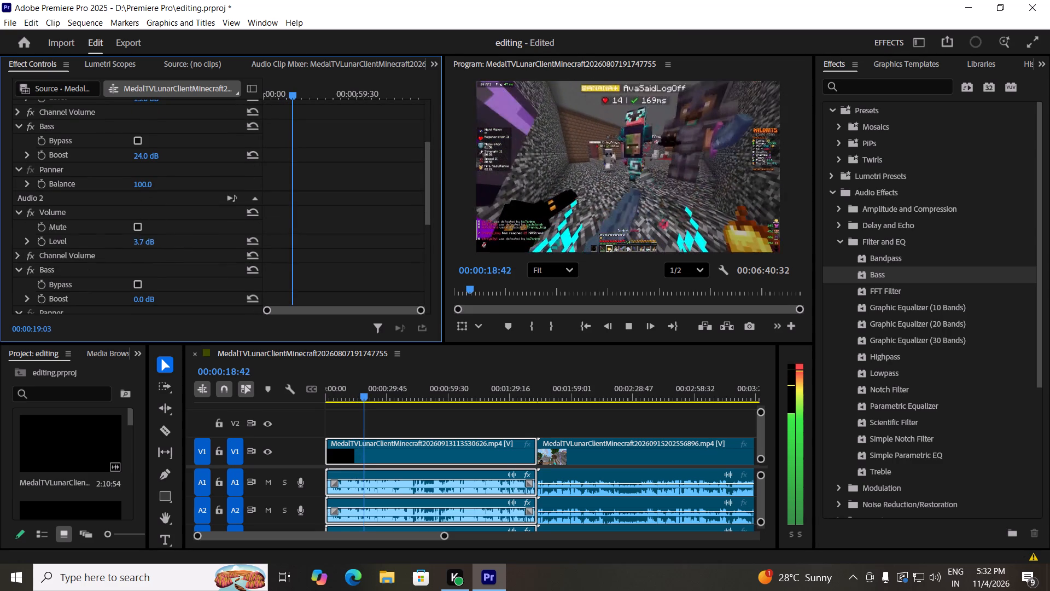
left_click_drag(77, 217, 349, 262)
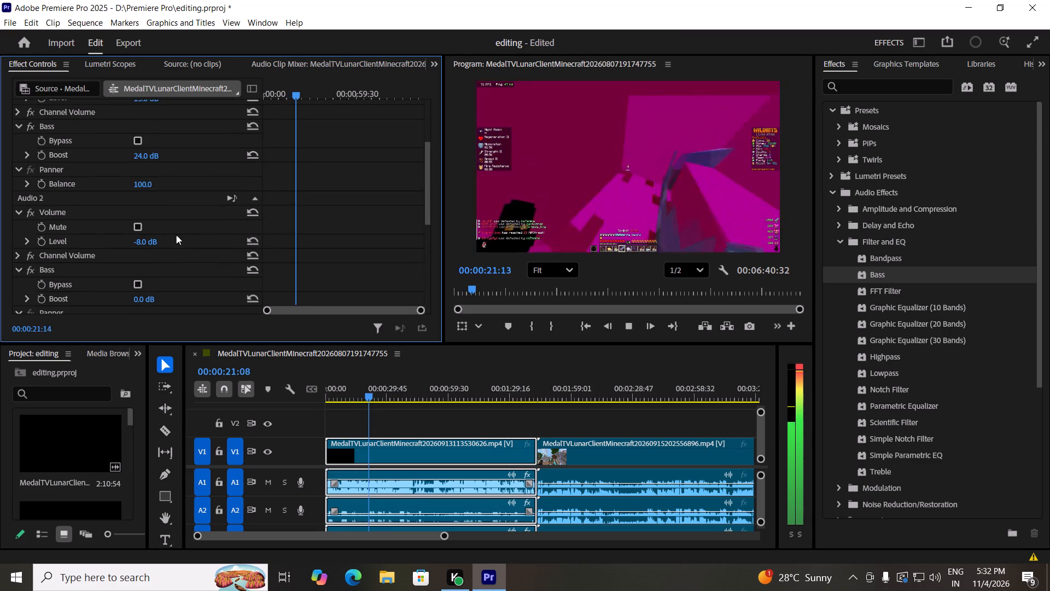
Listen to the first clip while reviewing its Audio 2 and Audio 3 settings, and stop playback at 00:00:28:32.
scroll(210, 215, "up", 3)
scroll(210, 214, "down", 9)
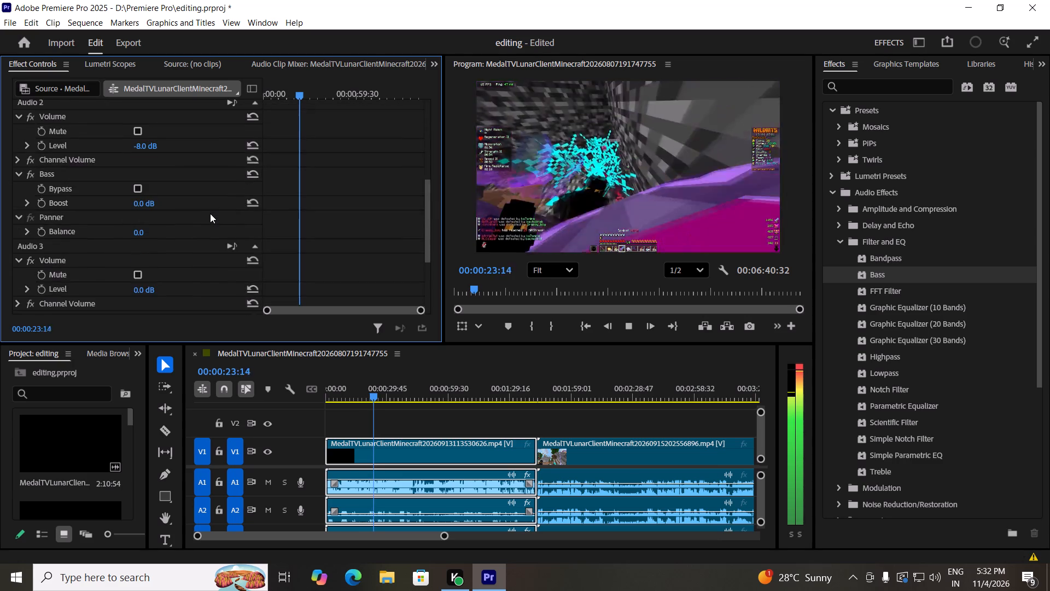
scroll(210, 213, "down", 6)
scroll(210, 213, "up", 3)
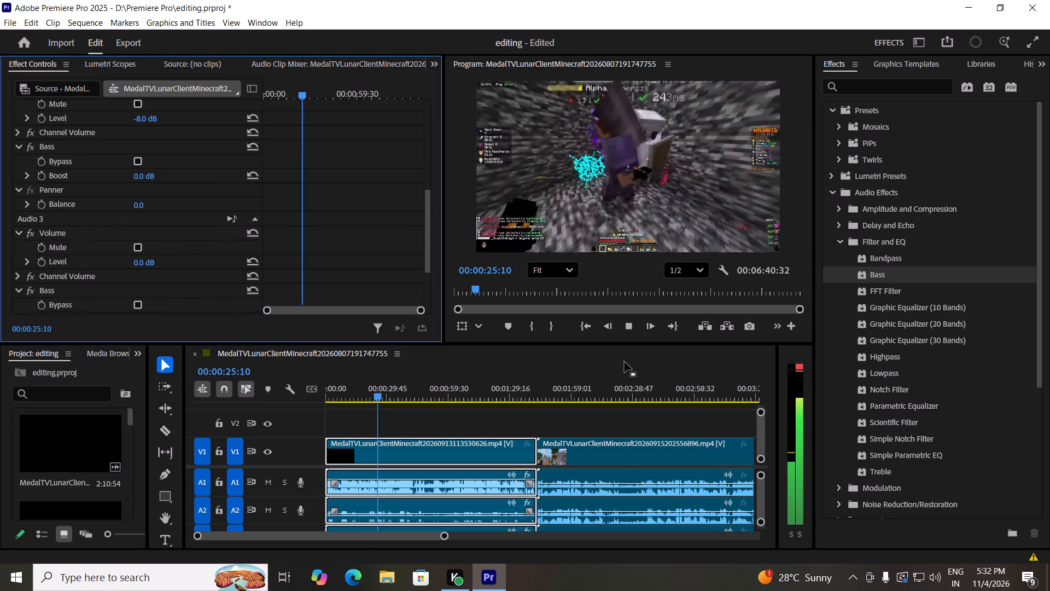
left_click(632, 329)
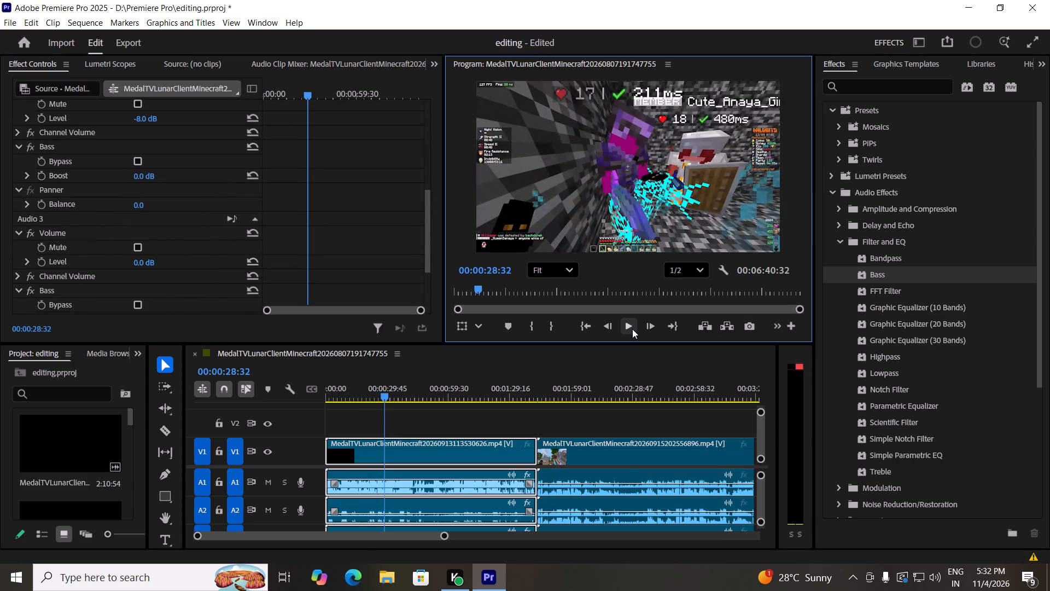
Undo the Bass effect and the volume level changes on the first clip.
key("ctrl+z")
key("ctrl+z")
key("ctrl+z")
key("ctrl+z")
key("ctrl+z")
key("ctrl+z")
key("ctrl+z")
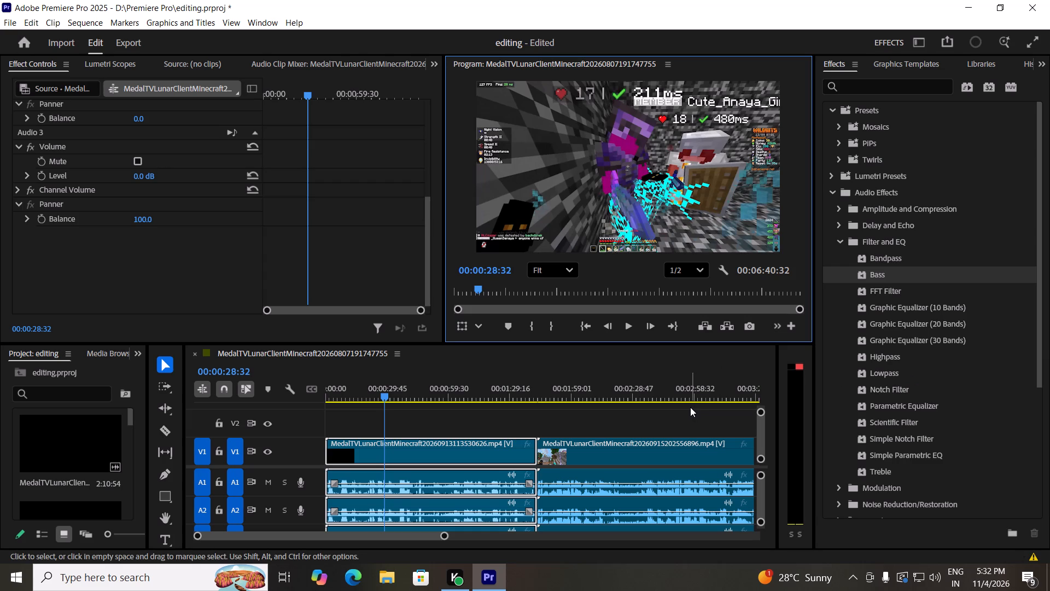
Collapse the Filter and EQ, Presets and Audio Effects folders in the effects list.
scroll(838, 371, "up", 3)
scroll(839, 371, "down", 11)
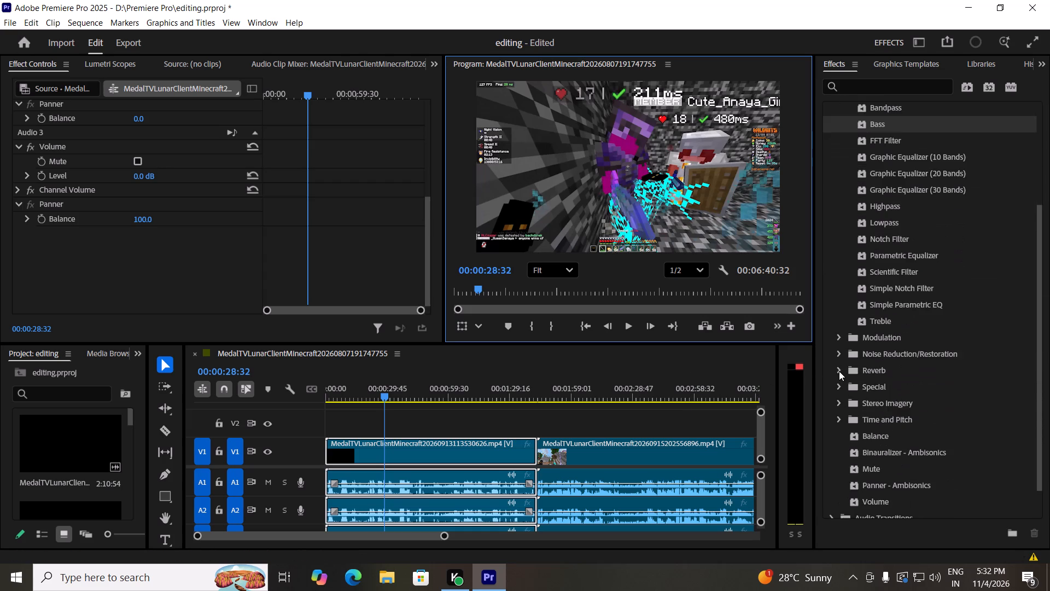
scroll(839, 370, "down", 4)
scroll(839, 370, "up", 5)
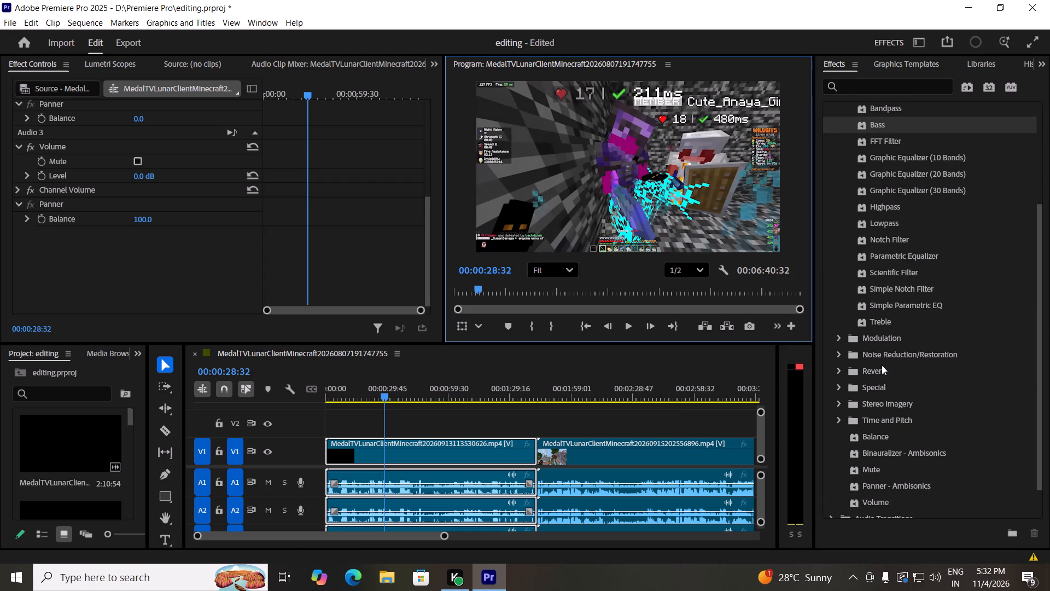
scroll(882, 361, "up", 2)
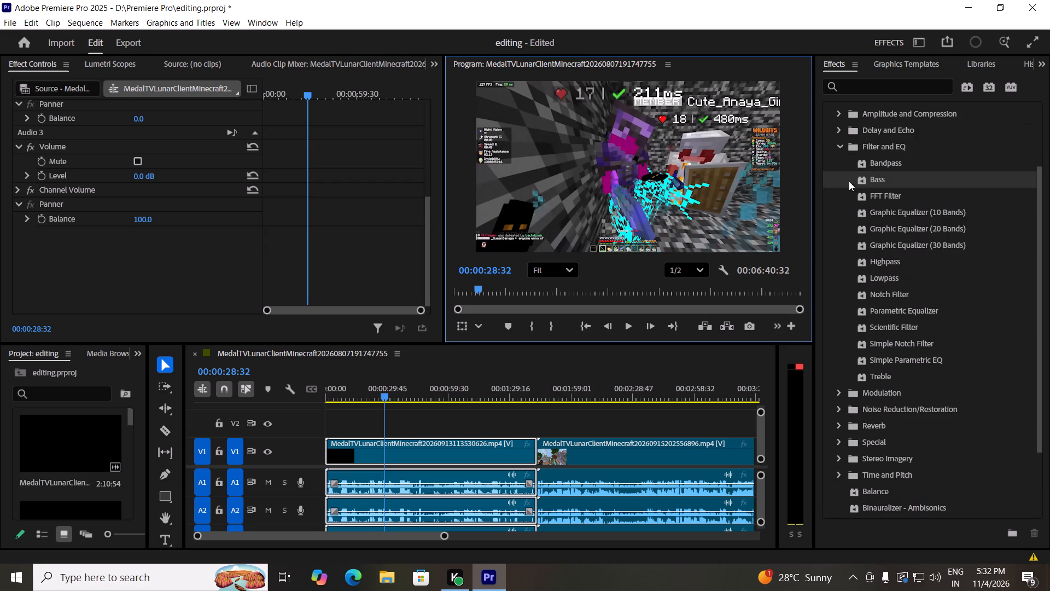
left_click(843, 145)
scroll(824, 288, "up", 4)
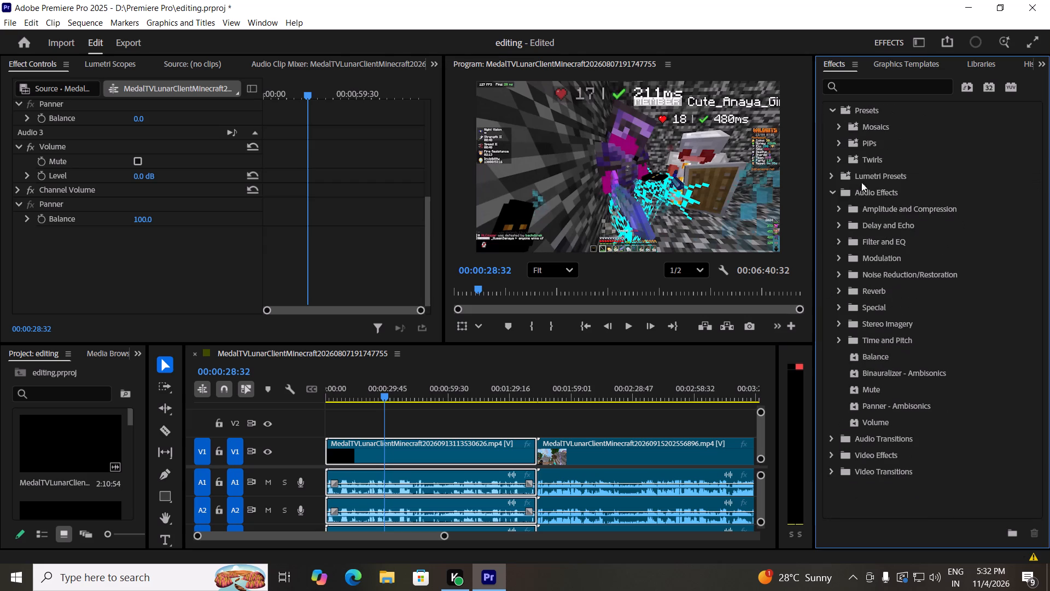
left_click(835, 111)
left_click_drag(832, 142, 831, 149)
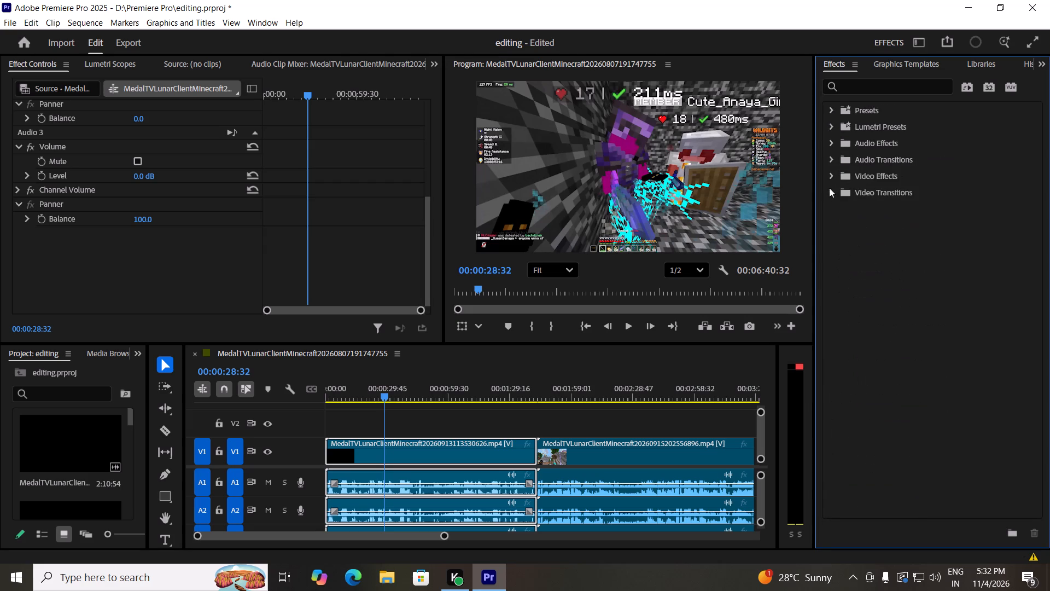
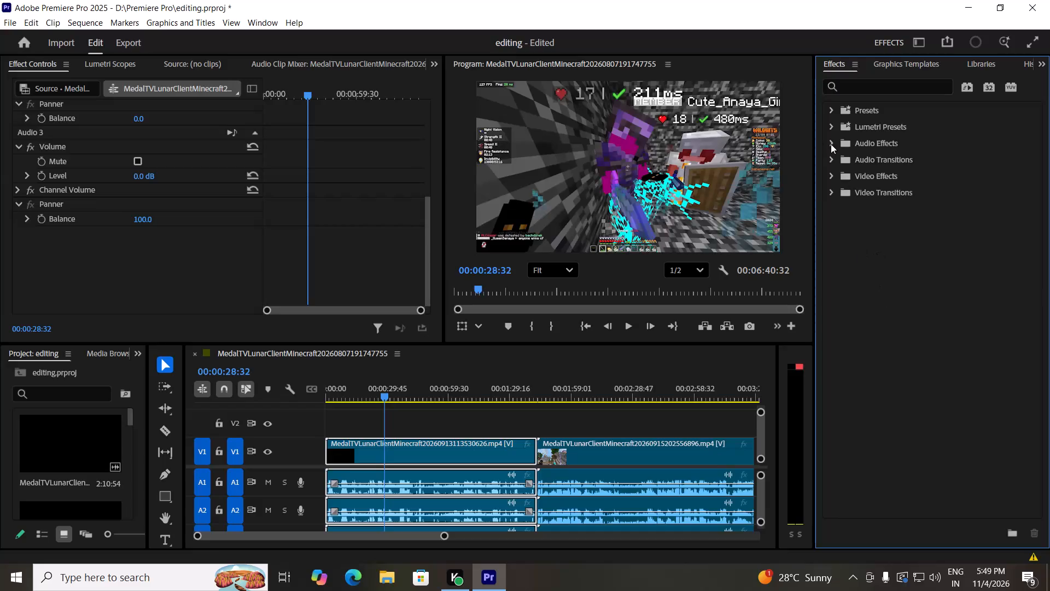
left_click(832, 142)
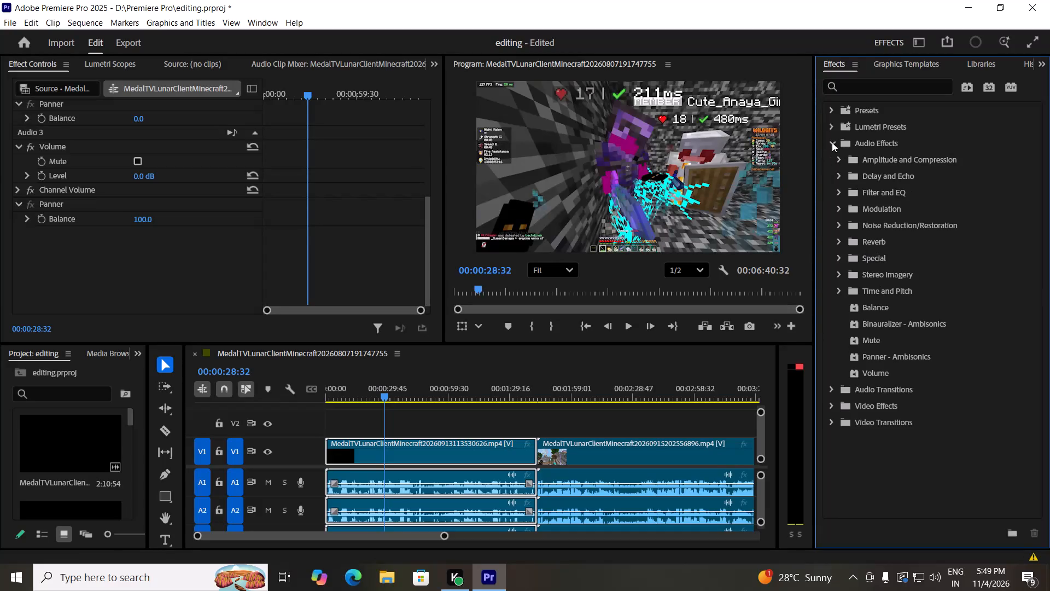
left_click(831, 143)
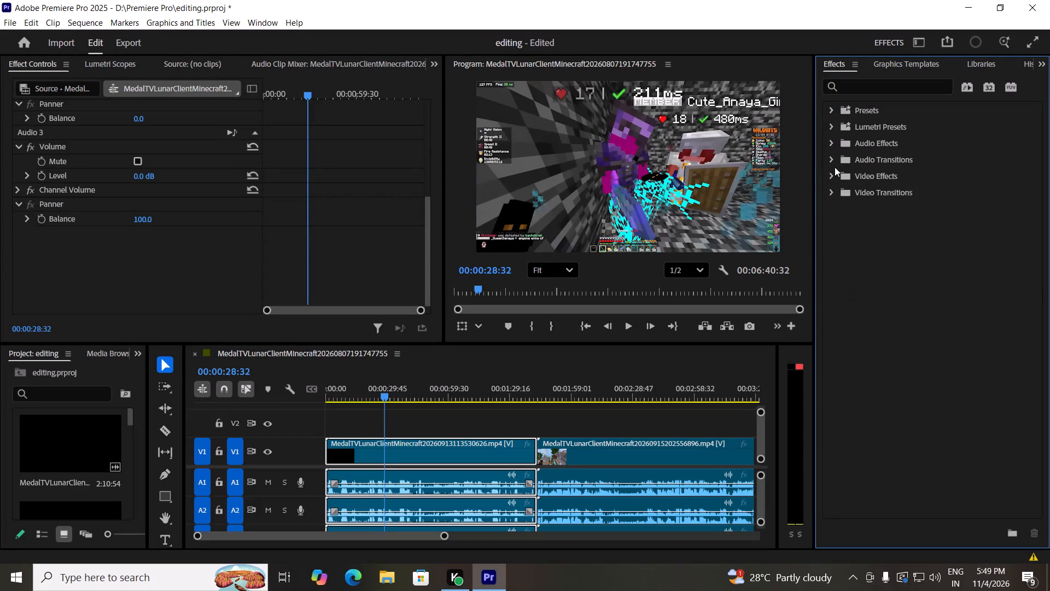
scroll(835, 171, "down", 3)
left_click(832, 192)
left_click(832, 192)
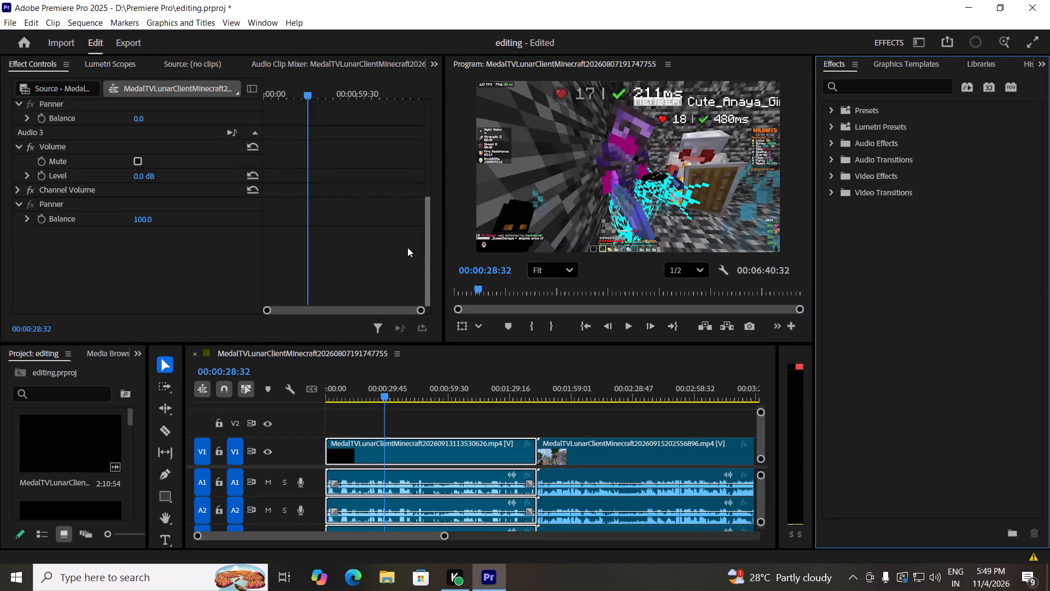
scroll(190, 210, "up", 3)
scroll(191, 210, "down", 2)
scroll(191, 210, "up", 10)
Look over the first clip's Lumetri Scopes and the Audio Clip Mixer, and return to Effect Controls.
left_click(113, 62)
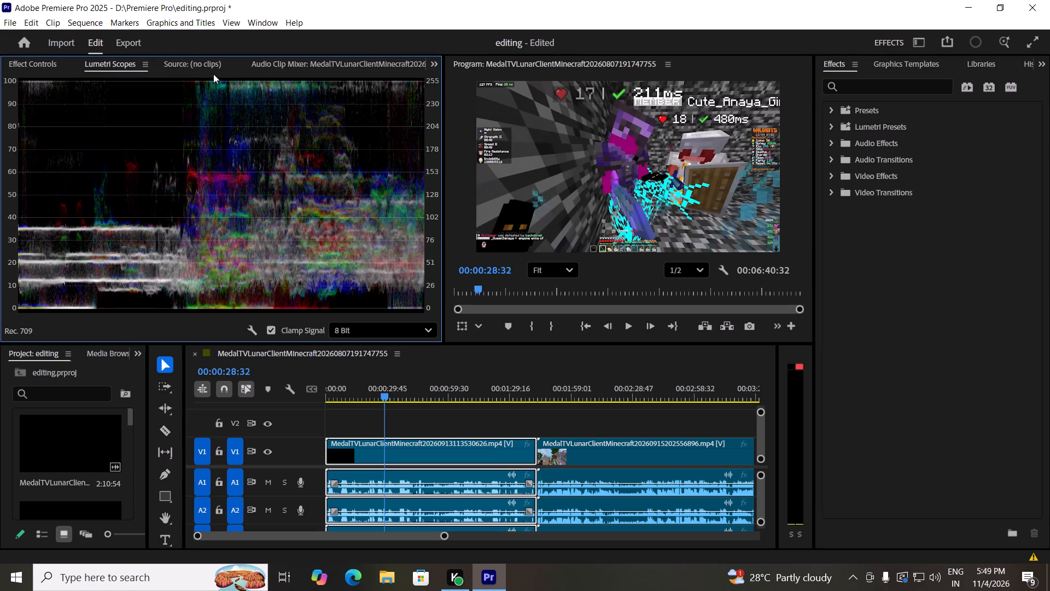
left_click_drag(191, 212, 210, 171)
left_click_drag(213, 172, 131, 184)
left_click_drag(131, 184, 131, 184)
scroll(253, 207, "down", 5)
scroll(252, 232, "up", 4)
scroll(252, 231, "down", 4)
scroll(252, 231, "up", 3)
left_click(195, 64)
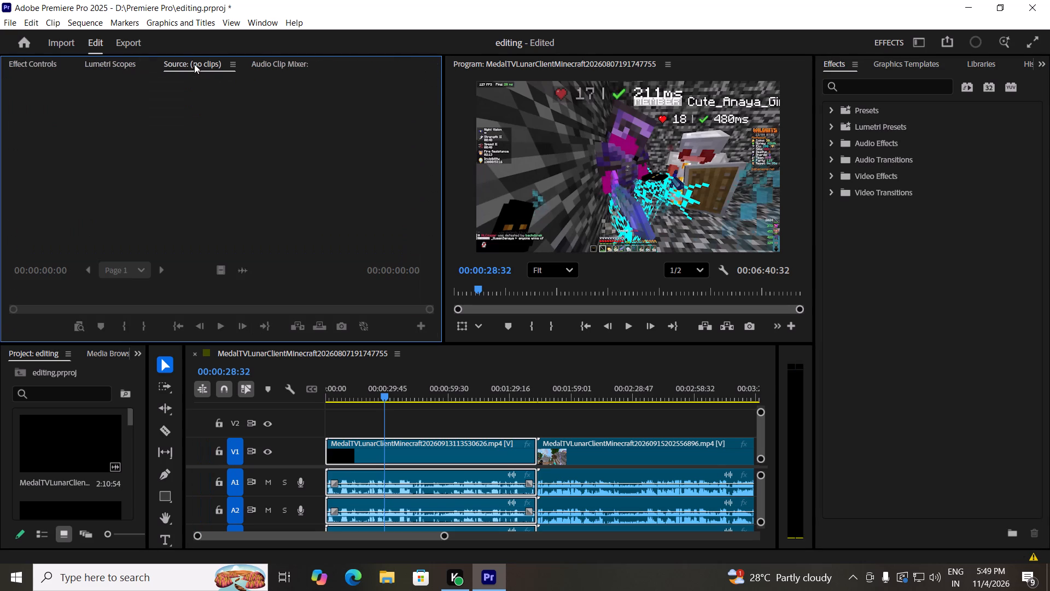
left_click(289, 66)
left_click(40, 65)
scroll(283, 210, "down", 3)
scroll(349, 228, "up", 3)
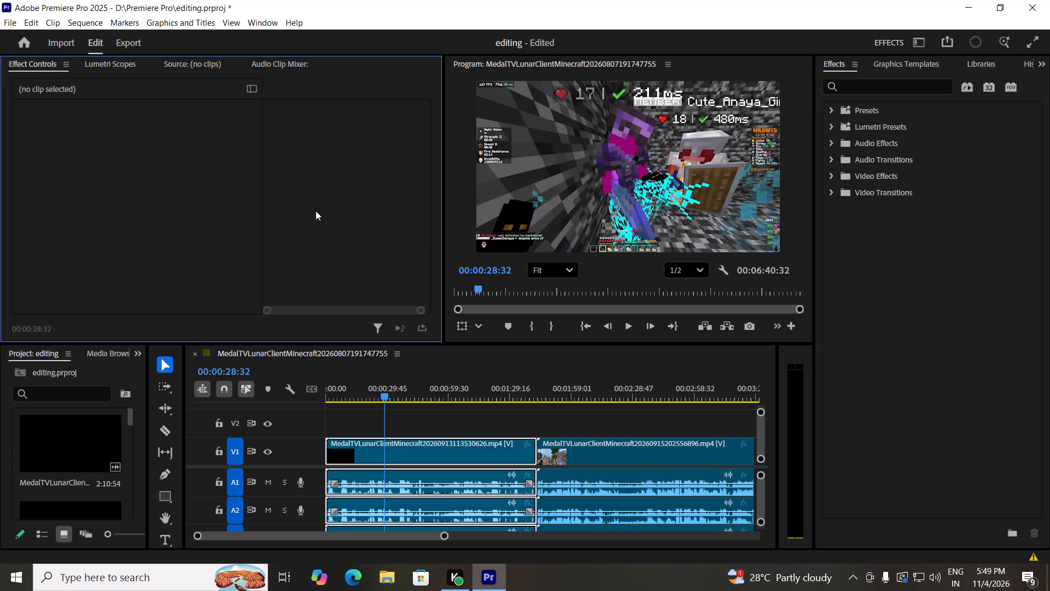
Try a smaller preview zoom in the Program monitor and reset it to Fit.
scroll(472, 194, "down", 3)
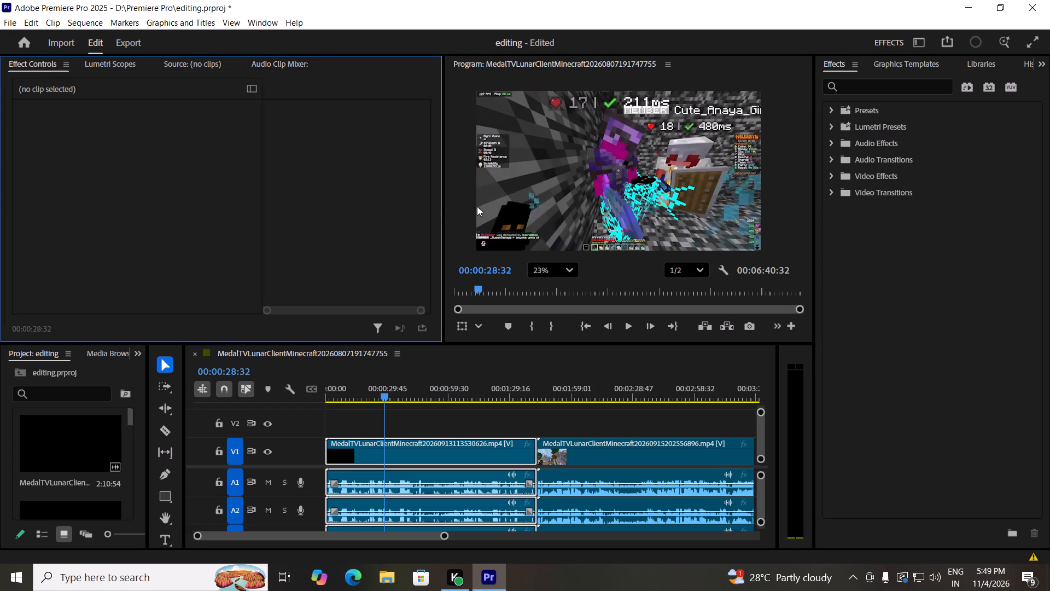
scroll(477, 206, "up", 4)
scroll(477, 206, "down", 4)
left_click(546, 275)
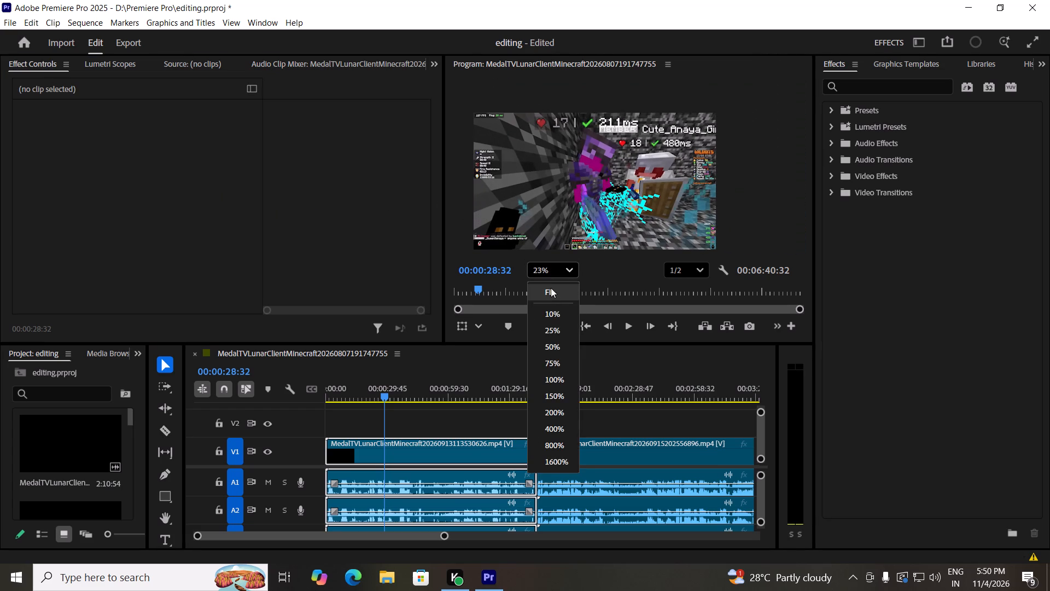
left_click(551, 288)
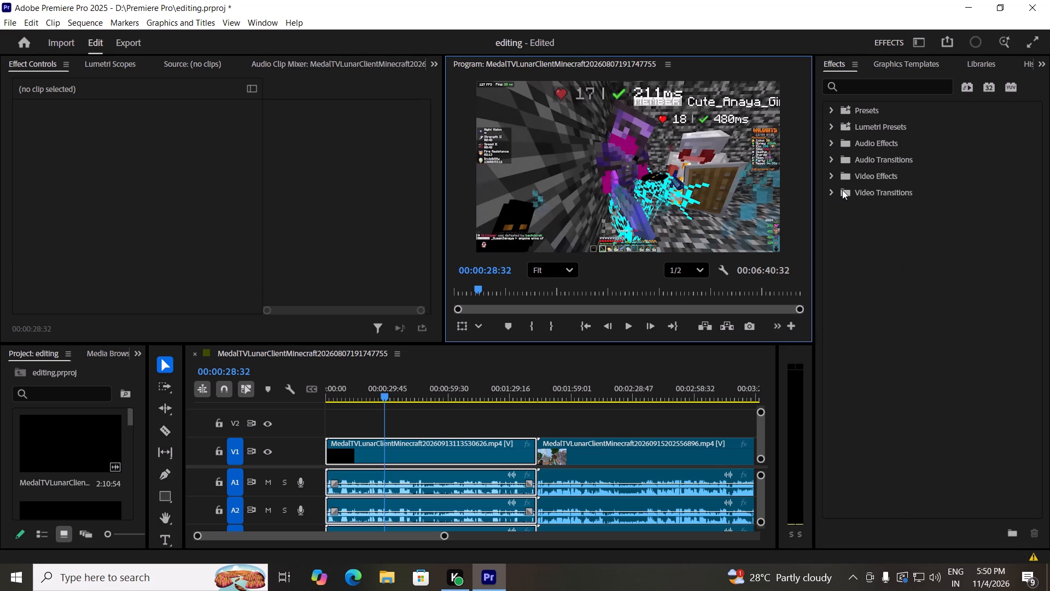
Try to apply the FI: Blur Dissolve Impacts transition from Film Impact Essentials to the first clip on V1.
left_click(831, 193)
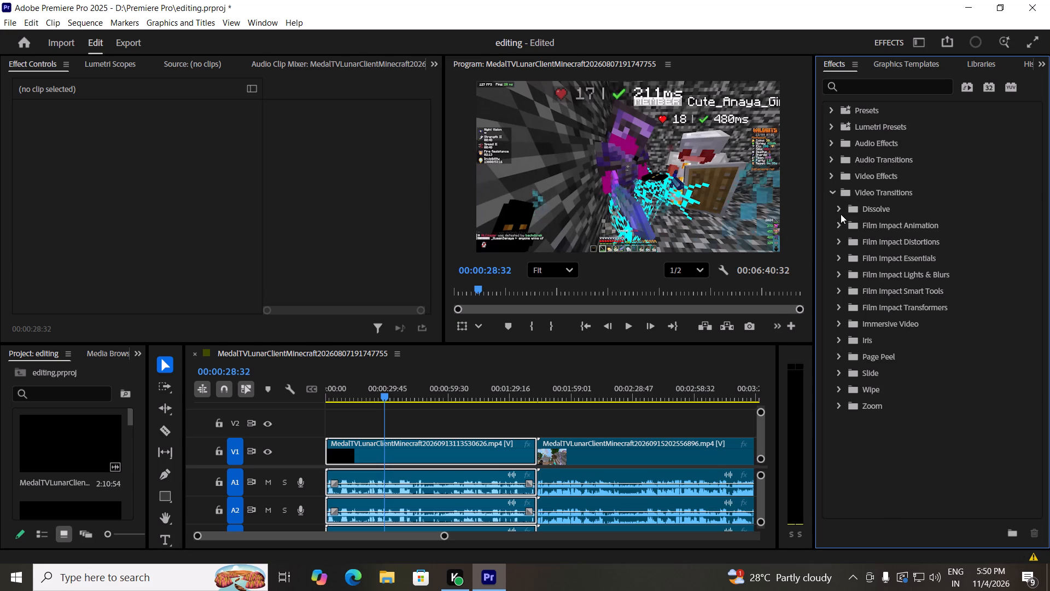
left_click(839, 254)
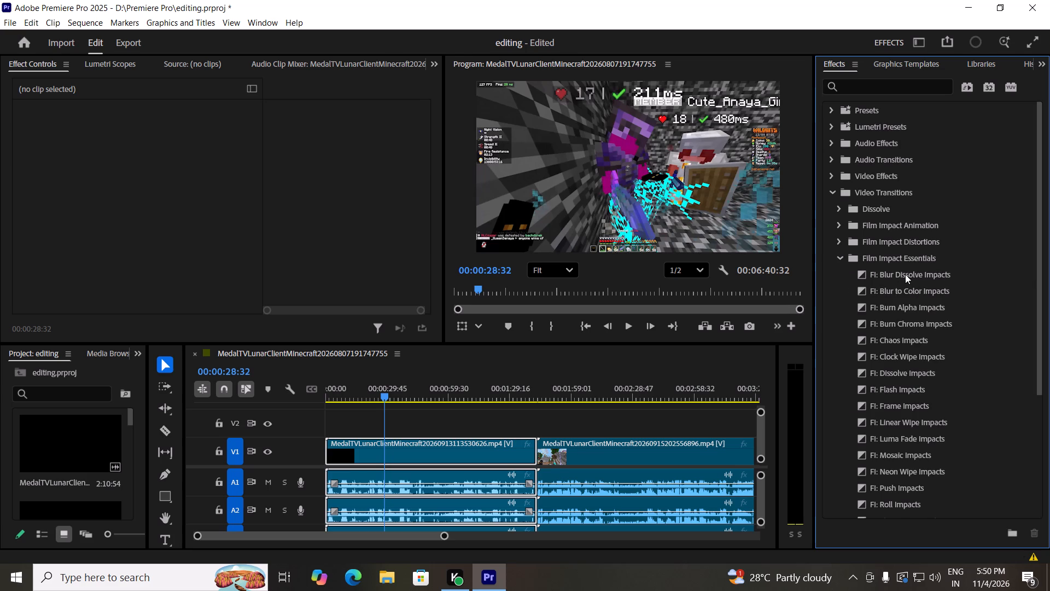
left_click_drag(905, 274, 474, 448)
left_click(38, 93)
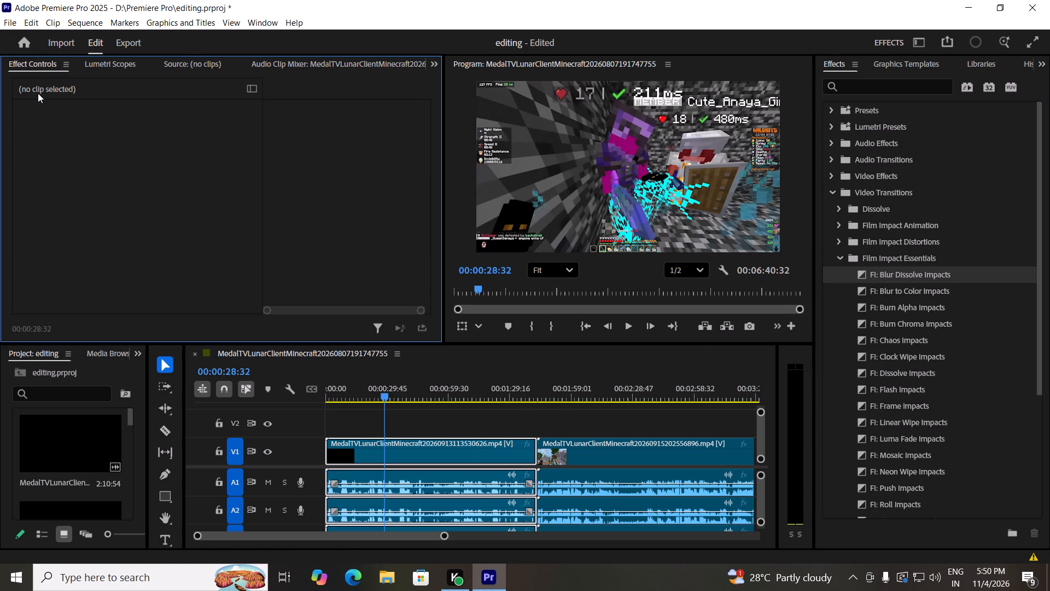
Open the first V1 clip in the Source monitor.
double_click(433, 454)
double_click(433, 454)
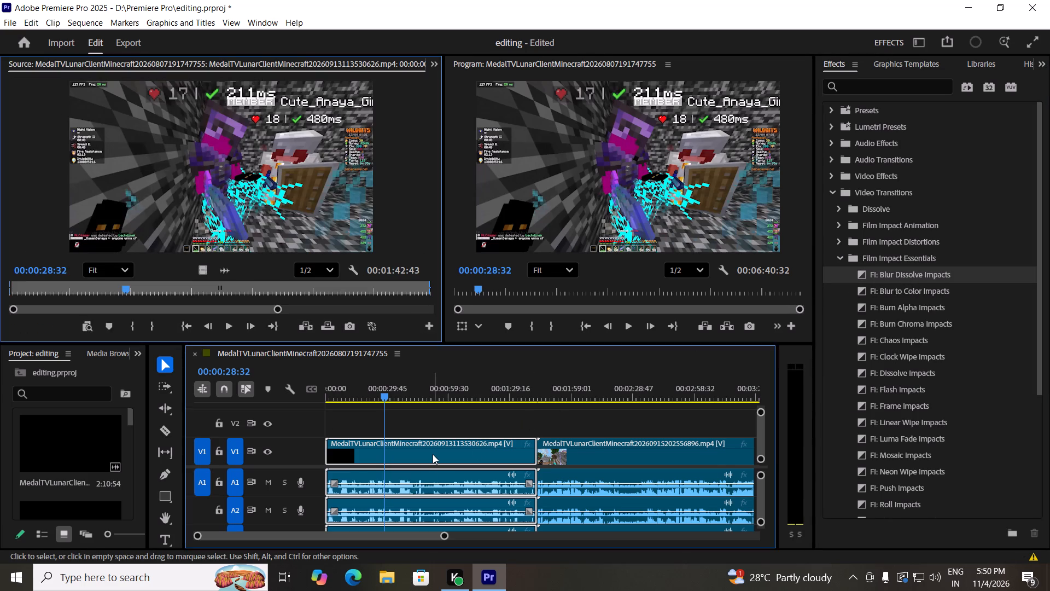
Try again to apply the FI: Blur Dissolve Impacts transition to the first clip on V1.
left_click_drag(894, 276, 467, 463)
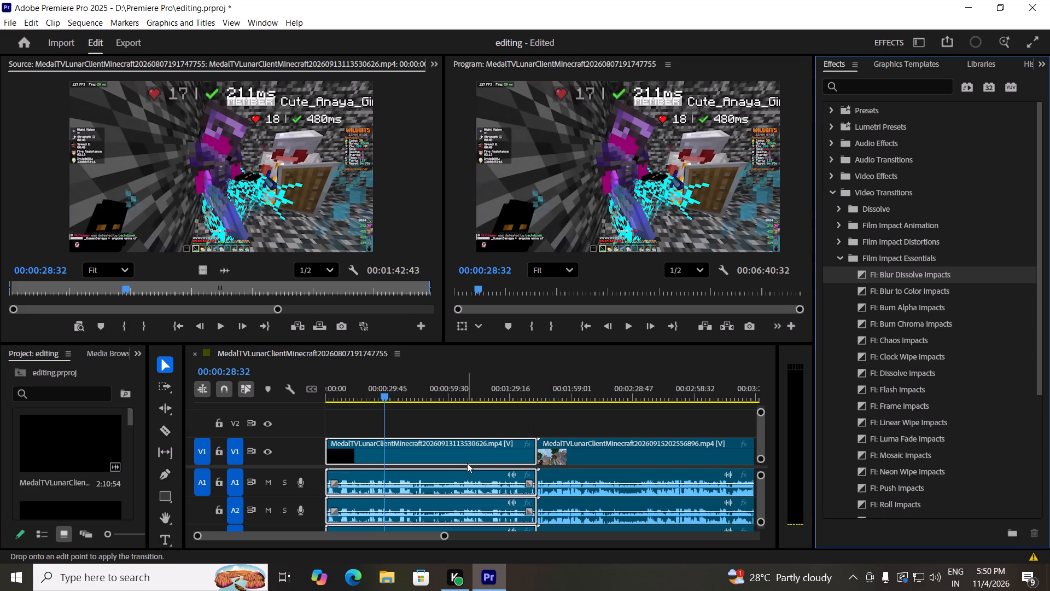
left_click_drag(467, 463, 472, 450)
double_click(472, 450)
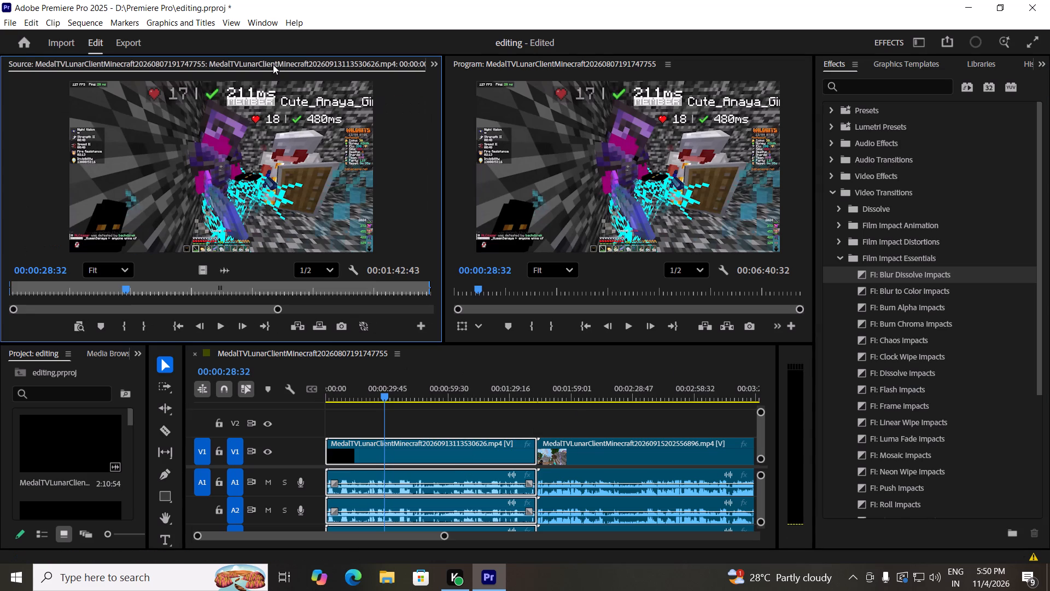
Move the Source monitor out of the Effect Controls group and dock it above the Program monitor.
left_click_drag(347, 62, 355, 66)
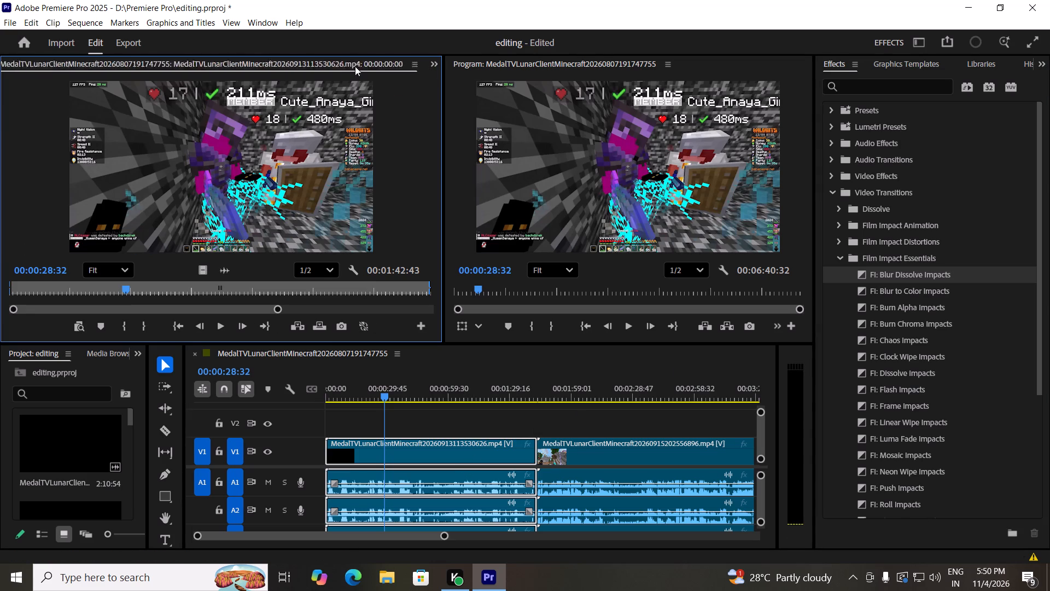
left_click_drag(355, 66, 466, 67)
left_click_drag(55, 61, 327, 63)
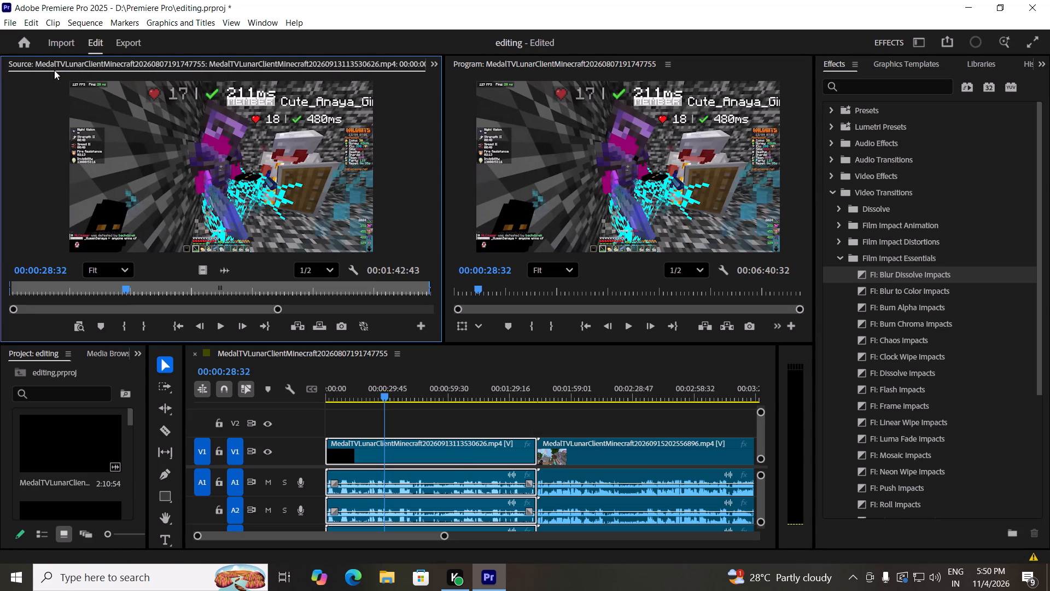
left_click_drag(54, 70, 267, 72)
left_click_drag(114, 66, 678, 77)
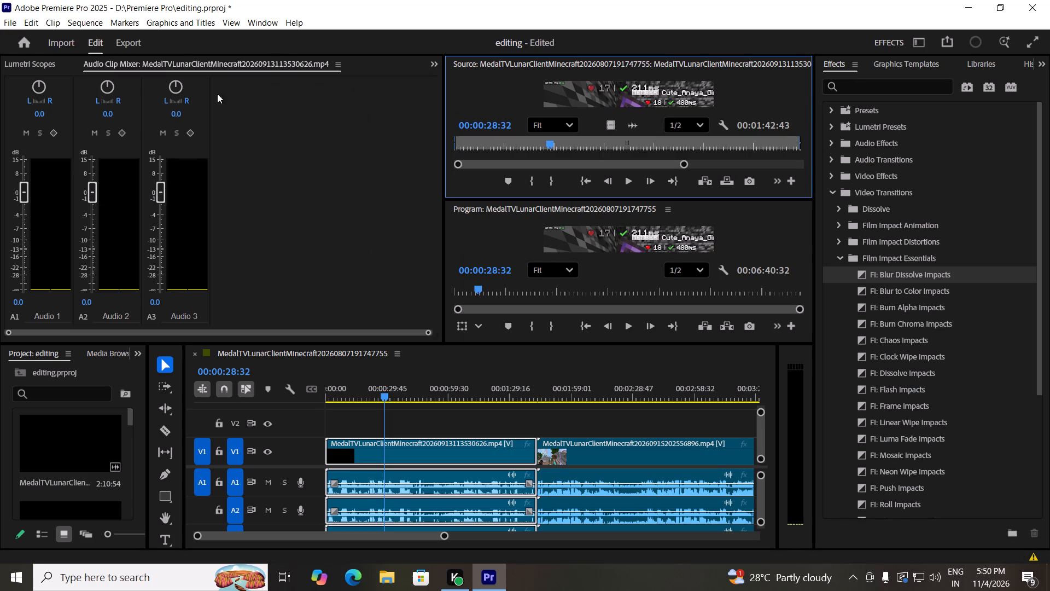
Examine the first clip's Effect Controls, from its Motion and Opacity to the Audio 1, Audio 2 and Audio 3 settings.
left_click(15, 66)
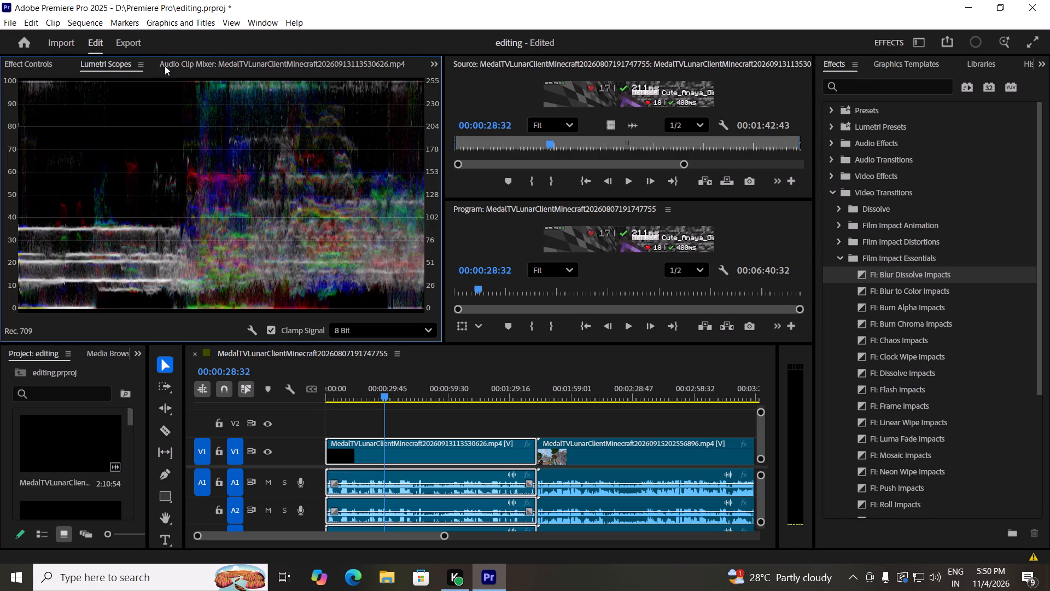
left_click(36, 62)
scroll(208, 223, "down", 4)
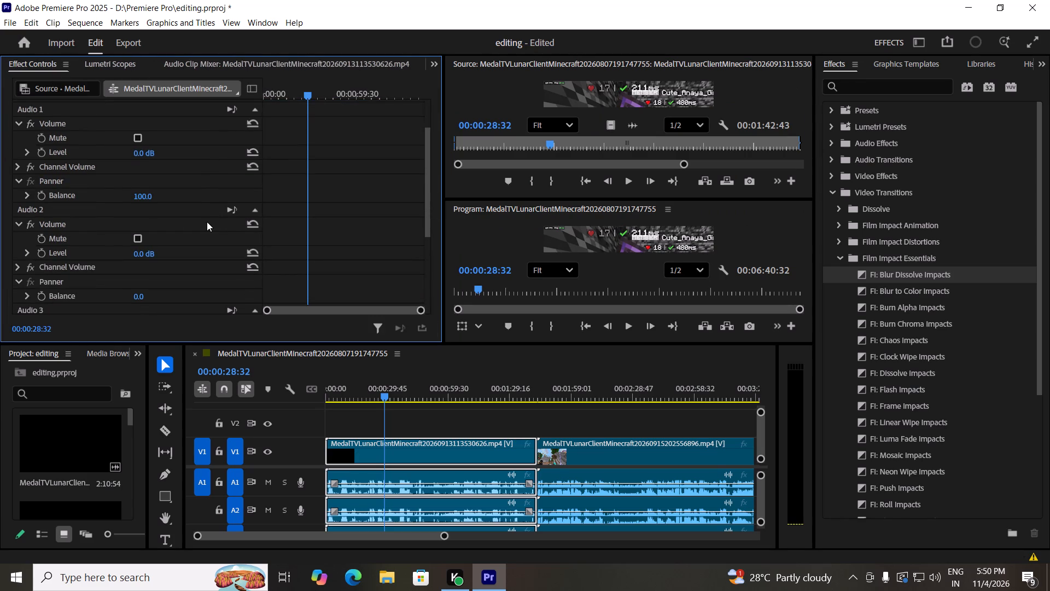
scroll(207, 222, "down", 16)
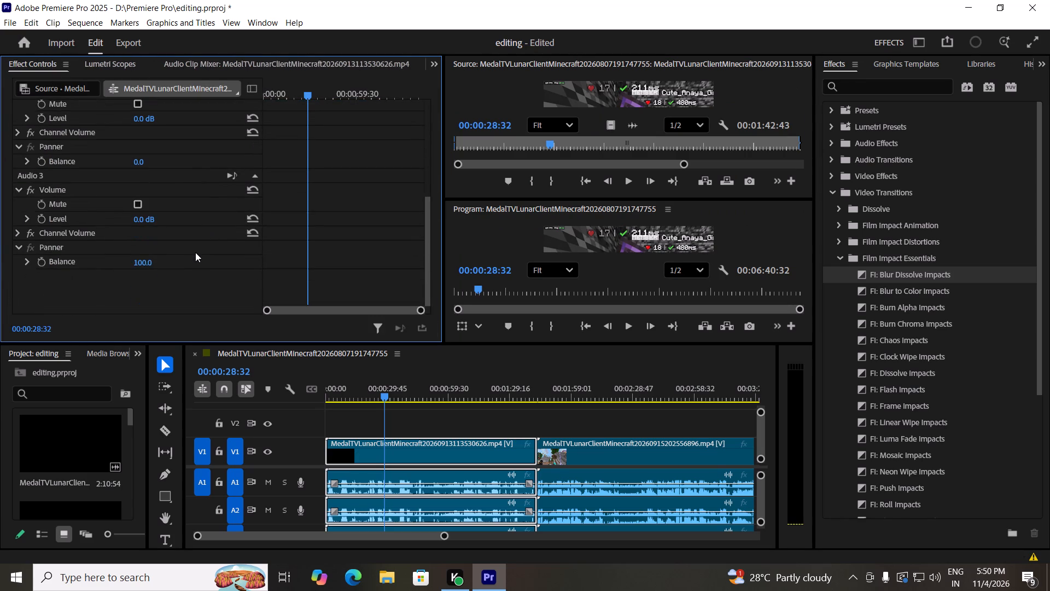
scroll(195, 252, "down", 5)
scroll(195, 252, "up", 17)
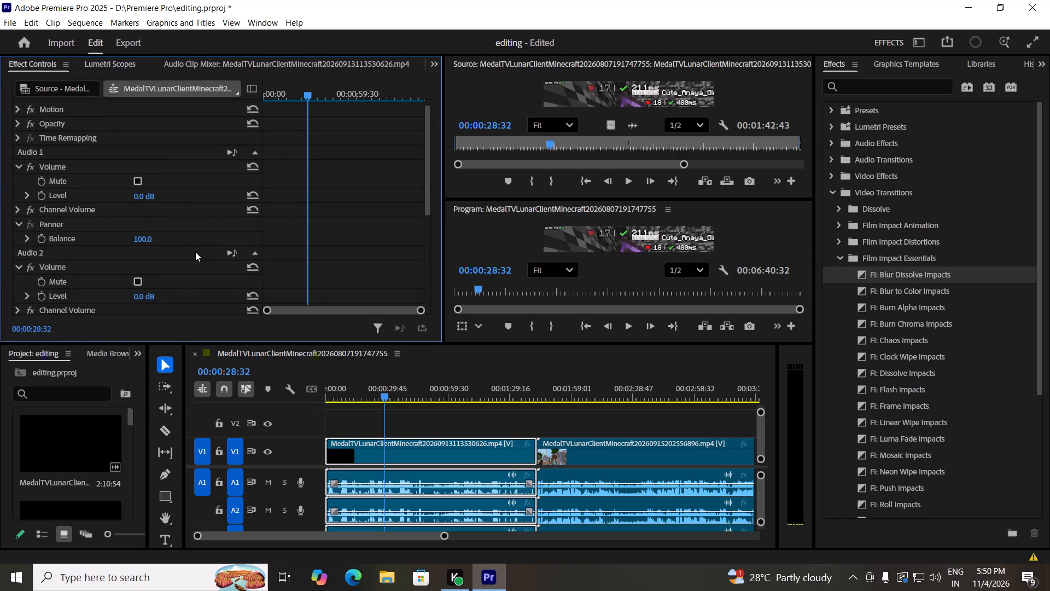
scroll(195, 252, "up", 8)
scroll(195, 251, "down", 12)
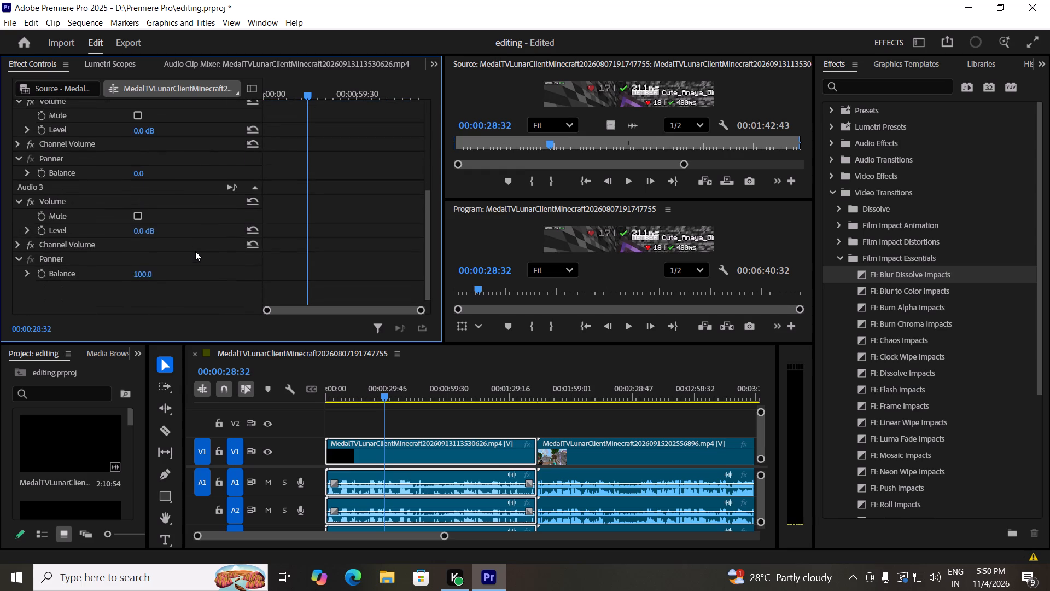
scroll(195, 251, "down", 15)
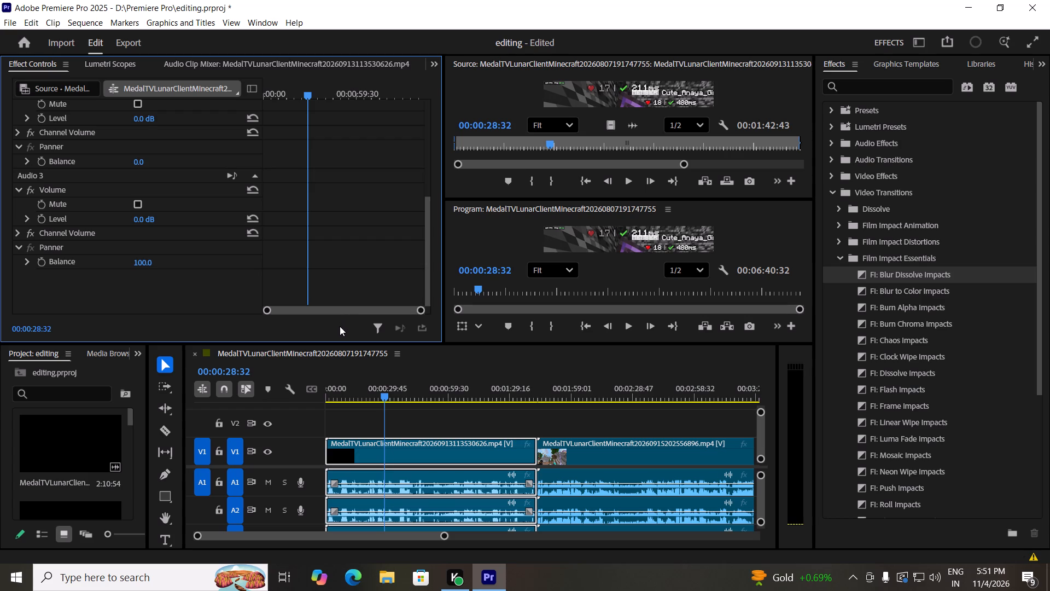
scroll(620, 213, "down", 3)
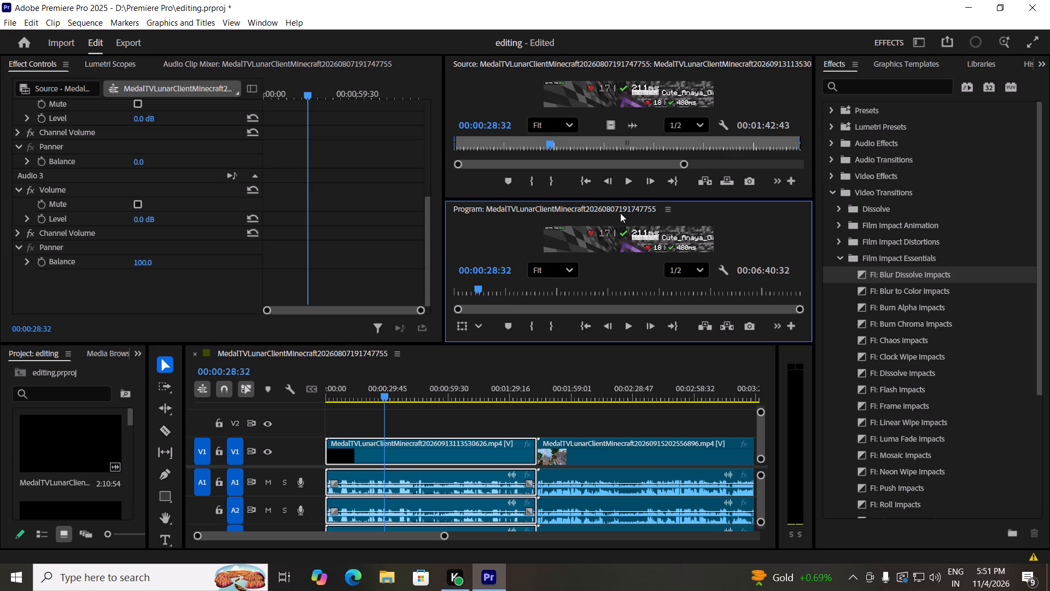
Close the Program monitor docked beneath the Source monitor.
scroll(620, 212, "up", 4)
left_click_drag(612, 200, 612, 213)
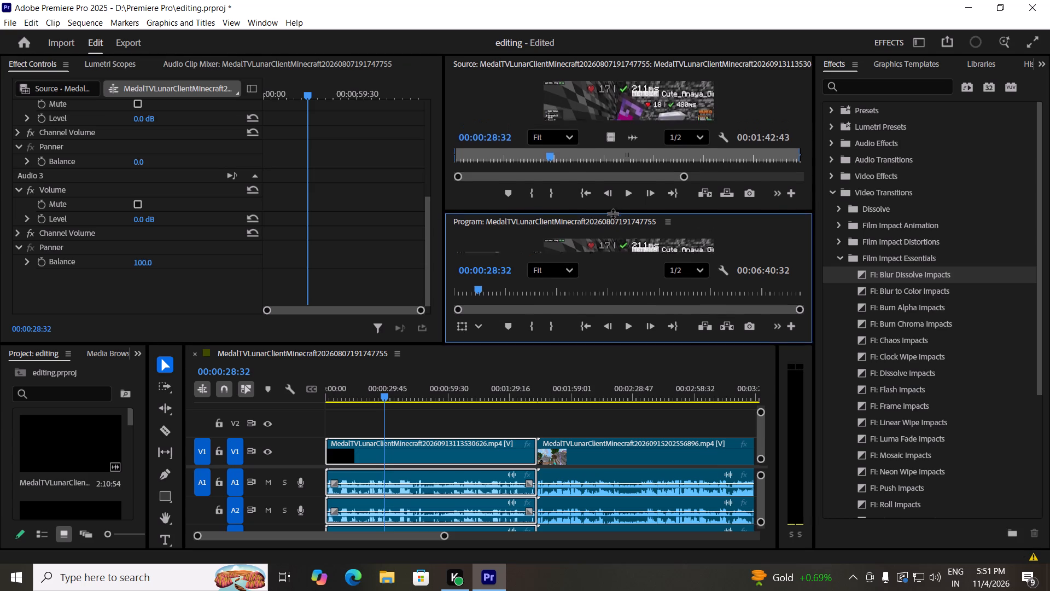
left_click_drag(612, 213, 612, 182)
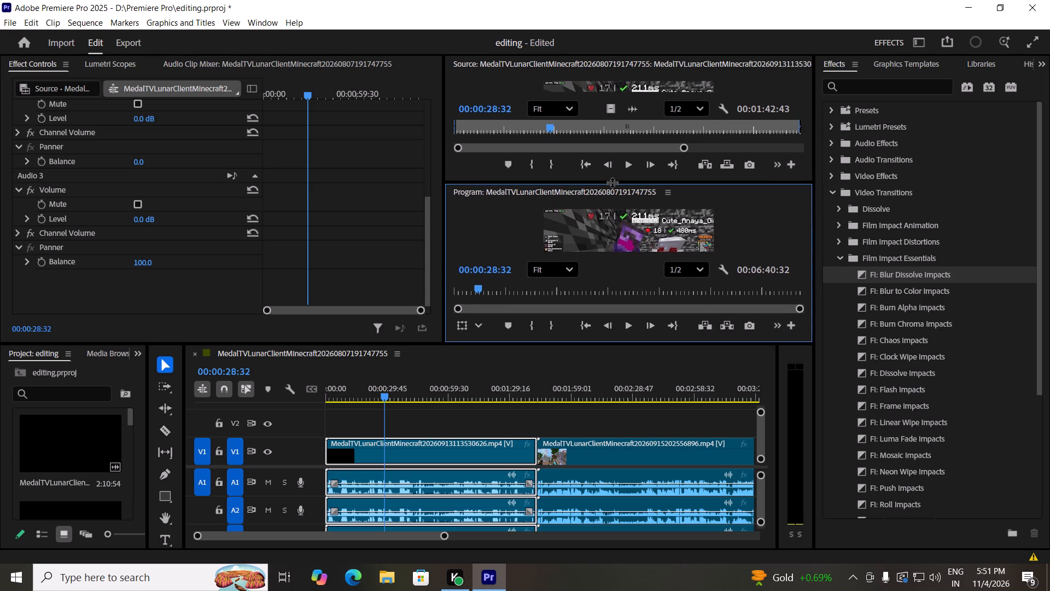
left_click(670, 193)
left_click(709, 195)
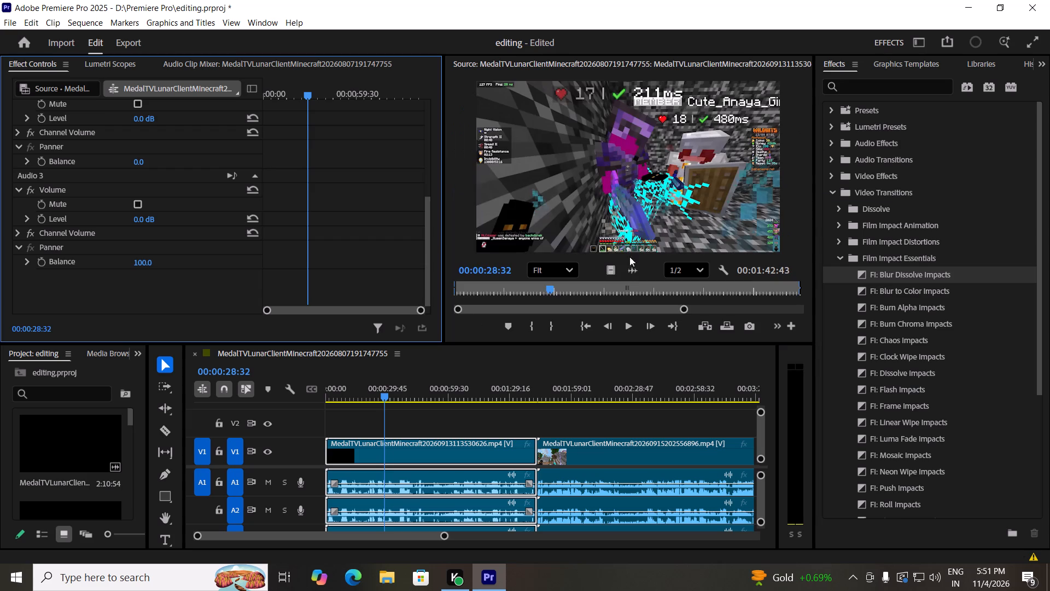
Play the first clip in the Source monitor and stop at 00:00:29:32.
left_click(625, 326)
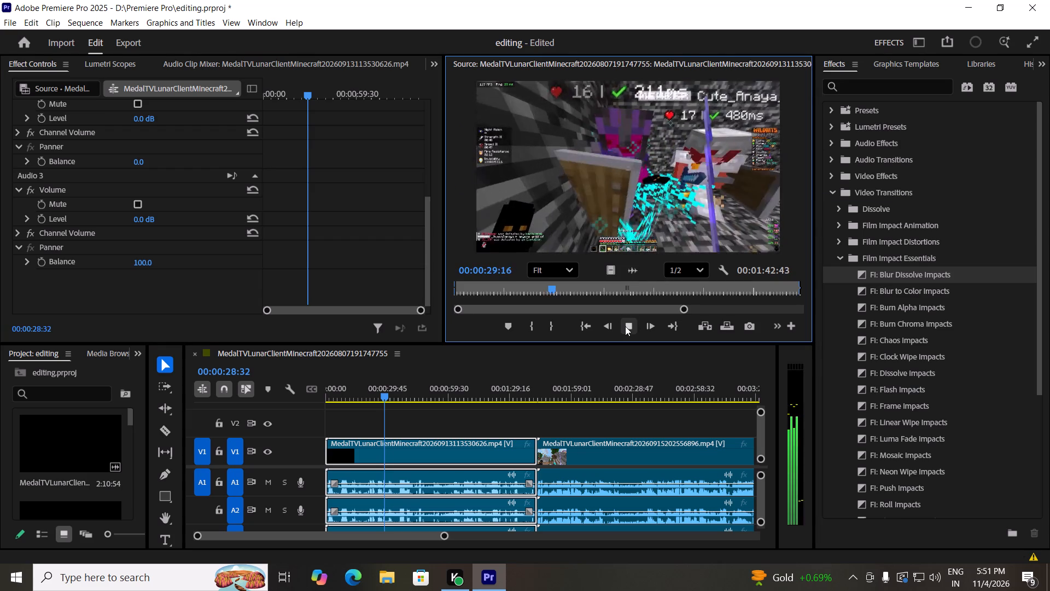
left_click(625, 326)
Mute the first clip's Audio 1 volume in Effect Controls.
scroll(173, 227, "up", 10)
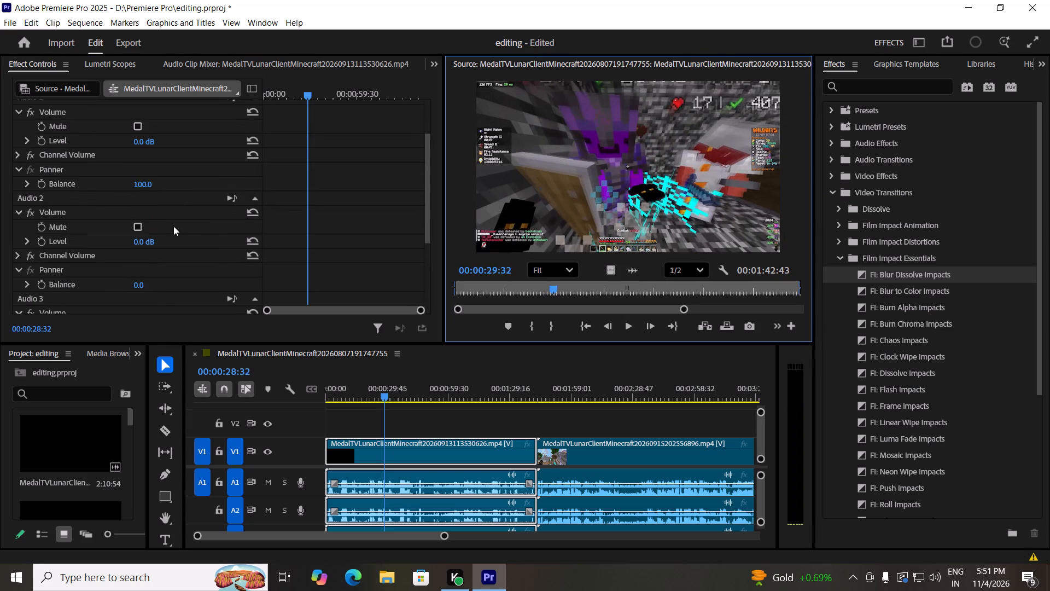
scroll(173, 226, "up", 4)
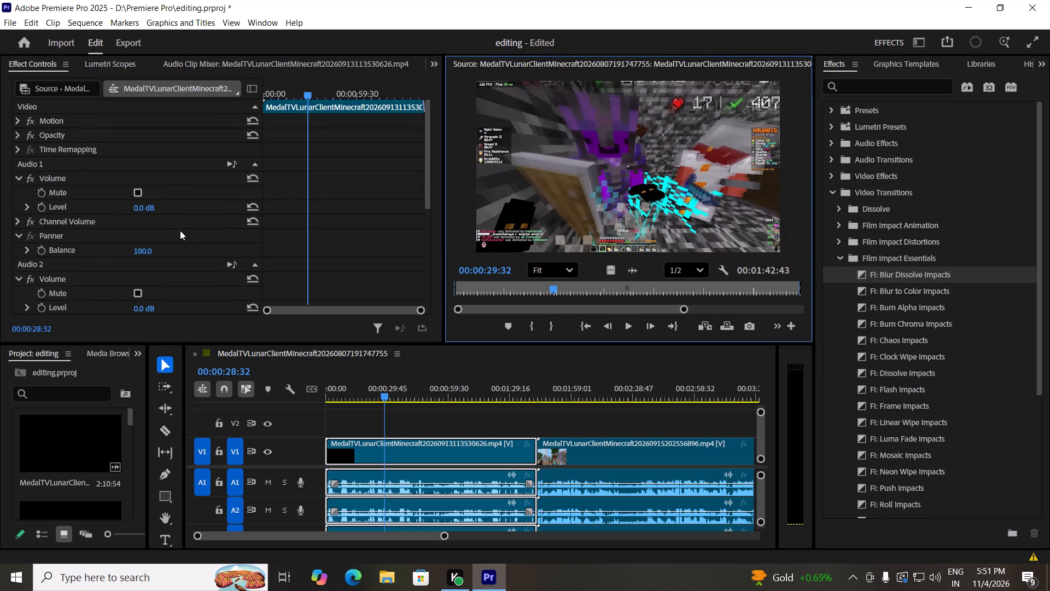
left_click(136, 195)
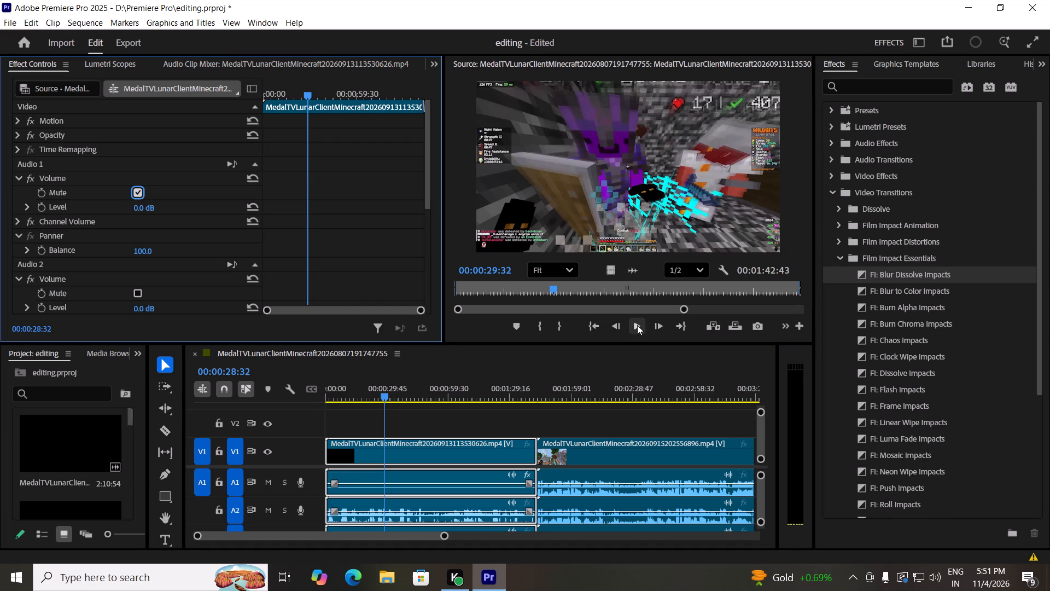
Play the first clip in the Source monitor to check its sound with Audio 1 muted, stopping at 00:00:31:26.
left_click(637, 325)
left_click(637, 325)
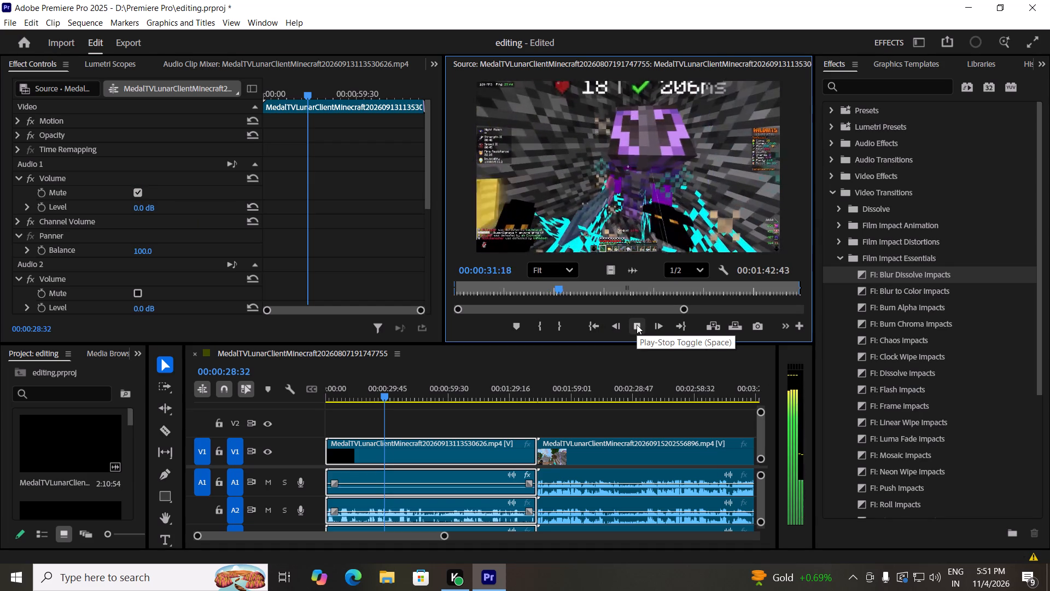
Unmute the first clip's Audio 1 volume in Effect Controls.
left_click(140, 195)
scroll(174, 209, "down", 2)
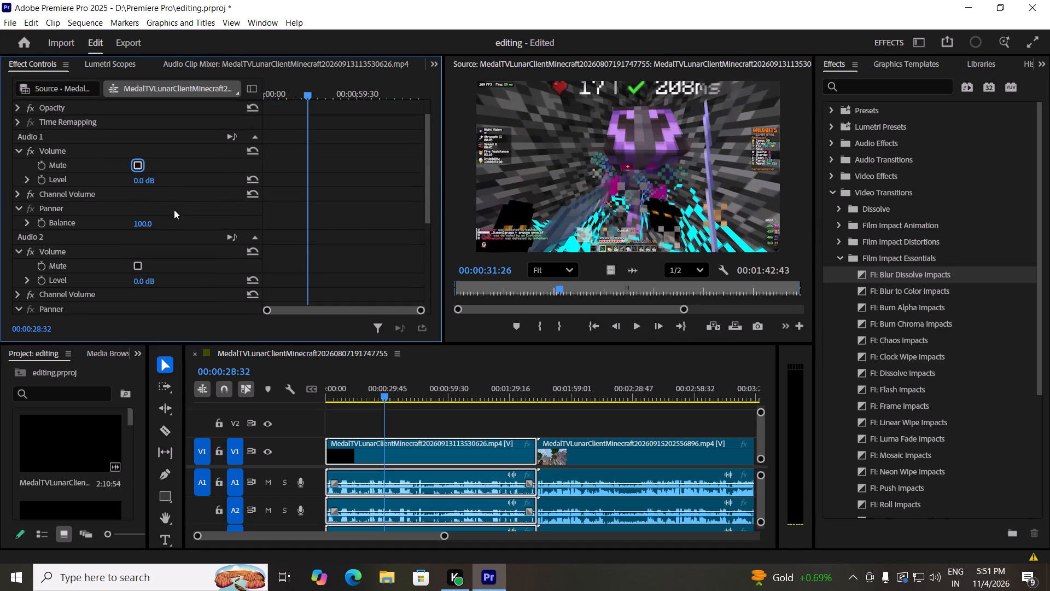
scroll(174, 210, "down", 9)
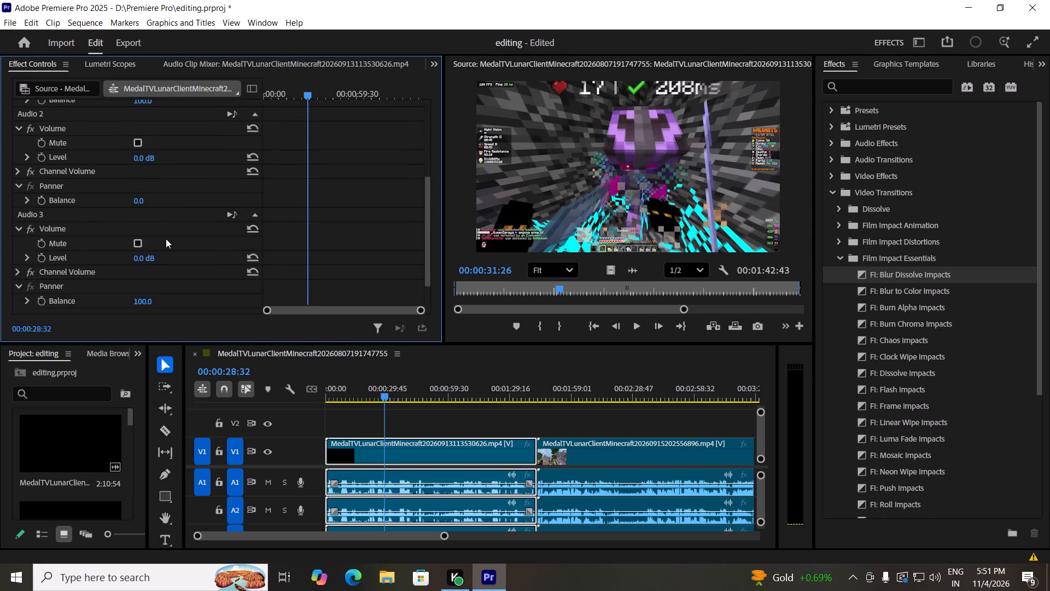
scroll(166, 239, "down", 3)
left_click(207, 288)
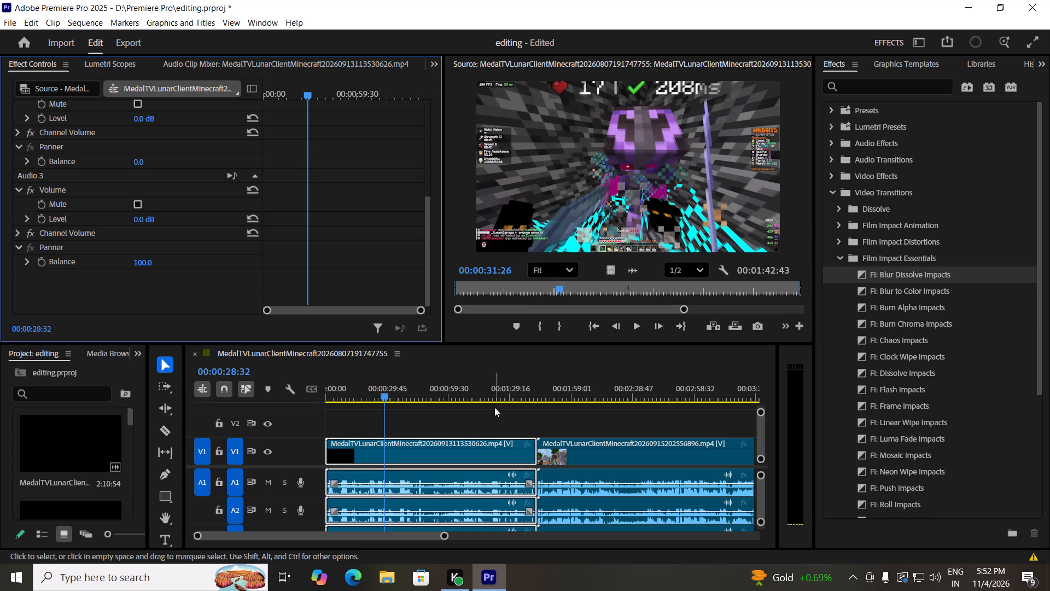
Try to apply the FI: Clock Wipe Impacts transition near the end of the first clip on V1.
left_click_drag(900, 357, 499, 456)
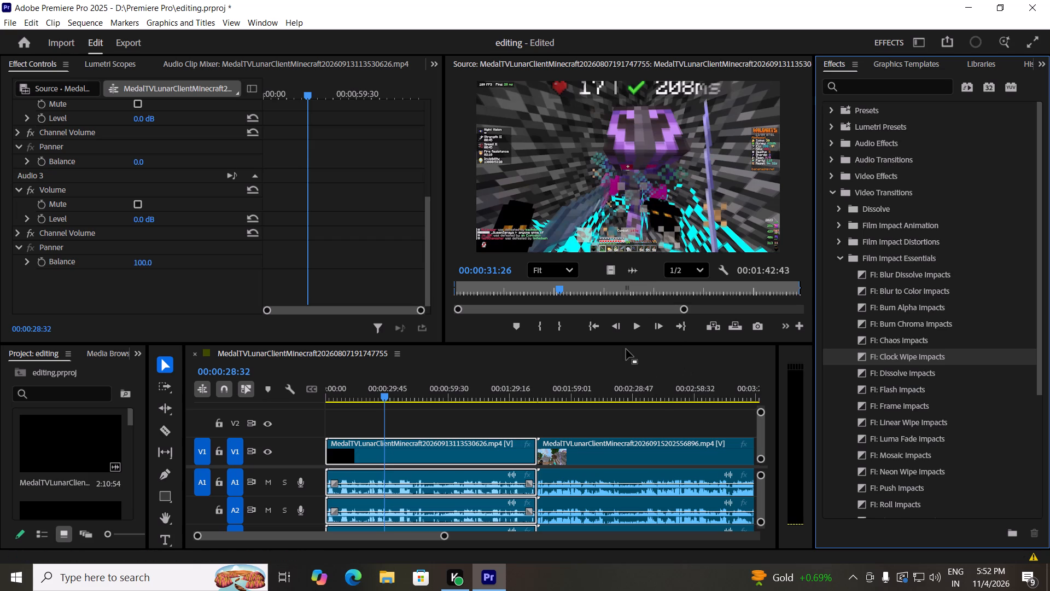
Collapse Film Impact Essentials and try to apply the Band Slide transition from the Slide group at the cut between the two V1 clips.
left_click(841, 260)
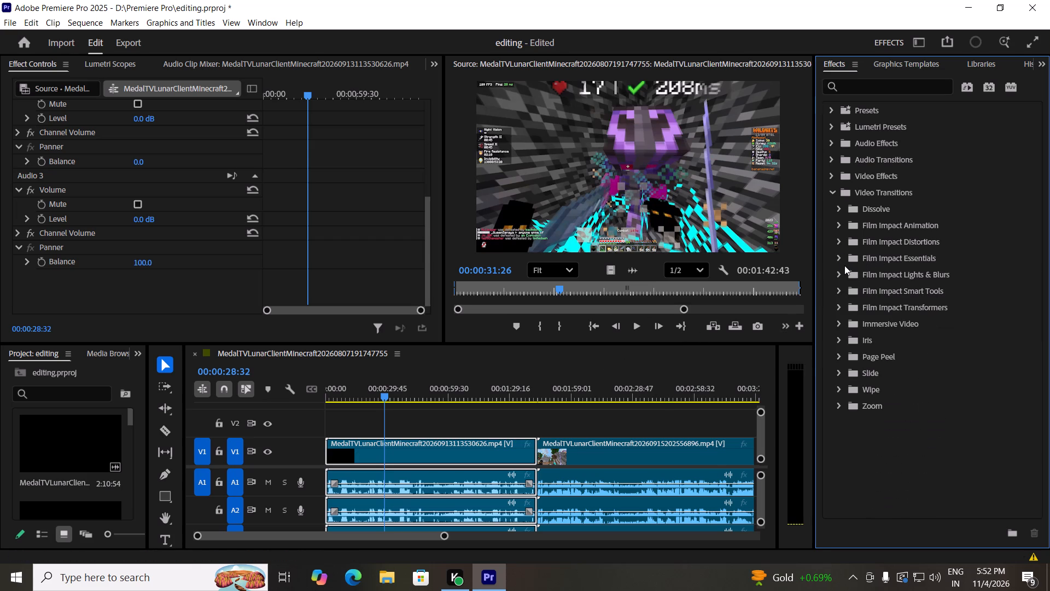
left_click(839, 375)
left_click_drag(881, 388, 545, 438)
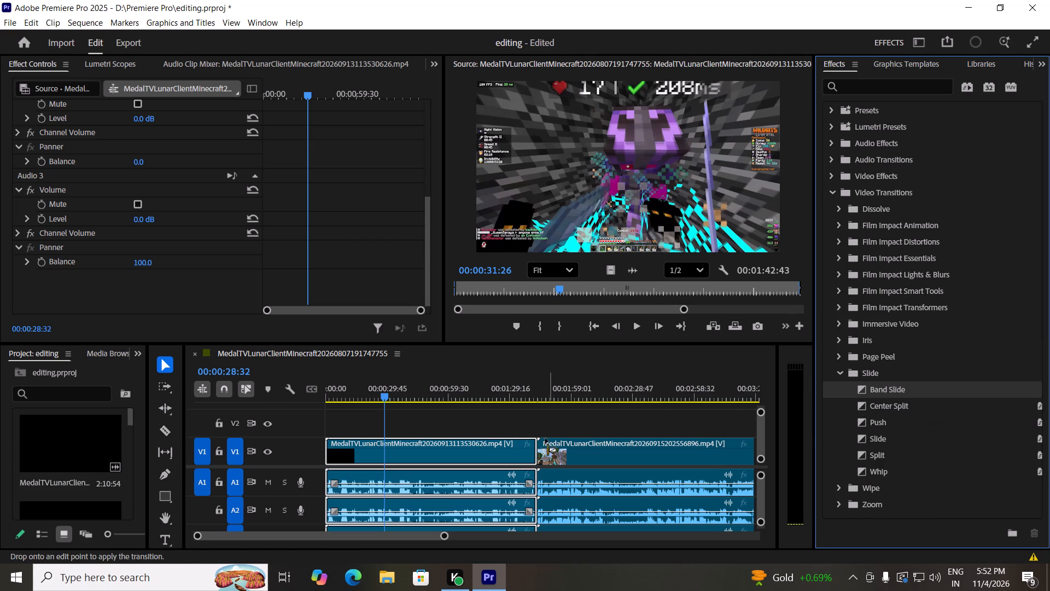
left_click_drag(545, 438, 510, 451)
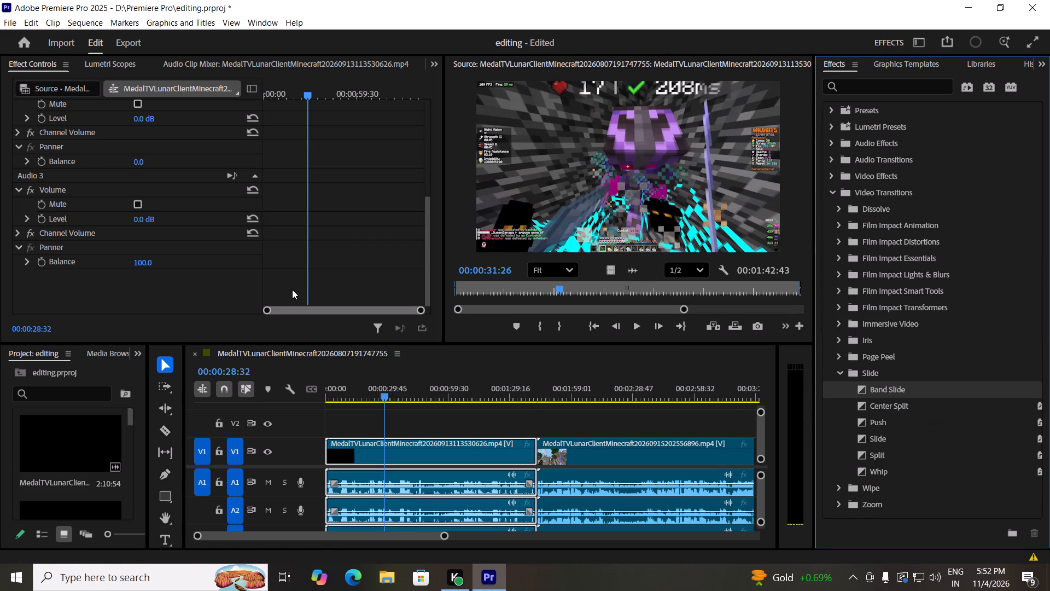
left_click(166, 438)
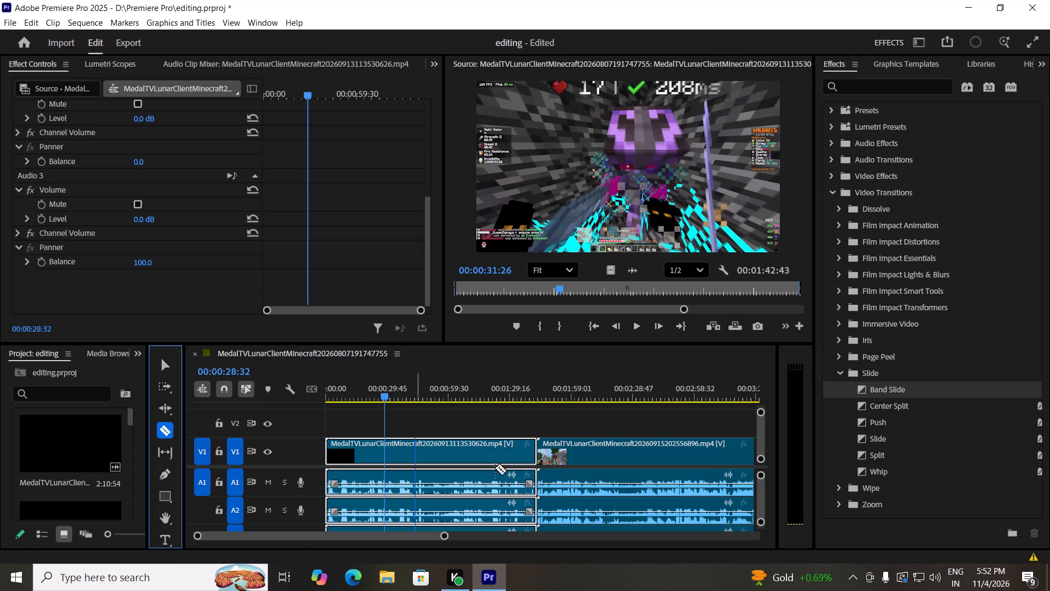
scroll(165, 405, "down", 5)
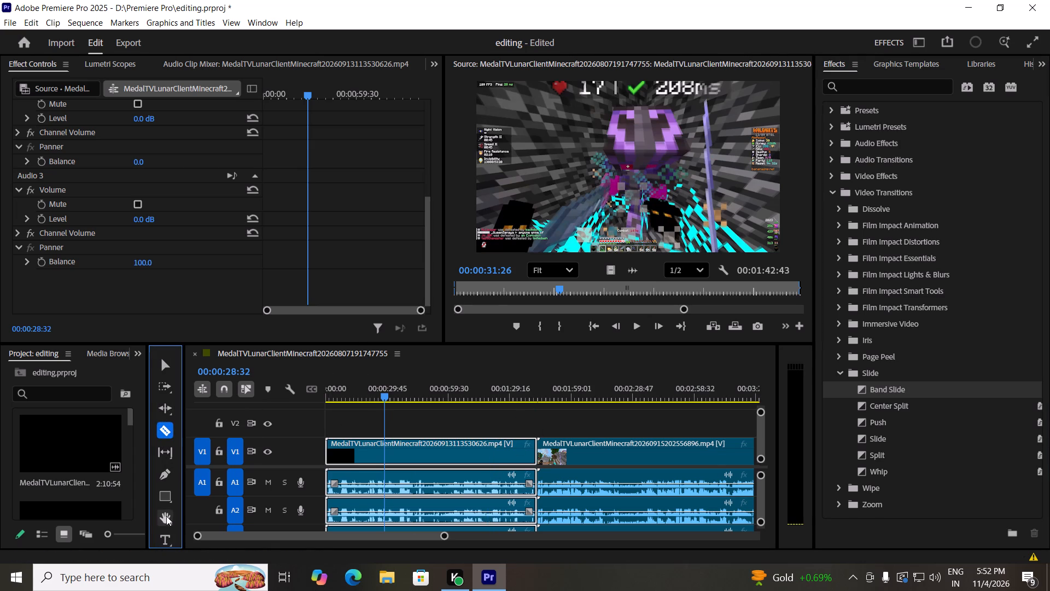
Try out the Hand tool by panning the picture in the Source monitor, and reset its zoom level to Fit.
left_click(167, 516)
left_click(559, 200)
left_click_drag(592, 188, 578, 216)
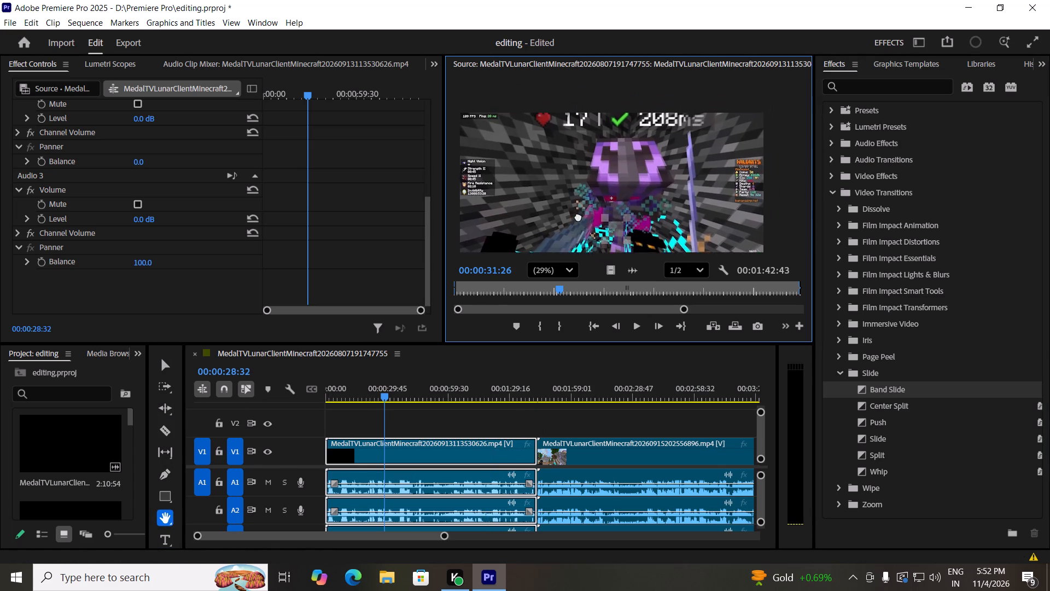
left_click_drag(578, 216, 579, 217)
left_click_drag(582, 215, 628, 167)
left_click_drag(592, 196, 580, 208)
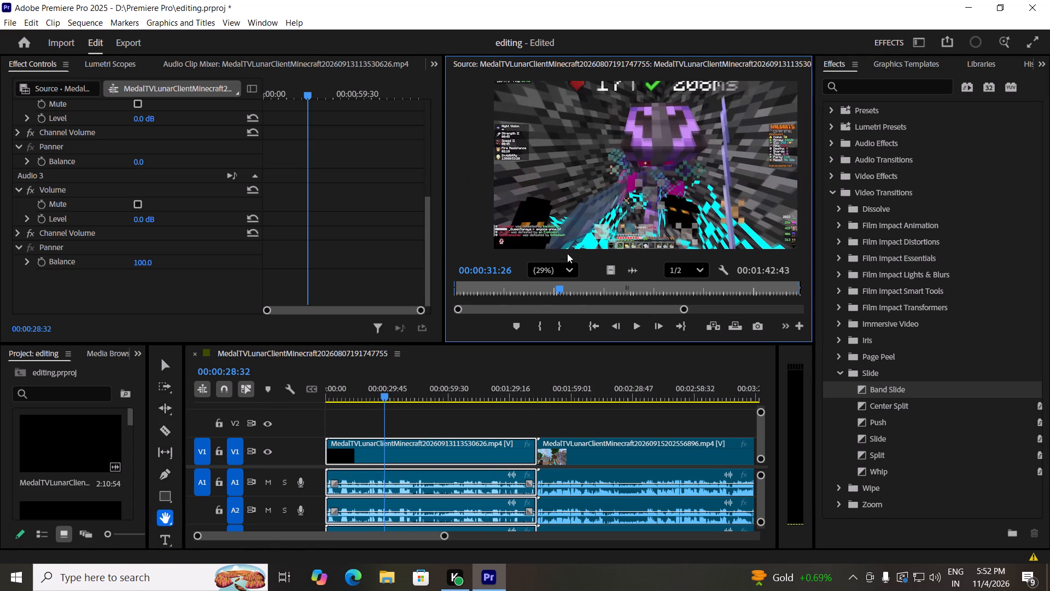
left_click(573, 269)
left_click(558, 288)
Pan the Source monitor picture again with the Hand tool and return its zoom level to Fit.
left_click_drag(577, 213, 647, 204)
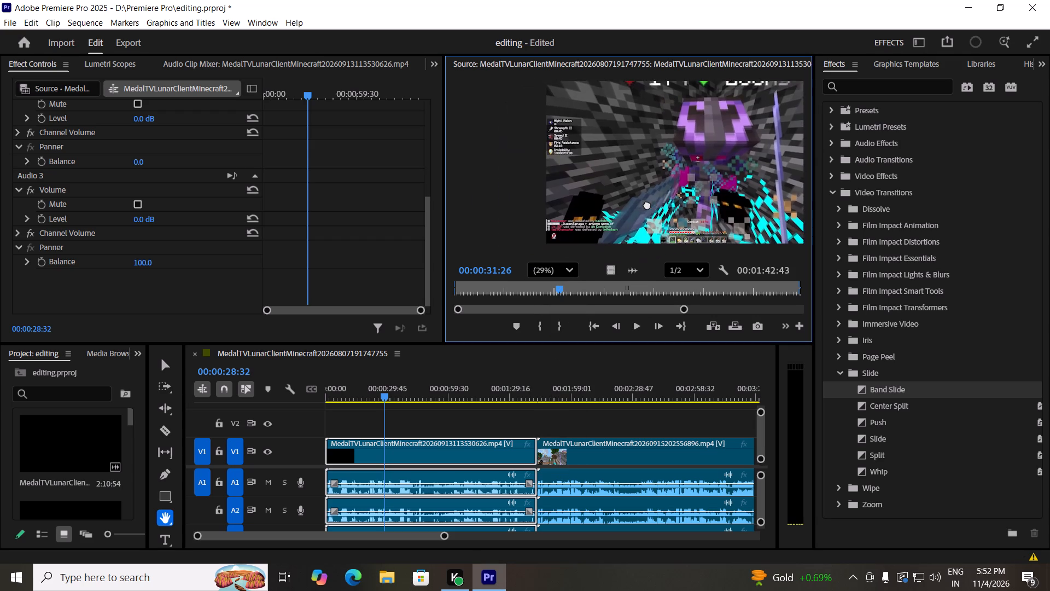
left_click_drag(647, 204, 730, 157)
left_click_drag(717, 162, 612, 205)
left_click(554, 271)
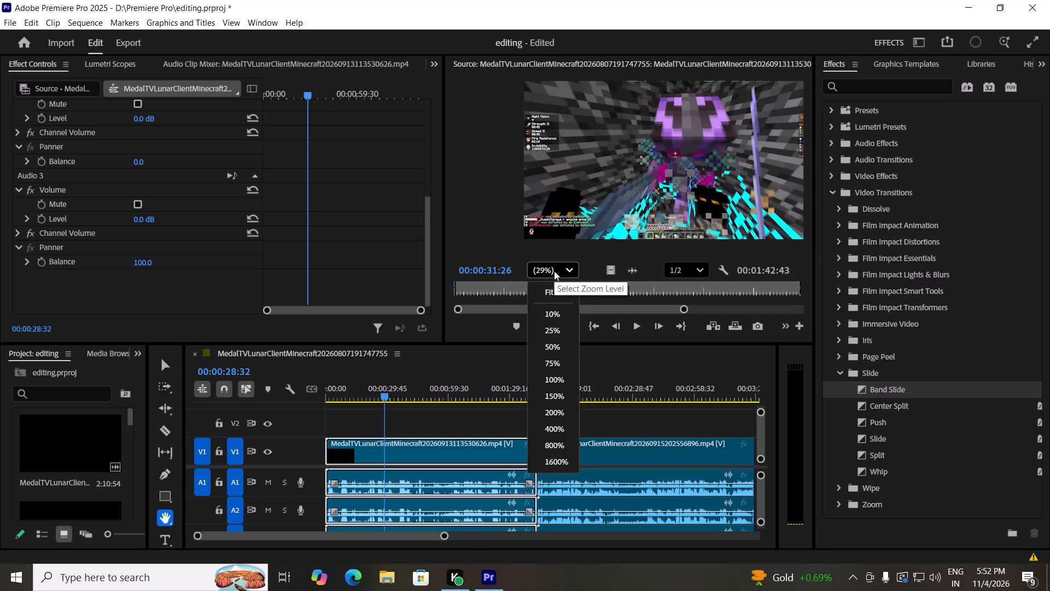
left_click(556, 282)
left_click(556, 294)
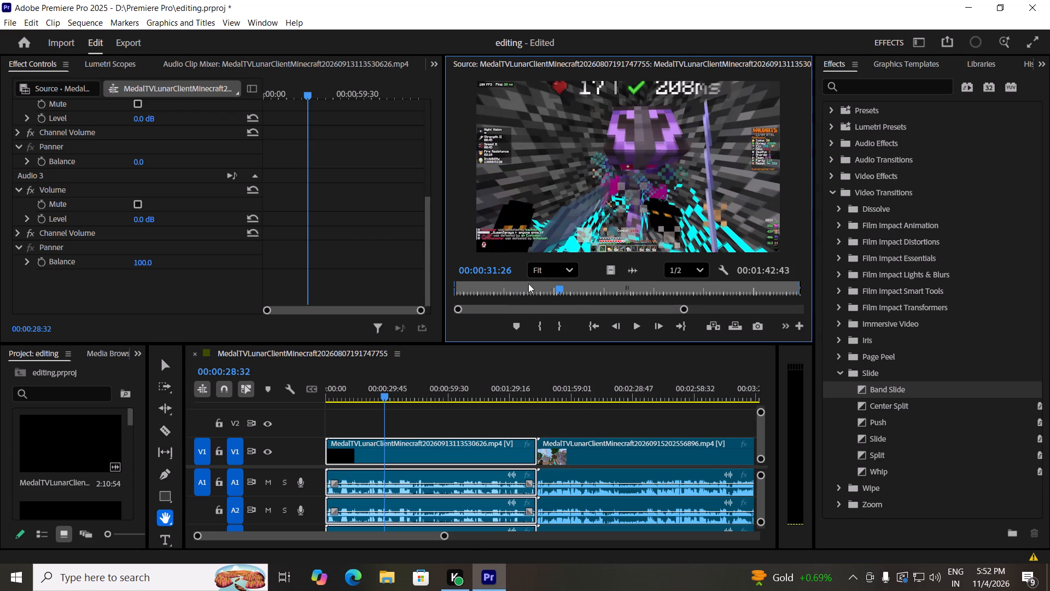
View the Source monitor picture at 1600% zoom and return it to Fit.
left_click(559, 278)
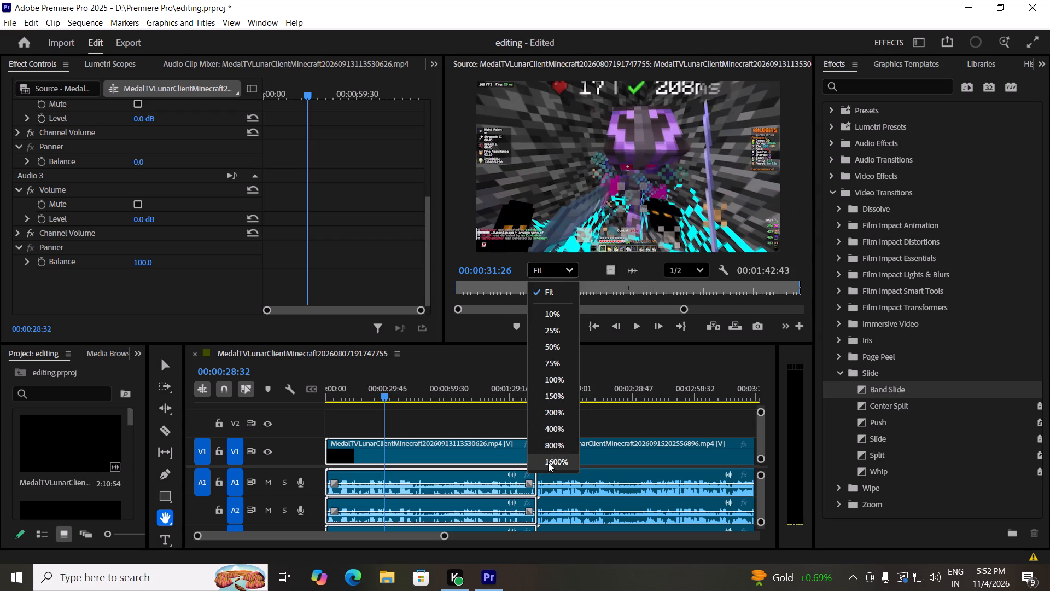
left_click(548, 462)
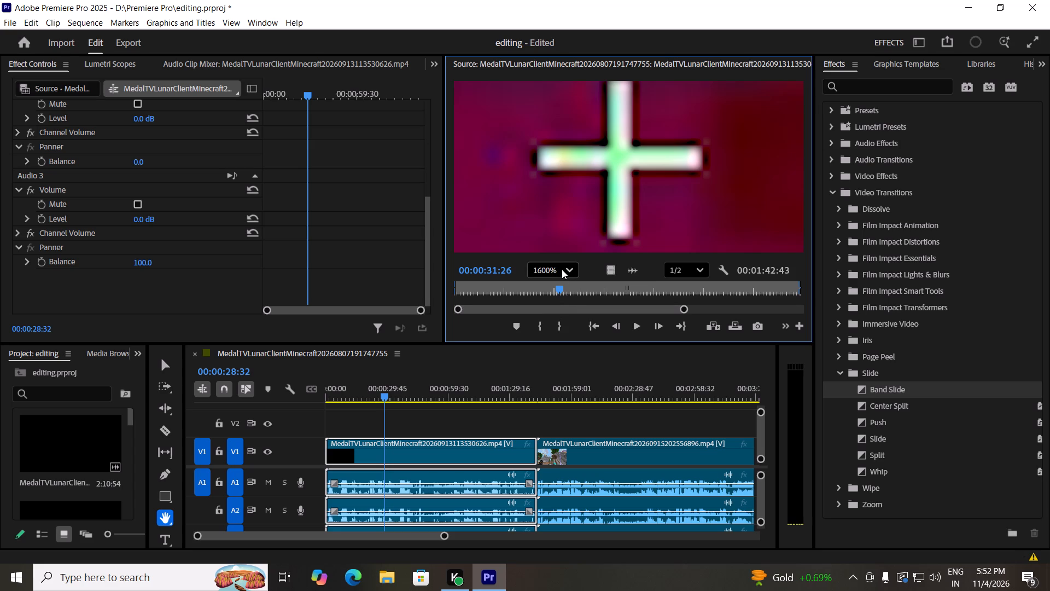
left_click(562, 269)
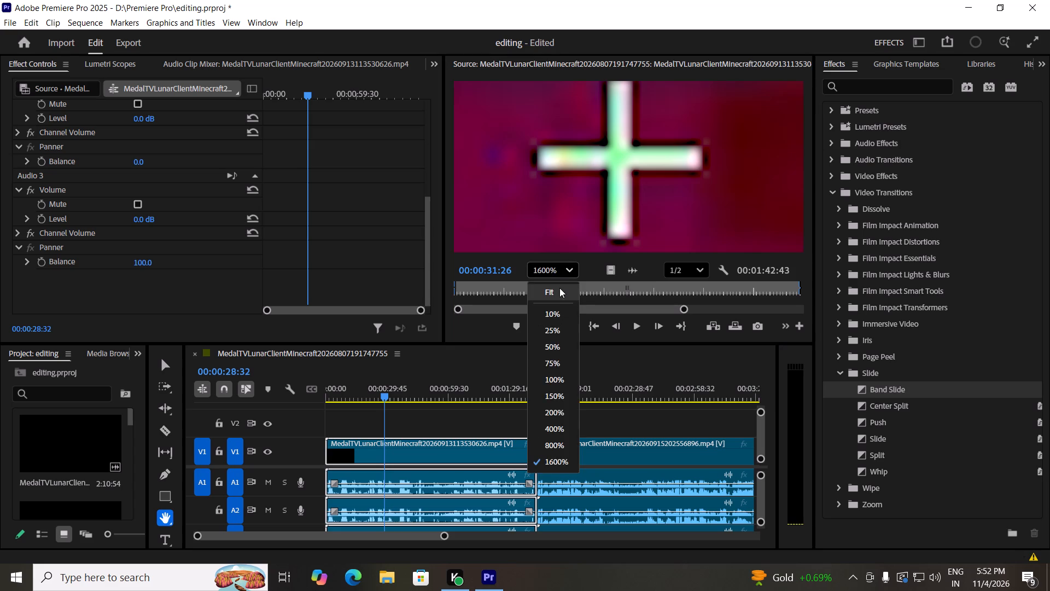
left_click(559, 288)
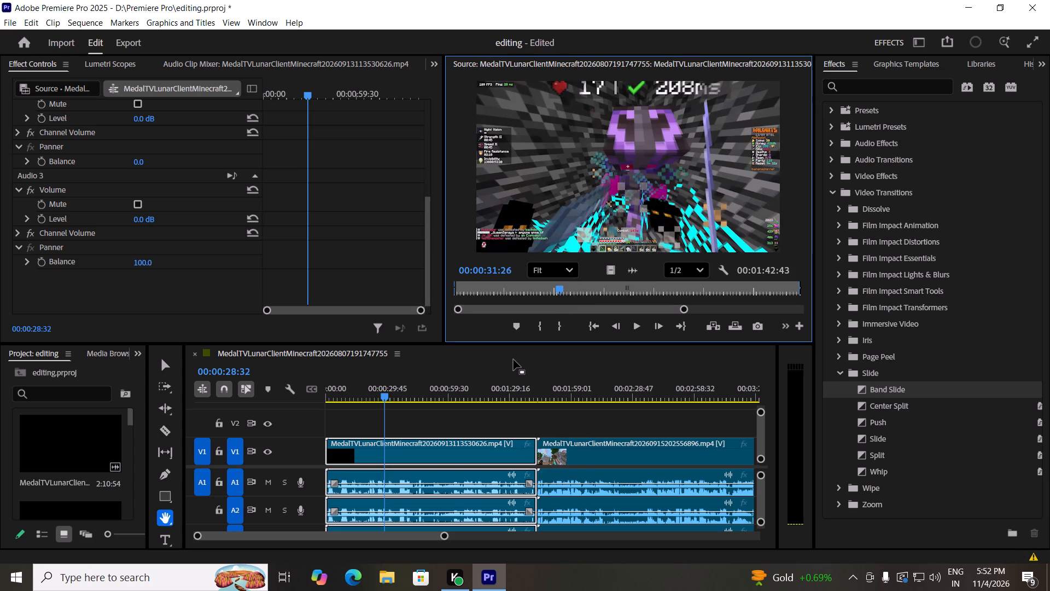
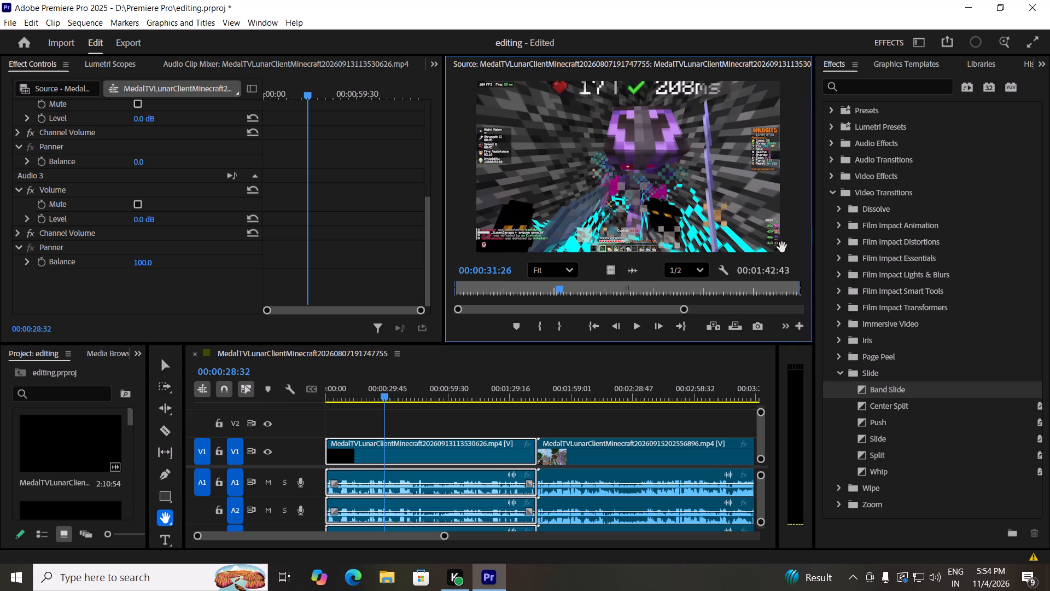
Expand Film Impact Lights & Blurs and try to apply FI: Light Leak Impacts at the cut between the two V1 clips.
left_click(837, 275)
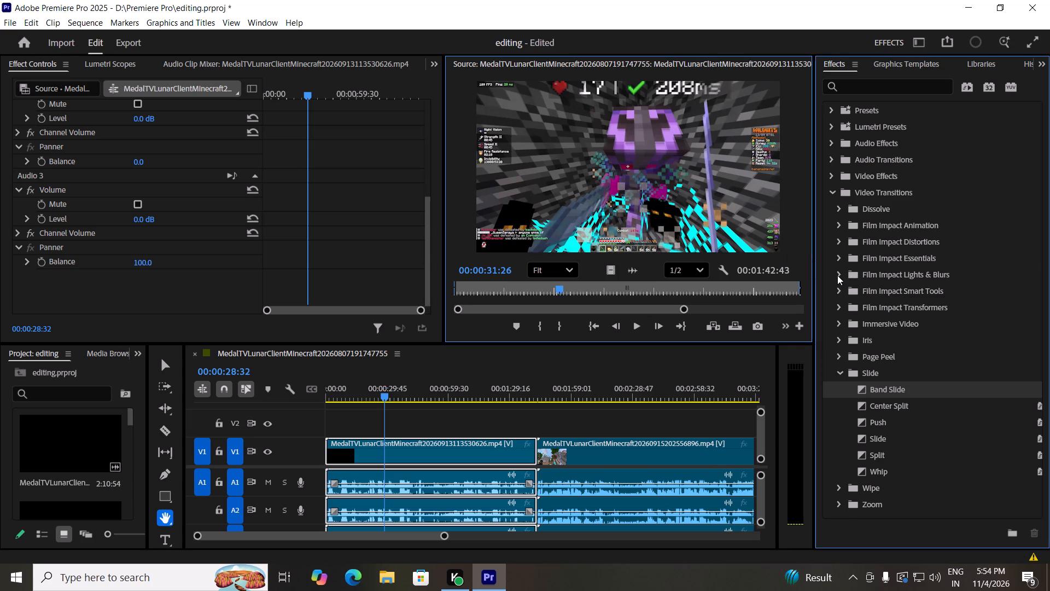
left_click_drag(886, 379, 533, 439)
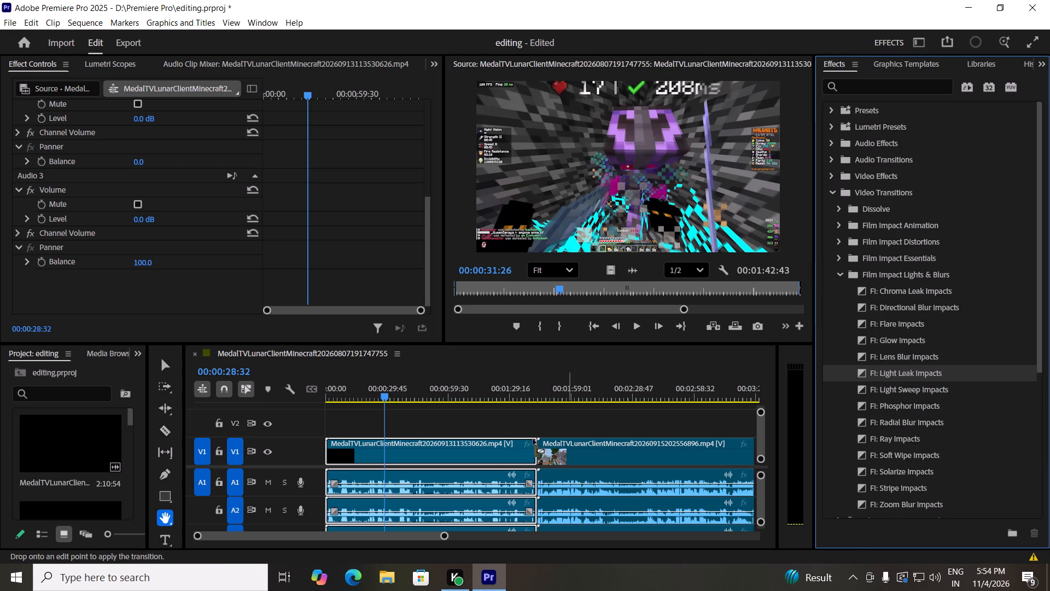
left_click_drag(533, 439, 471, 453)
Examine the video and audio effect settings of the first V1 clip, switching from its source view to its sequence view.
left_click(77, 84)
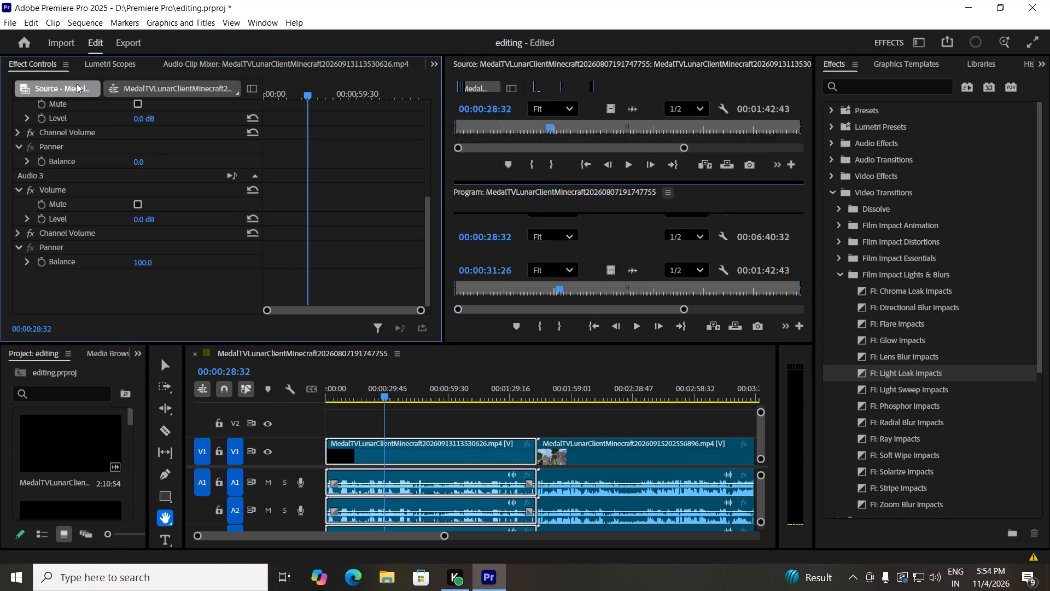
left_click(163, 84)
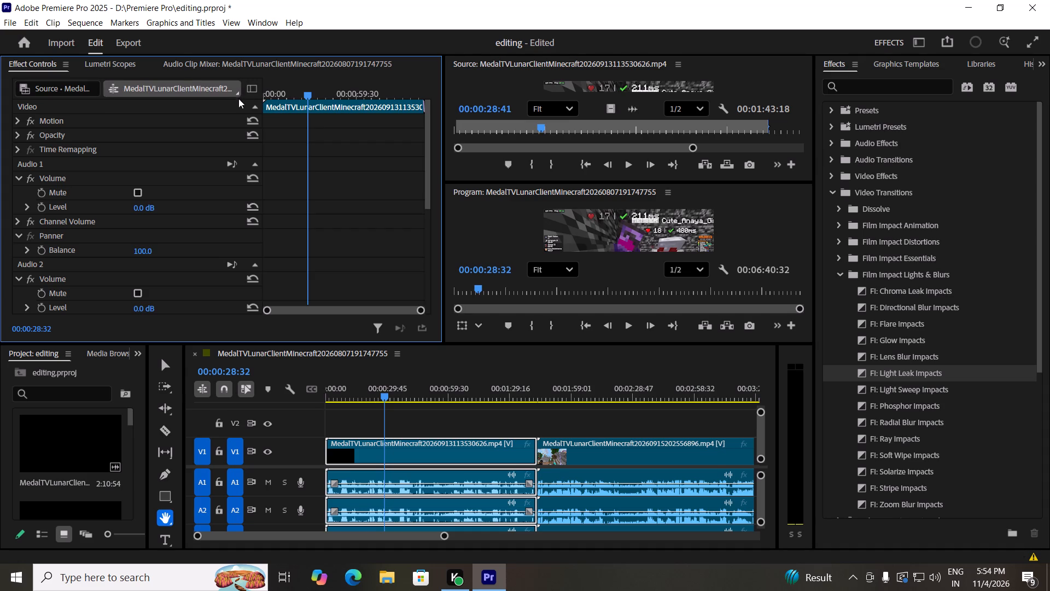
left_click(239, 94)
triple_click(239, 94)
scroll(164, 137, "up", 4)
scroll(164, 137, "down", 8)
scroll(164, 137, "up", 12)
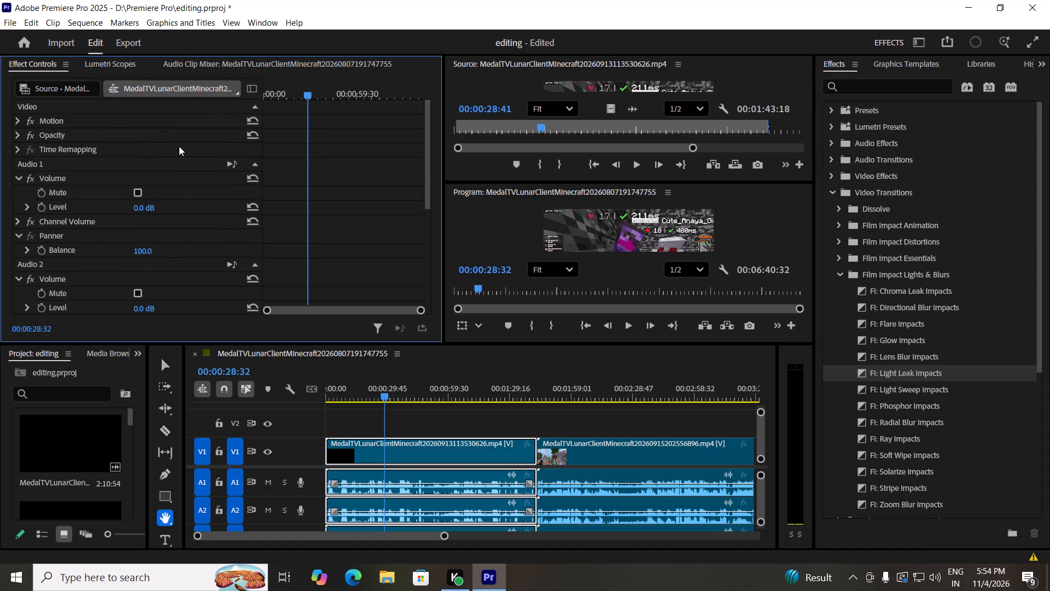
scroll(177, 190, "up", 3)
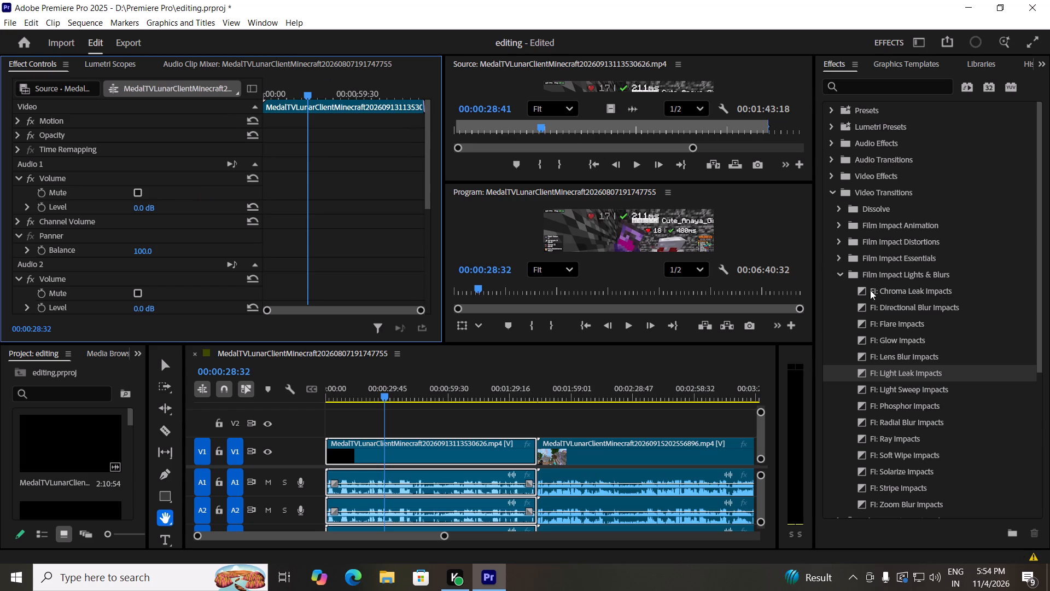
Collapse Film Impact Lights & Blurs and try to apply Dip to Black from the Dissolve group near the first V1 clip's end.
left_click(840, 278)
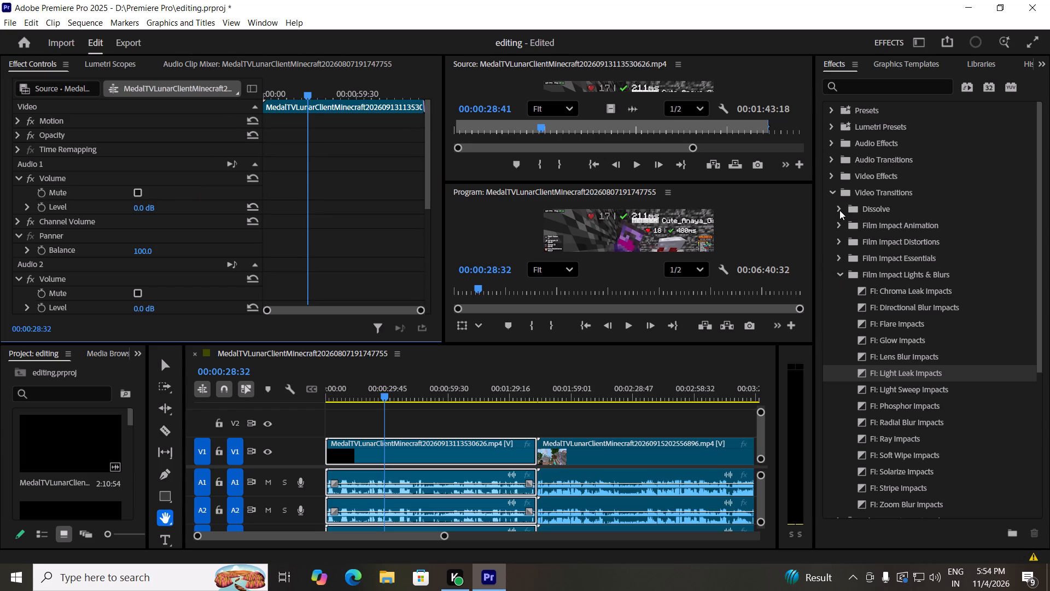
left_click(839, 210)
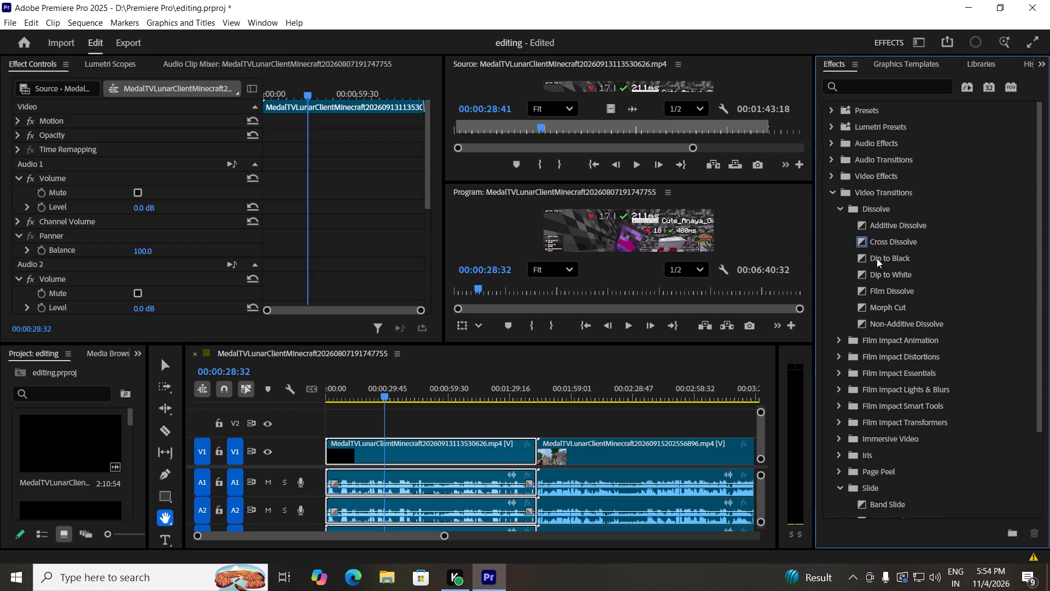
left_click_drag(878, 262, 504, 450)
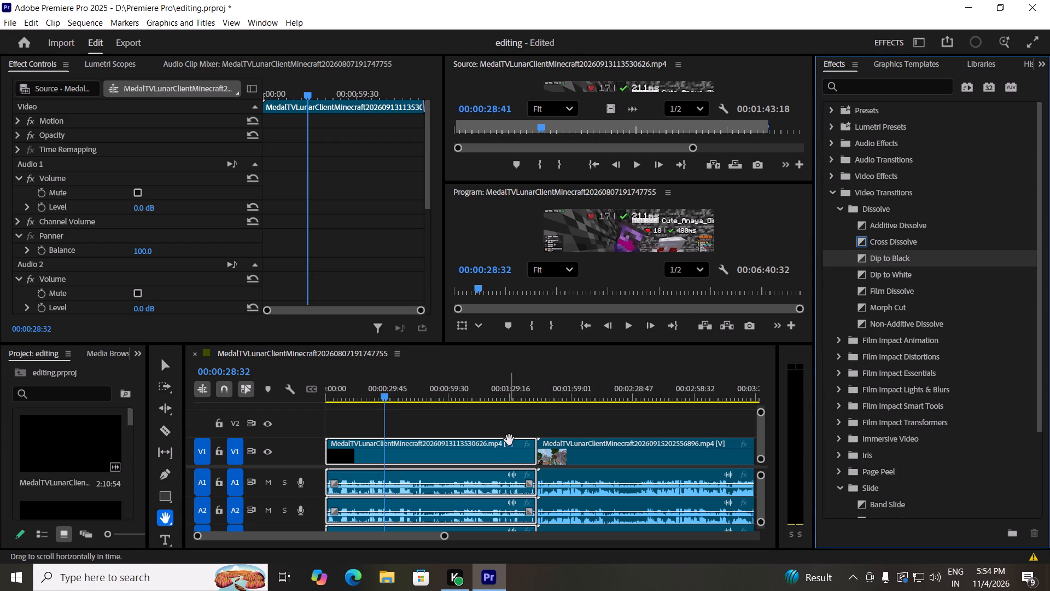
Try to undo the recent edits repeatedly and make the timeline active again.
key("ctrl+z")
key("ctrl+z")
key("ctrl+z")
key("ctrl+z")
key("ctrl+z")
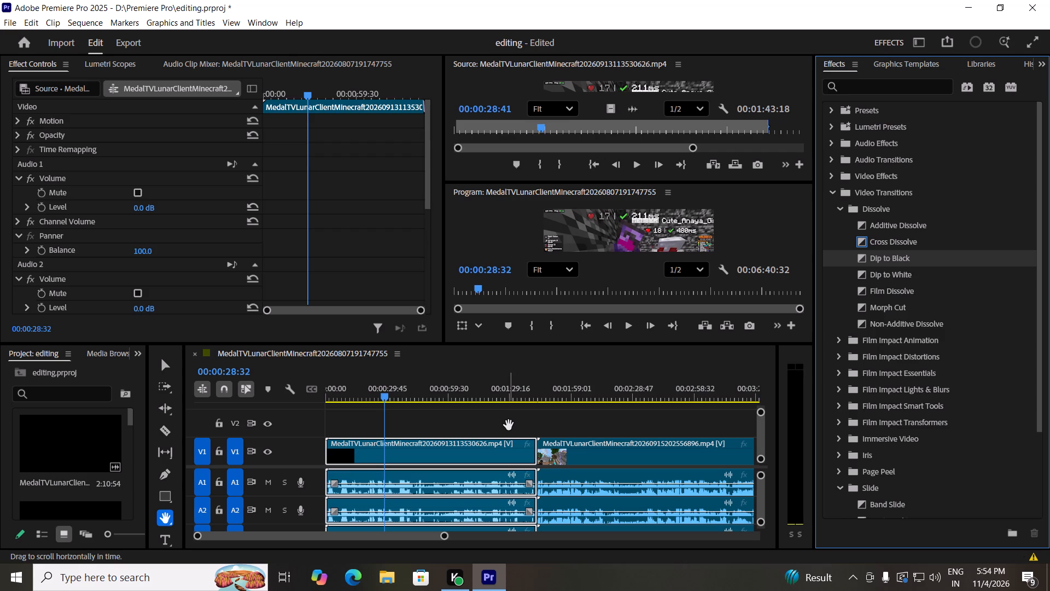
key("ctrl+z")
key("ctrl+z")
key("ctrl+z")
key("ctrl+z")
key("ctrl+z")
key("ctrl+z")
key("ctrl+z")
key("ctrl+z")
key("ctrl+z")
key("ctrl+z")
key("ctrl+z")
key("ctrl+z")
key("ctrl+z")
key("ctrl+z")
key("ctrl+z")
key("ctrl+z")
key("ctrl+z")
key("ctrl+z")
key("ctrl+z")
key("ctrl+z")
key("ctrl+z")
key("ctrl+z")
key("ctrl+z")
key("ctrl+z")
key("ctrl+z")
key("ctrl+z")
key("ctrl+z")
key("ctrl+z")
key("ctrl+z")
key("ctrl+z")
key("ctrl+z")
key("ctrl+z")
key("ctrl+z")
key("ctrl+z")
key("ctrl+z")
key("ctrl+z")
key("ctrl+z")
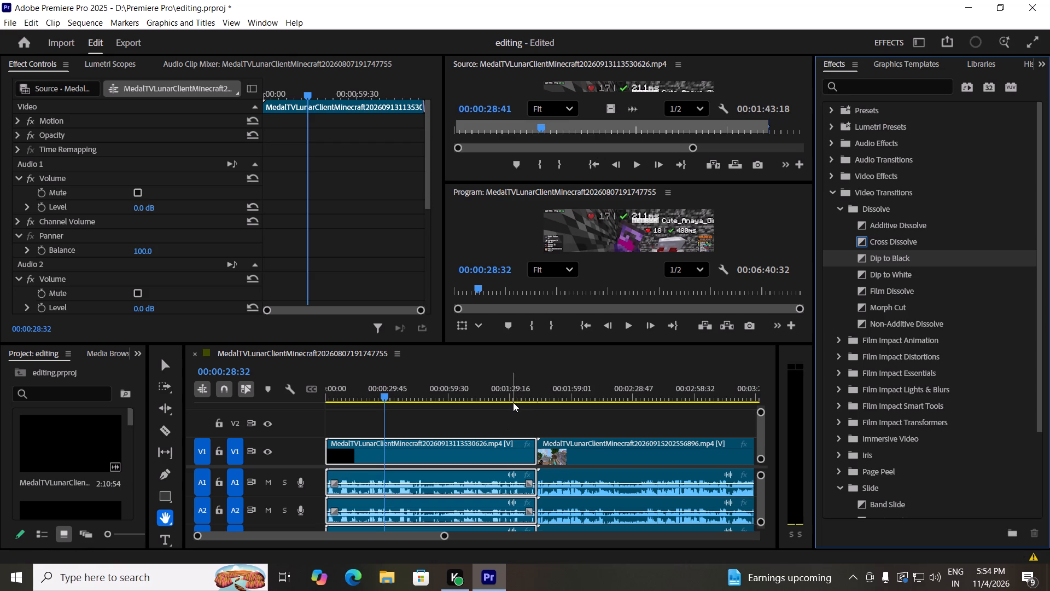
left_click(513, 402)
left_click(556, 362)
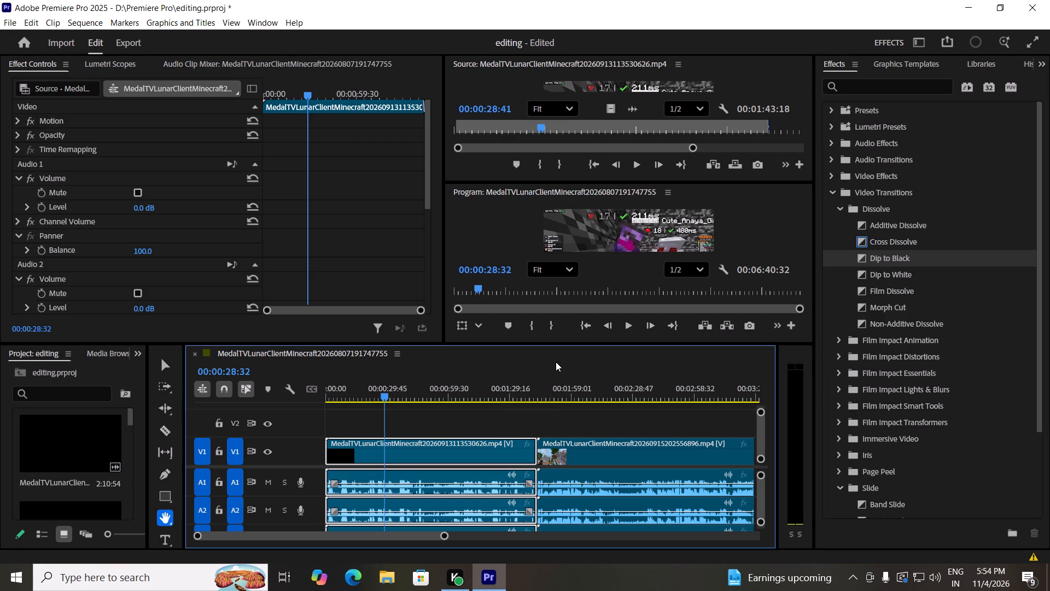